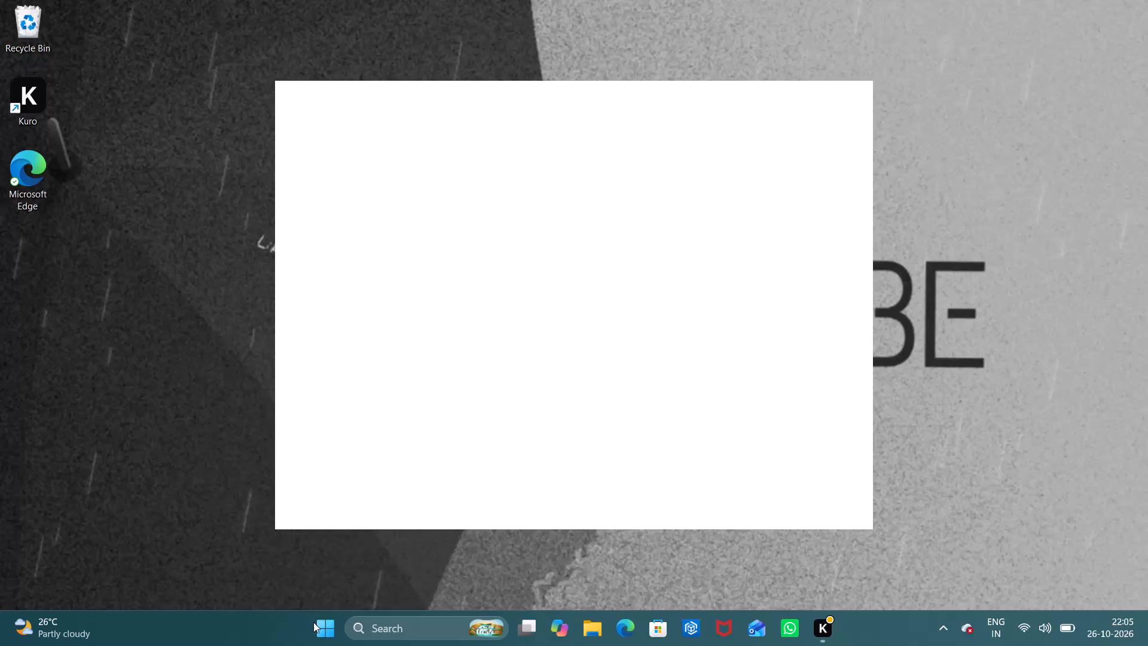
Launch PowerPoint and open the recent file Presentation1.
{"action": "left_click", "coordinate": [319, 622]}
{"action": "left_click", "coordinate": [516, 197]}
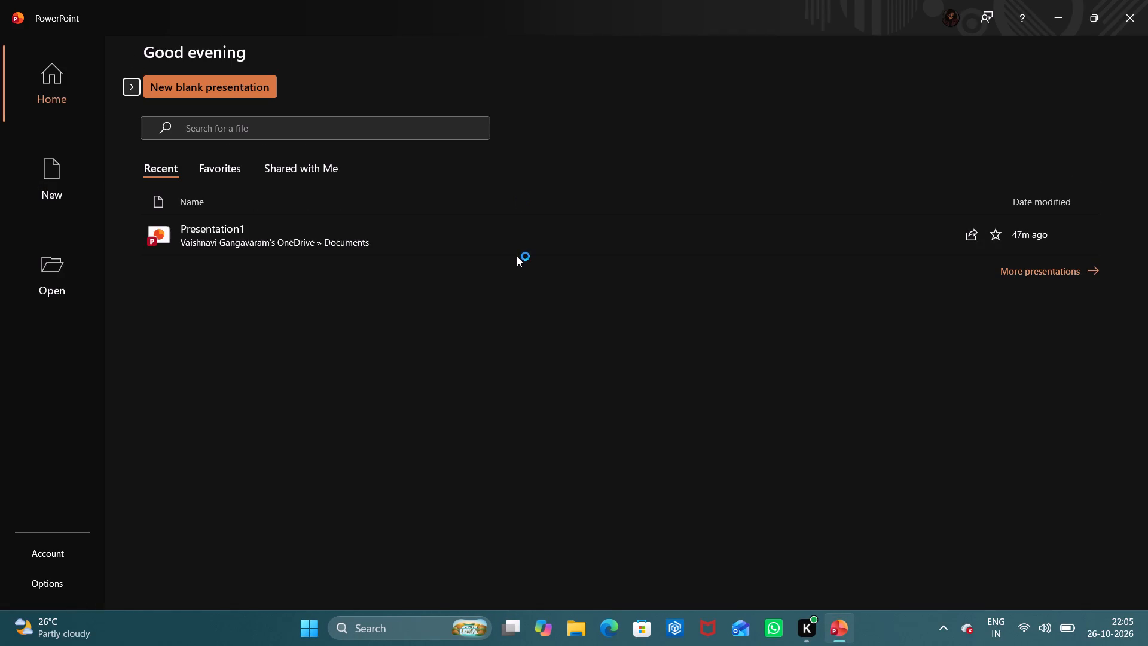
{"action": "left_click", "coordinate": [512, 241]}
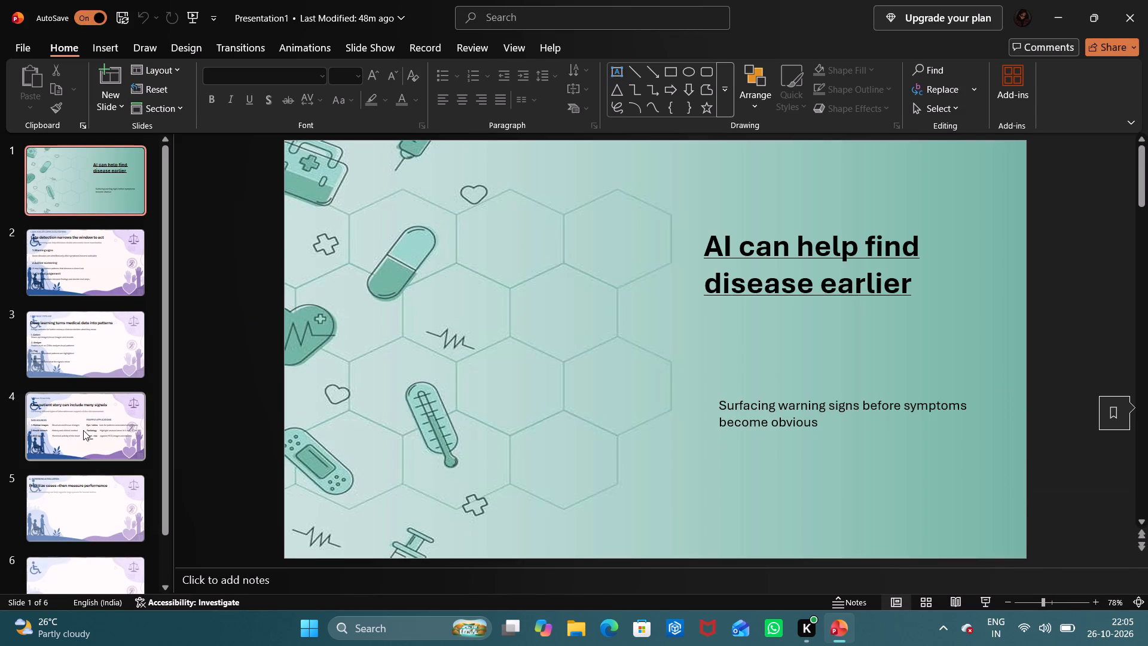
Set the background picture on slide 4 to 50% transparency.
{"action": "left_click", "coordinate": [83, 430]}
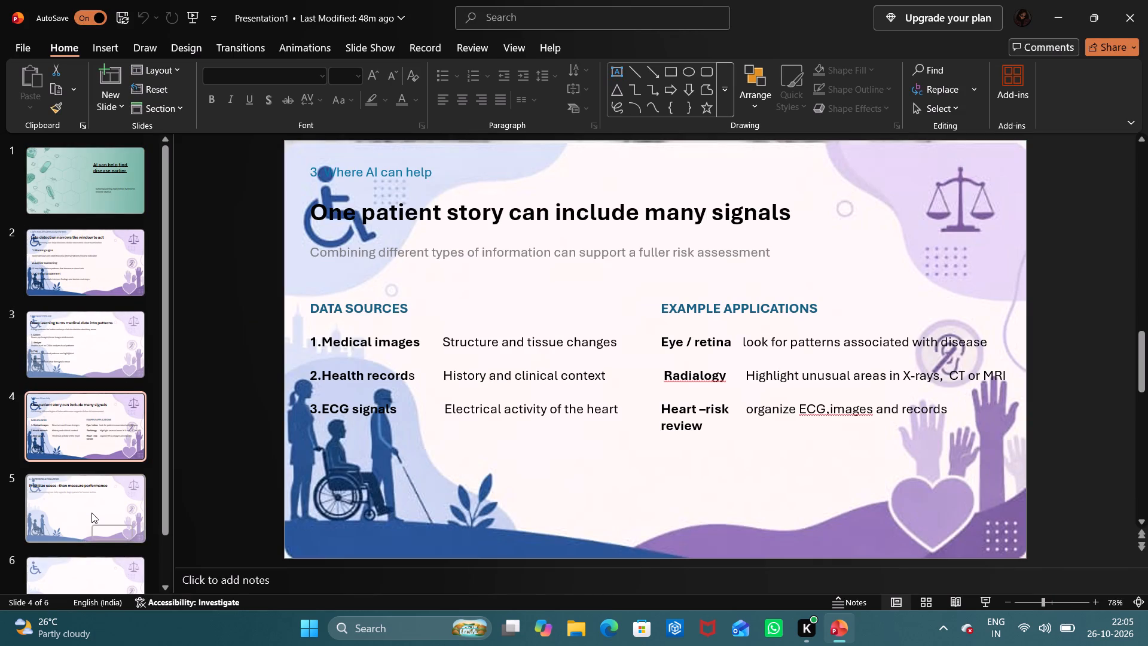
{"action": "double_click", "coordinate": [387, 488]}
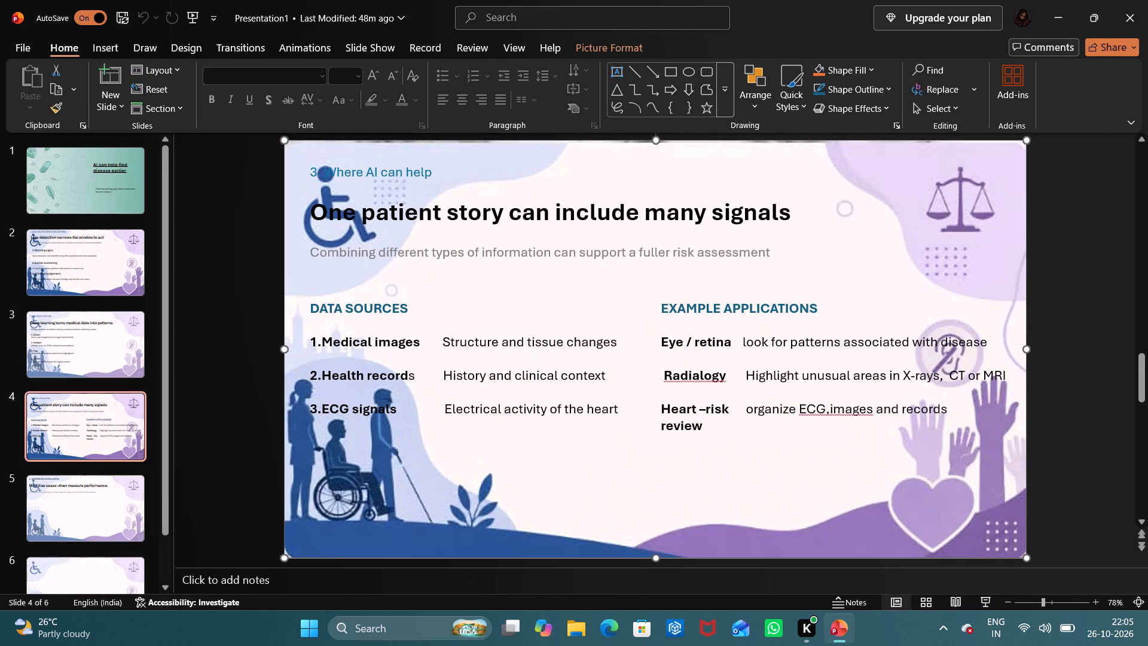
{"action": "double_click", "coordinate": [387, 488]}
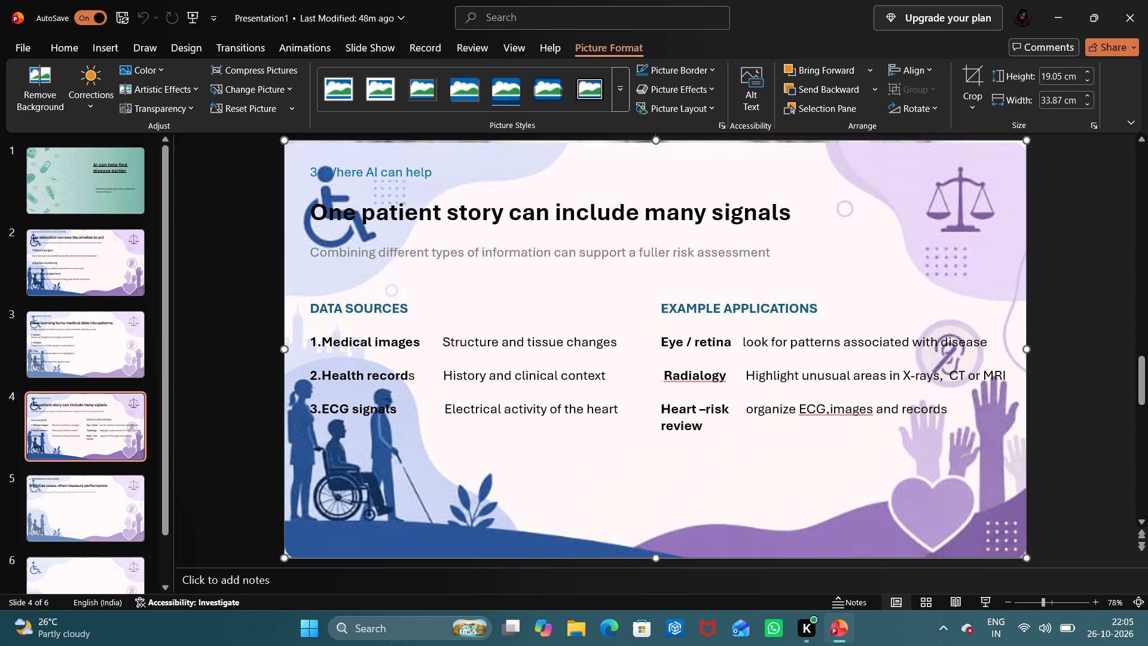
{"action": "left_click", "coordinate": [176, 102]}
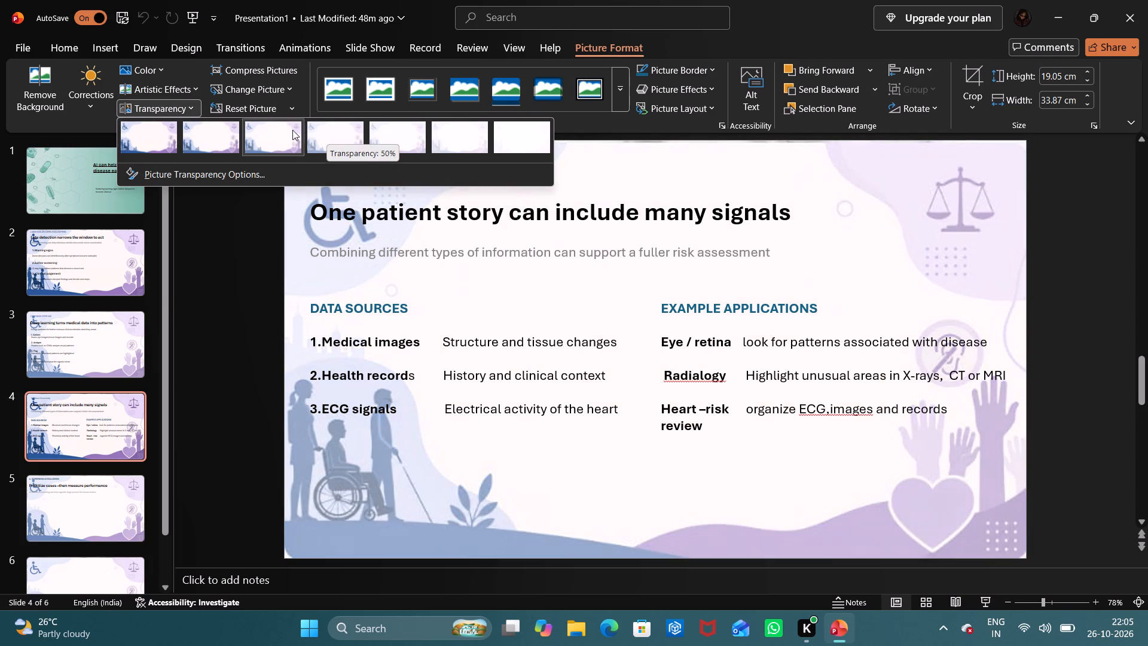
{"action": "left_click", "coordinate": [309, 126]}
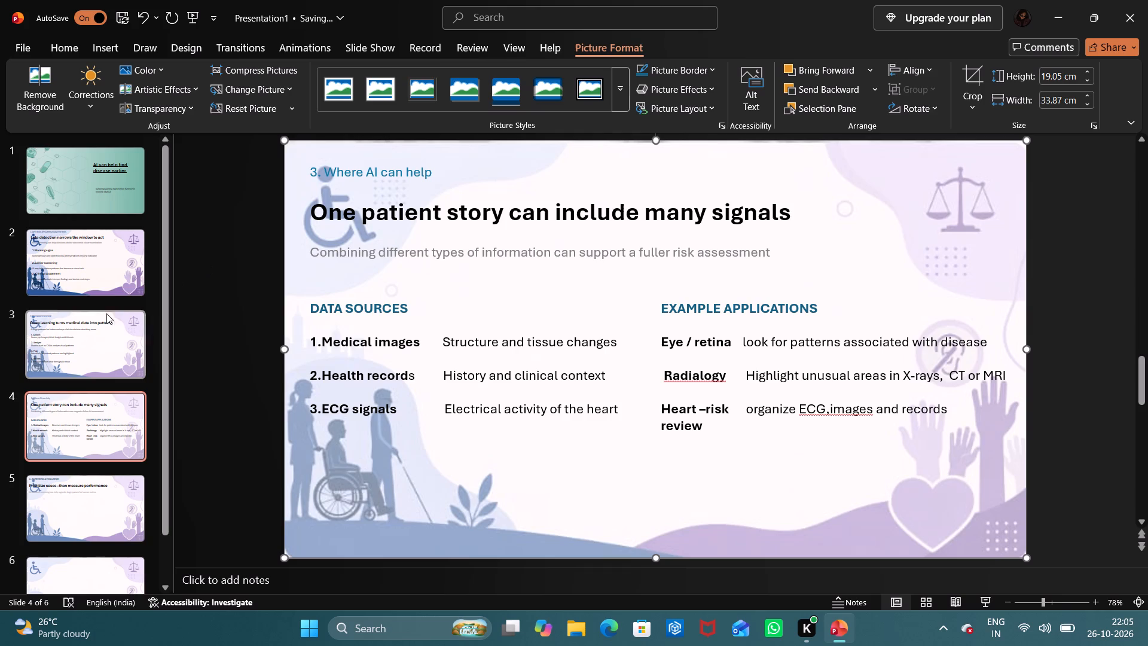
Apply the first, fully opaque transparency preset to the background picture on slide 2.
{"action": "left_click", "coordinate": [116, 266]}
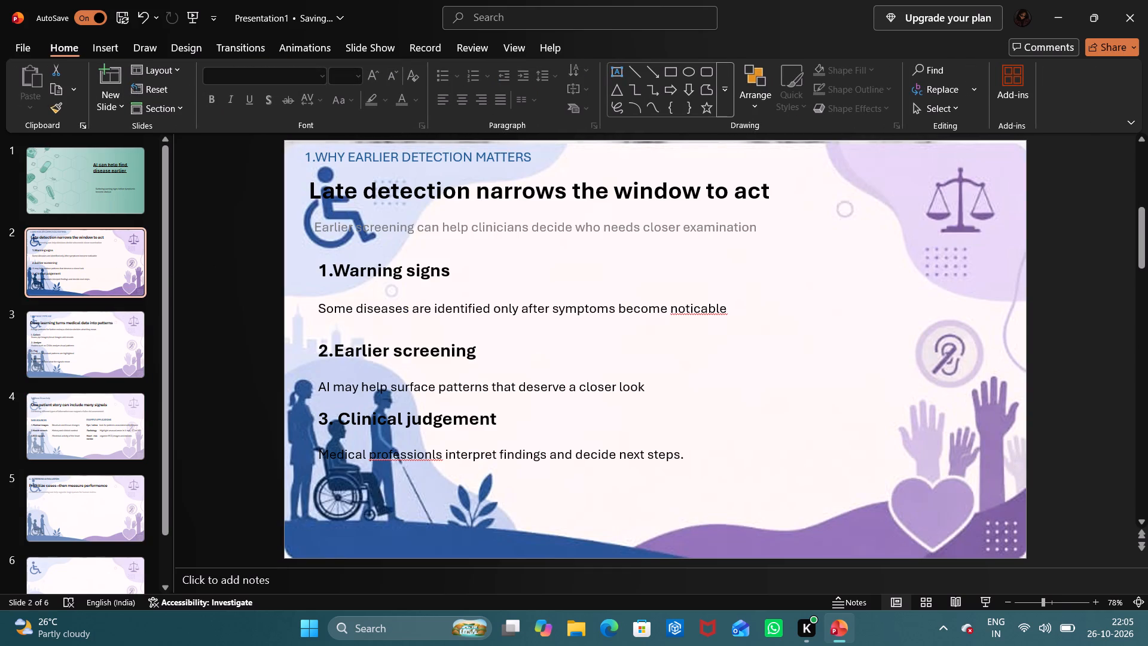
{"action": "double_click", "coordinate": [493, 492]}
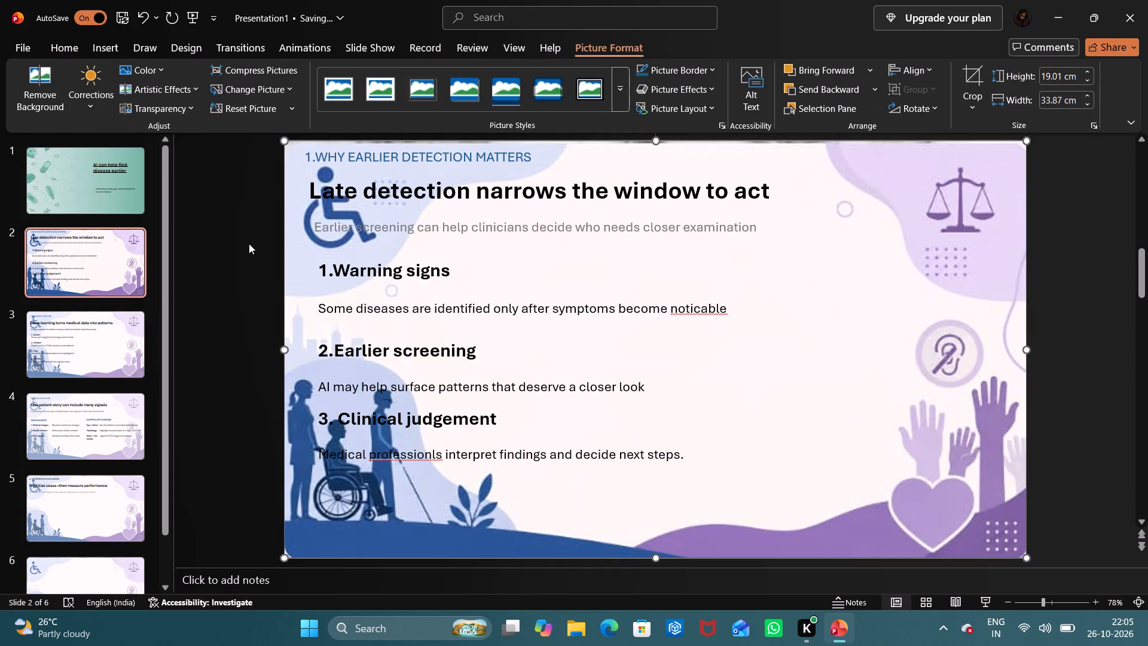
{"action": "left_click", "coordinate": [177, 107]}
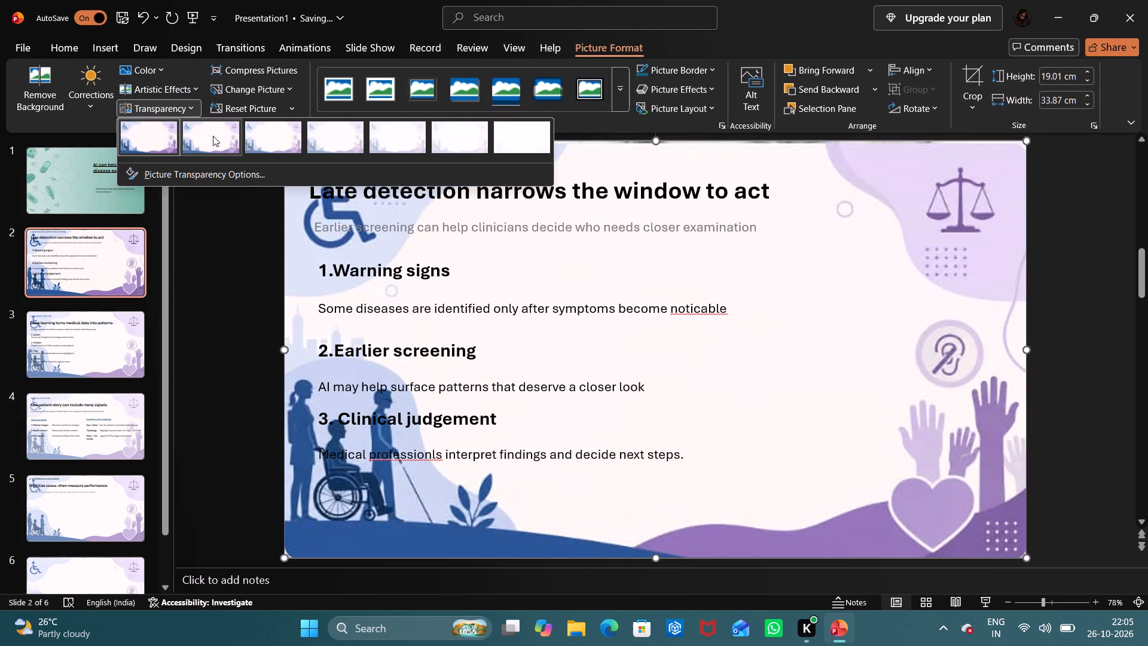
{"action": "left_click", "coordinate": [150, 135]}
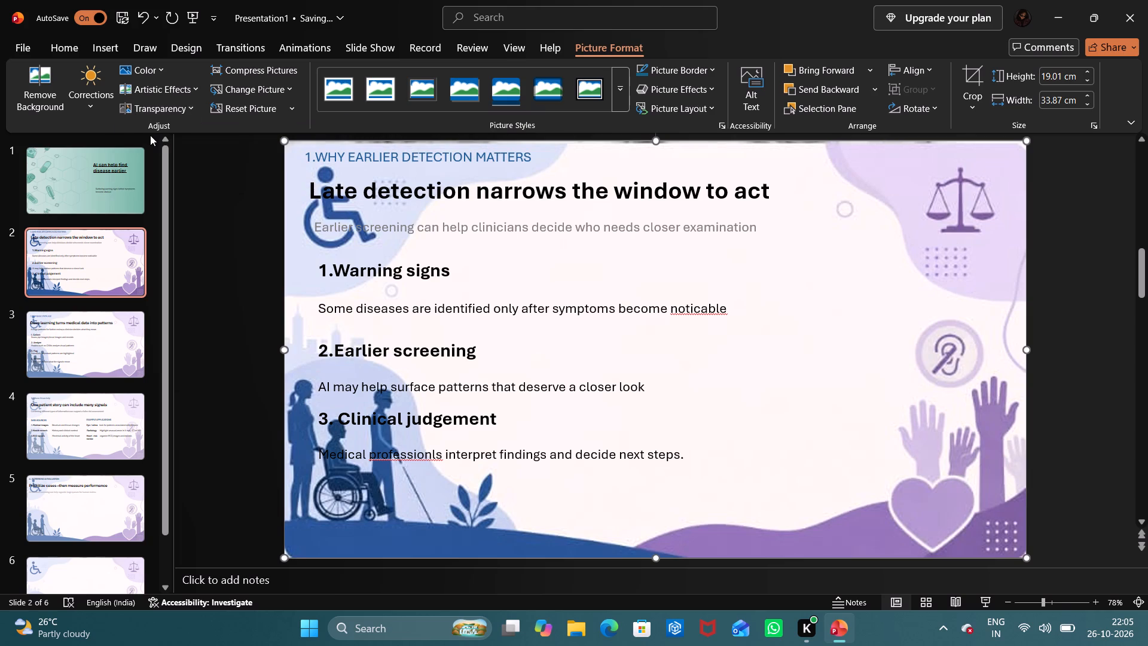
Compare slide 4 with slide 3, and apply the third transparency preset, one level below 50%, to slide 4's background picture.
{"action": "left_click", "coordinate": [88, 339]}
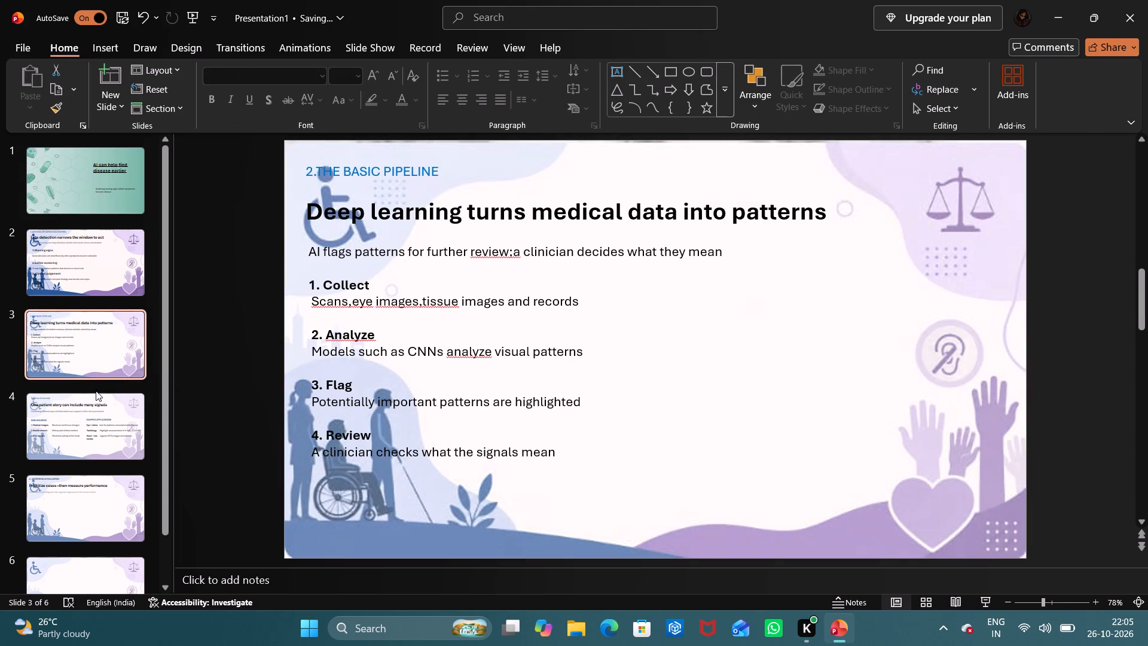
{"action": "left_click", "coordinate": [99, 406]}
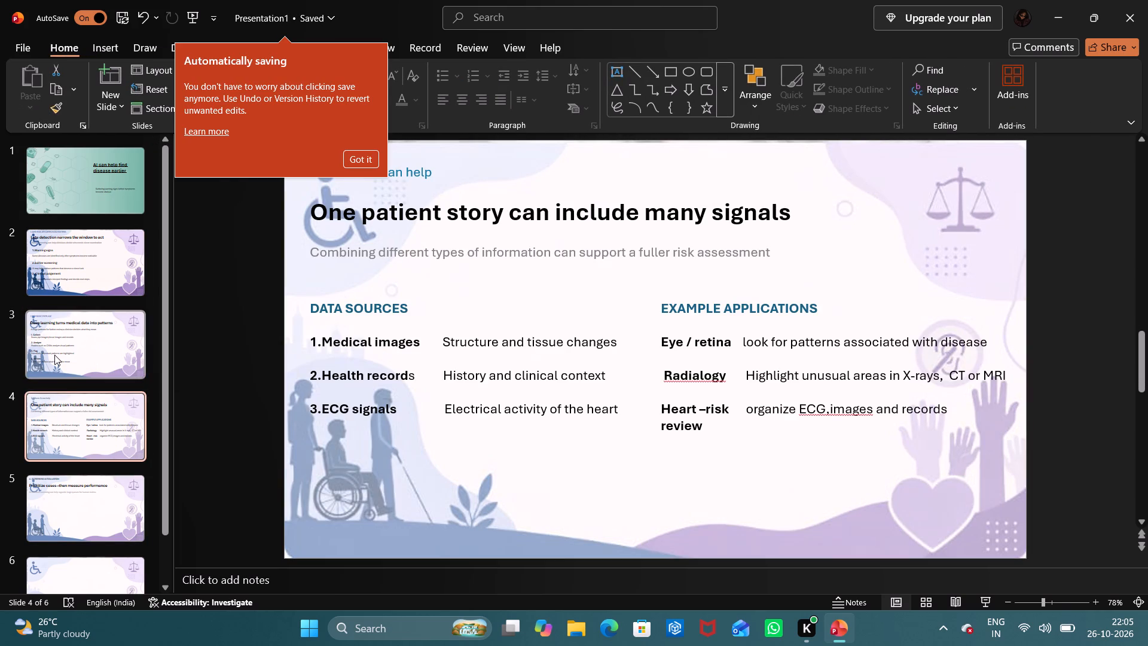
{"action": "left_click", "coordinate": [54, 354]}
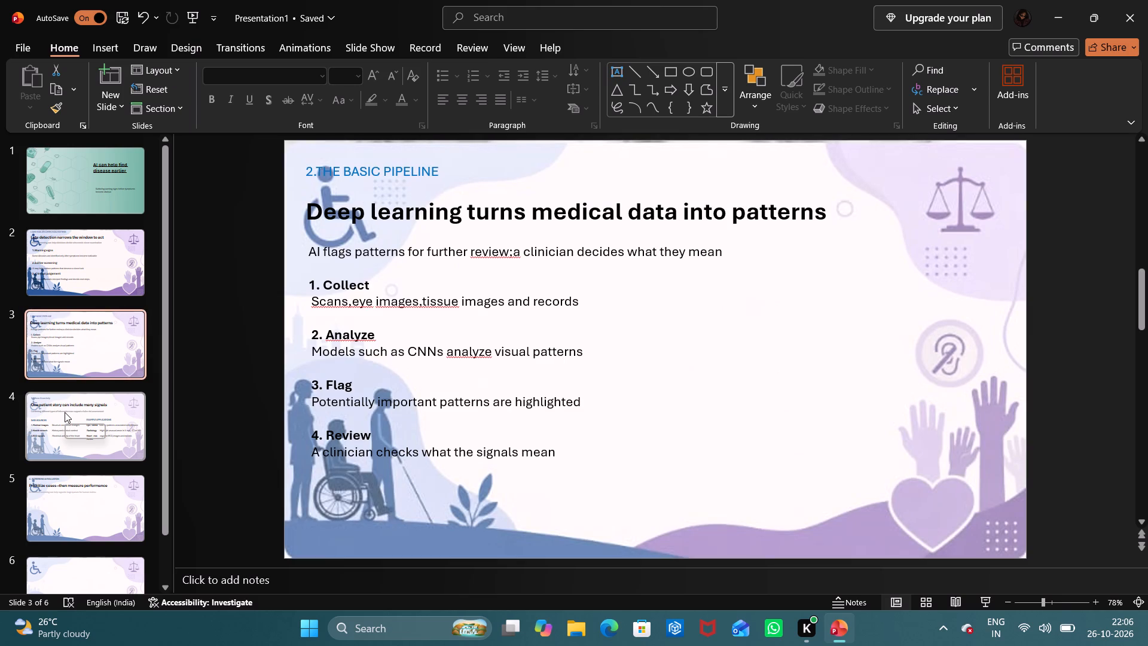
{"action": "left_click", "coordinate": [65, 412]}
{"action": "double_click", "coordinate": [332, 461]}
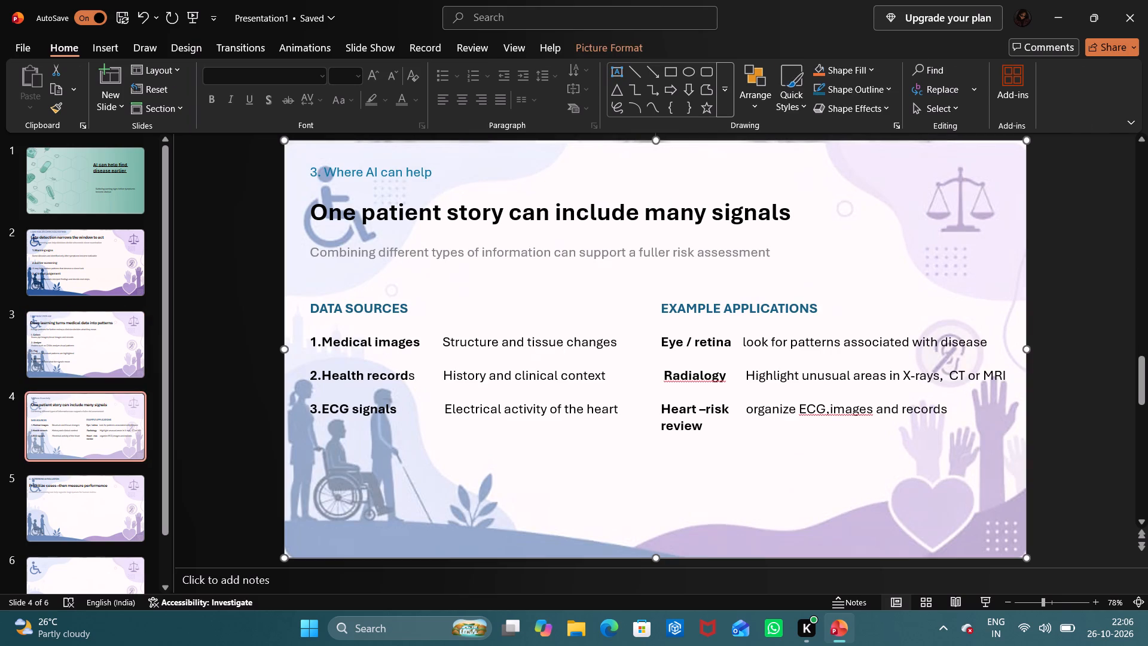
{"action": "left_click", "coordinate": [159, 104]}
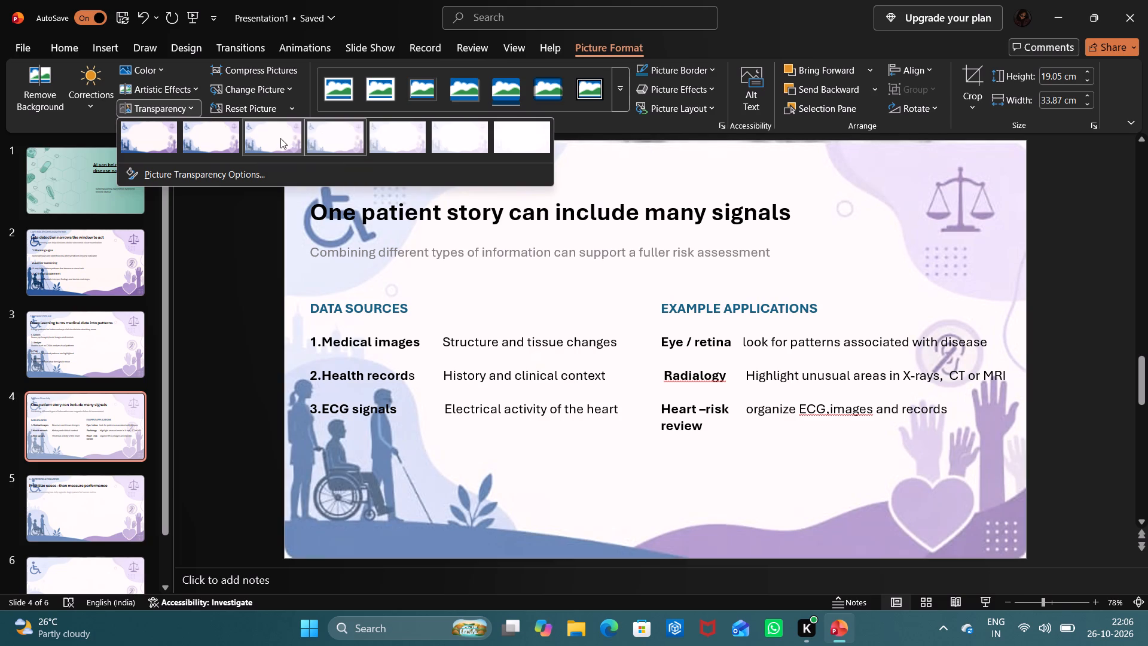
{"action": "left_click", "coordinate": [280, 138]}
Check the background pictures on slides 3 to 6 for consistent transparency, ending on slide 5.
{"action": "left_click", "coordinate": [47, 352]}
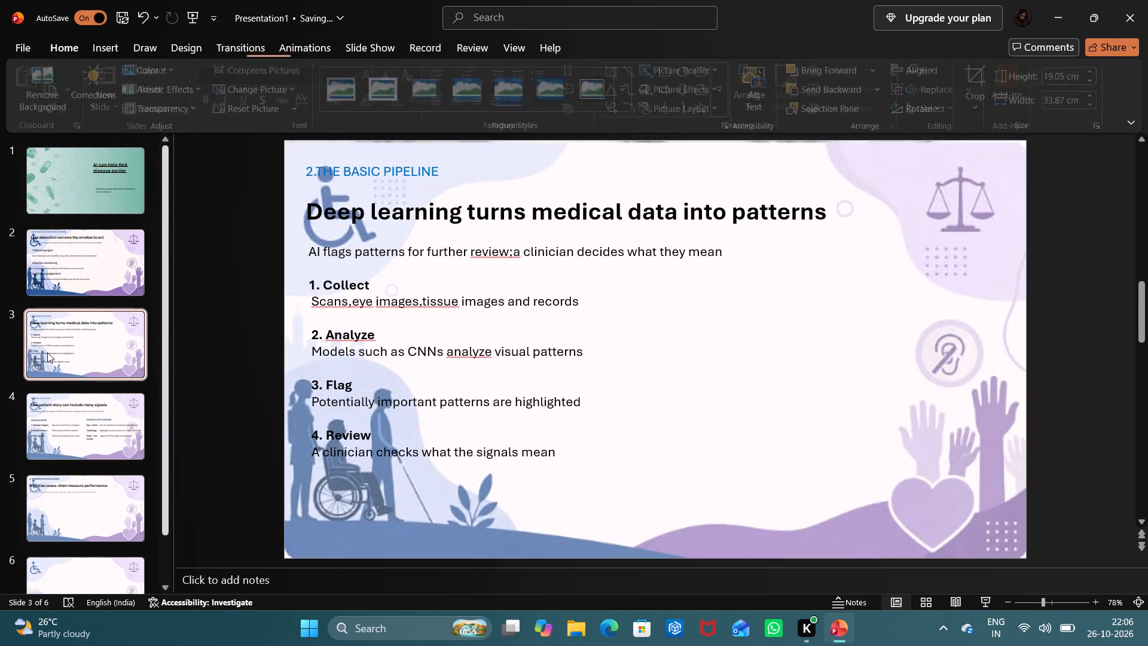
{"action": "left_click", "coordinate": [132, 415]}
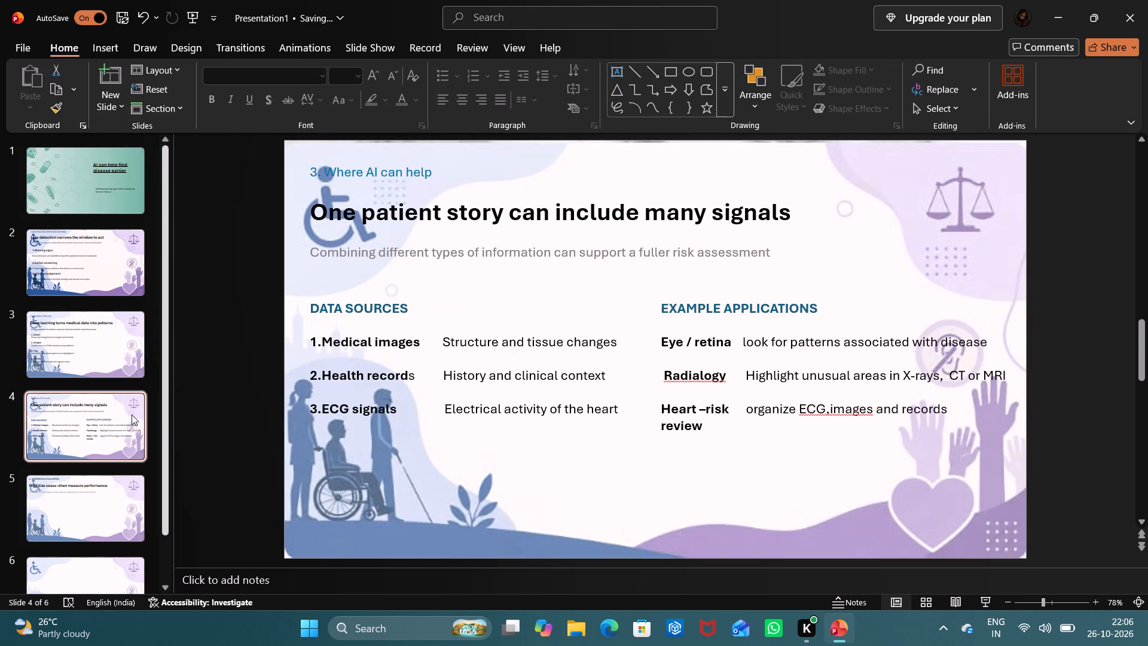
{"action": "left_click", "coordinate": [113, 490]}
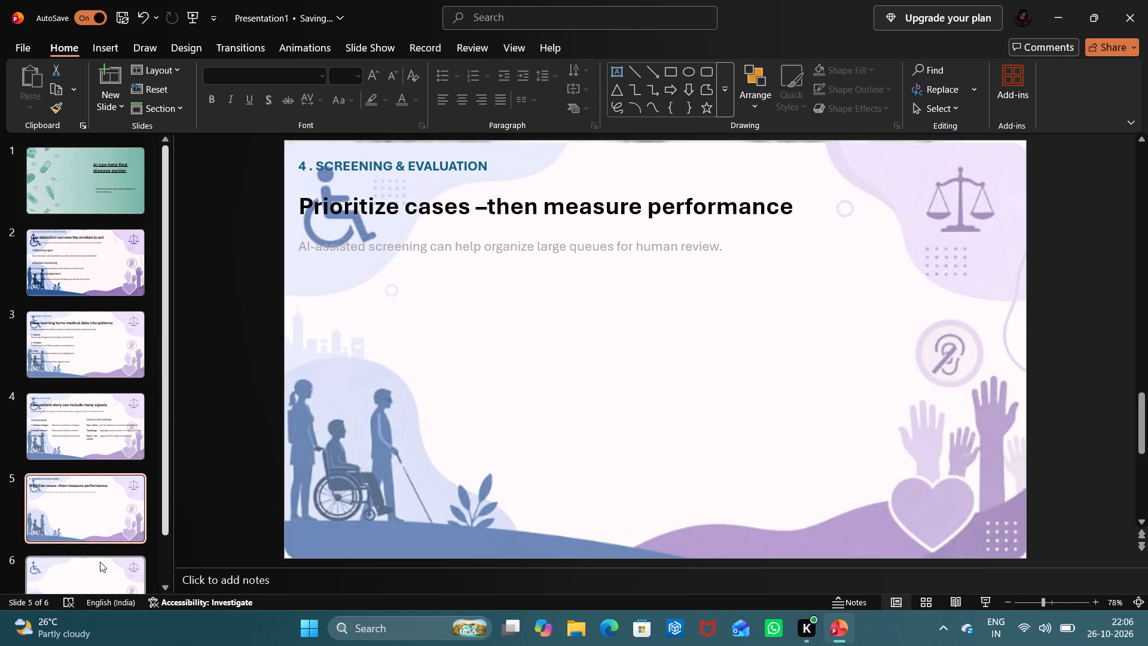
{"action": "left_click", "coordinate": [100, 562]}
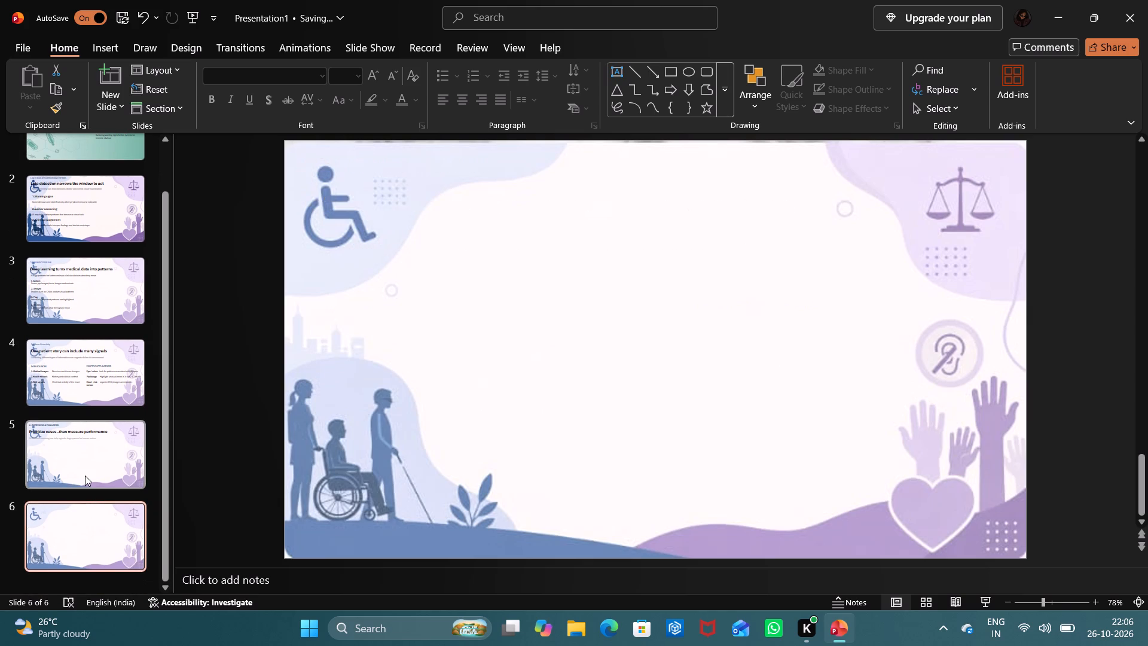
{"action": "left_click", "coordinate": [85, 476]}
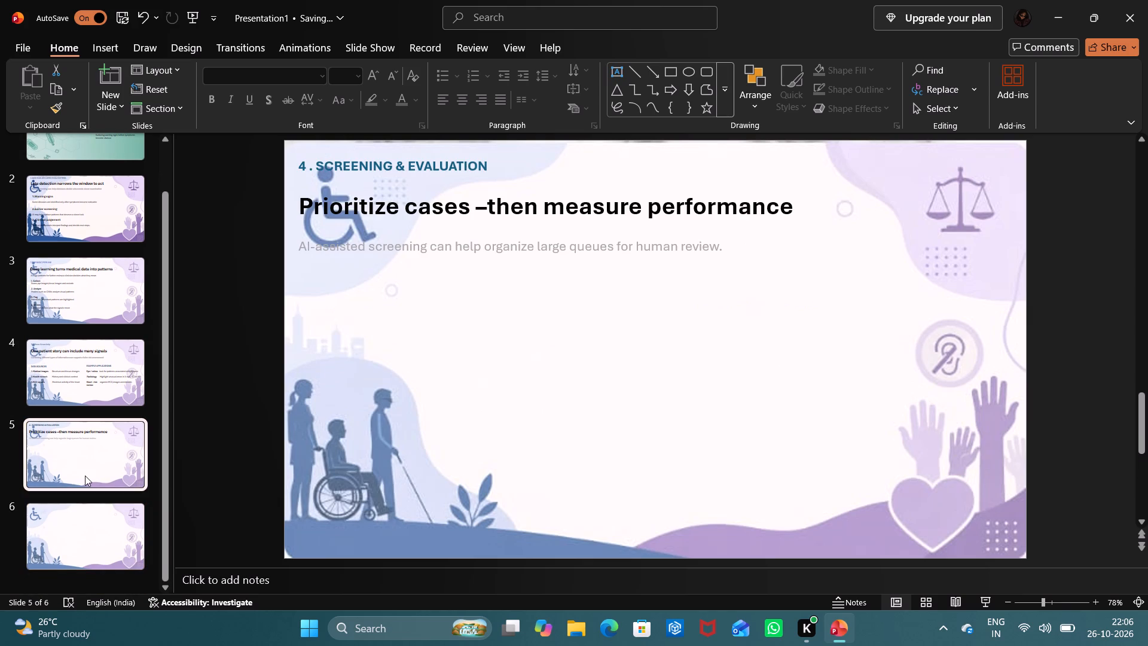
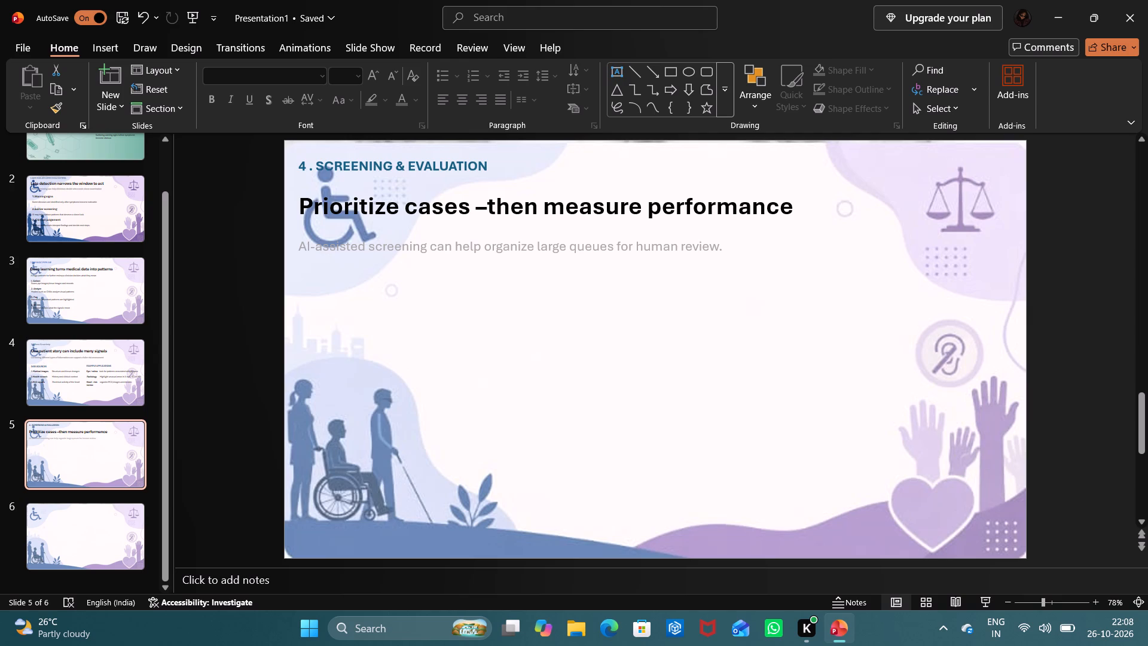
Draw a rounded rectangle about 3.25 cm high and 5.82 cm wide beneath the subtitle on slide 5.
{"action": "left_click", "coordinate": [103, 49]}
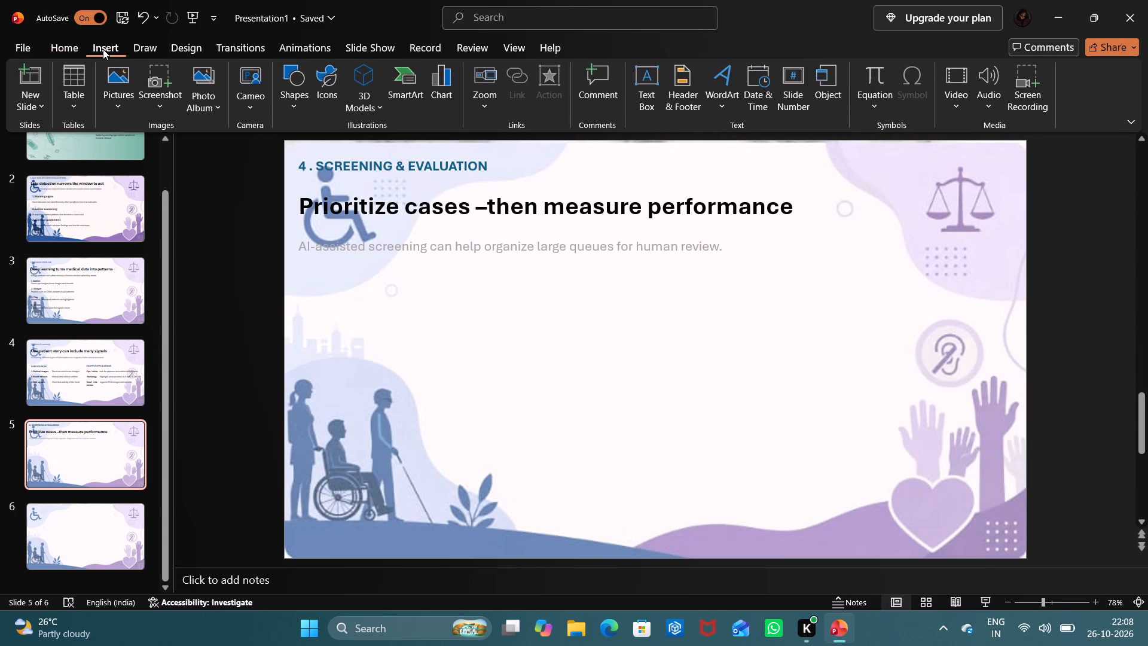
{"action": "left_click", "coordinate": [297, 75]}
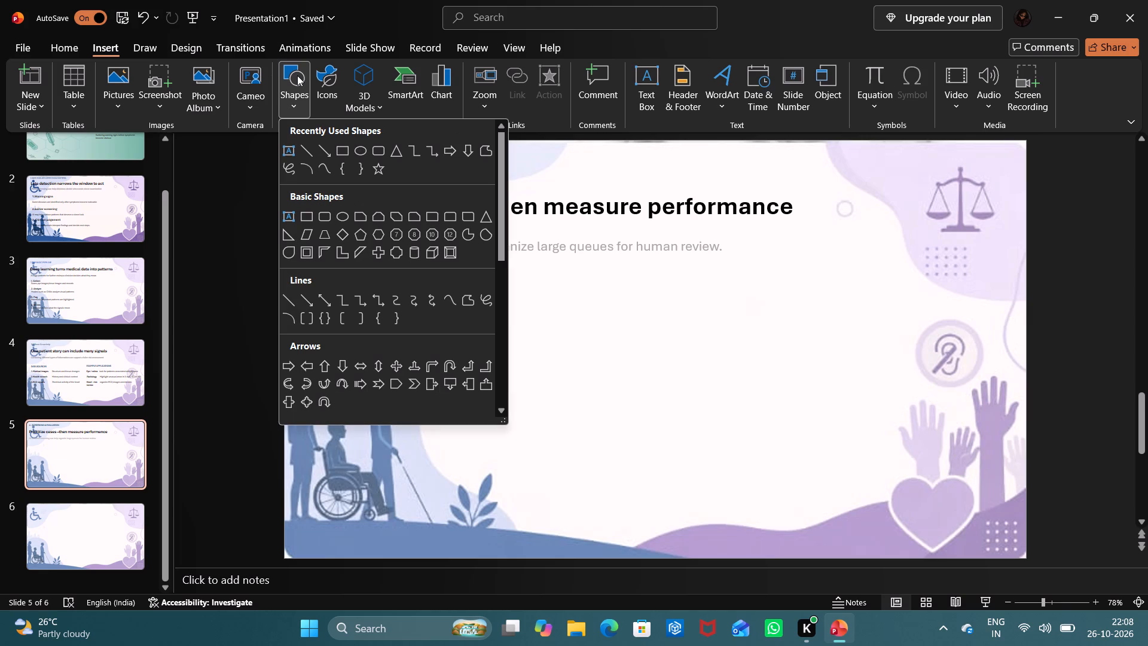
{"action": "left_click", "coordinate": [372, 147]}
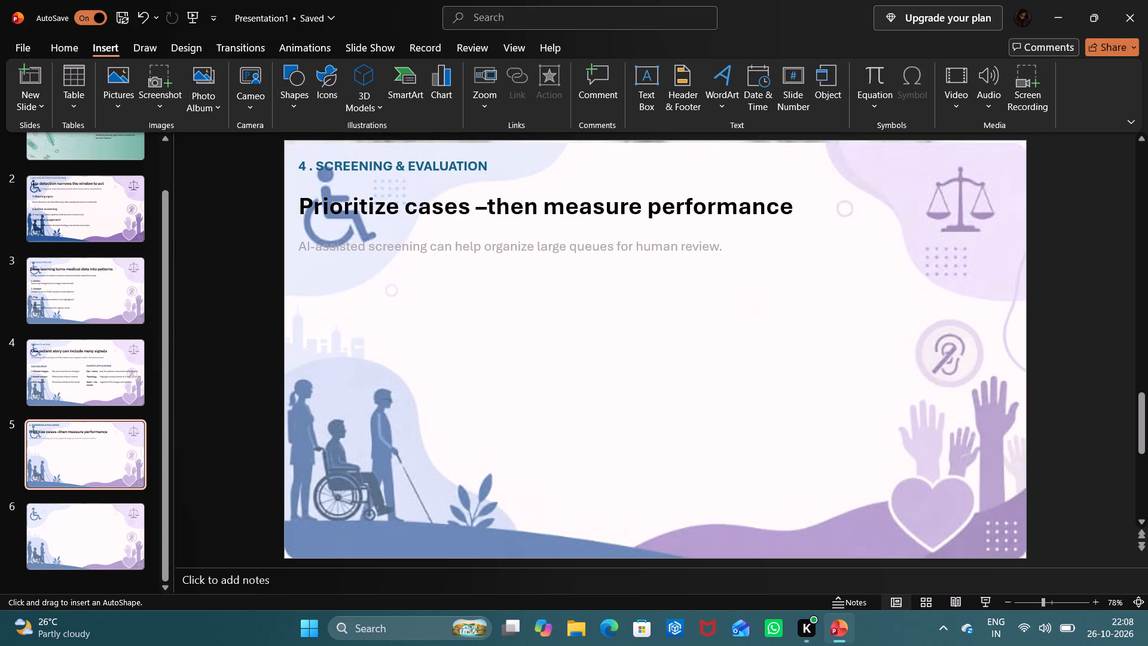
{"action": "left_click_drag", "start_coordinate": [361, 301], "coordinate": [435, 330]}
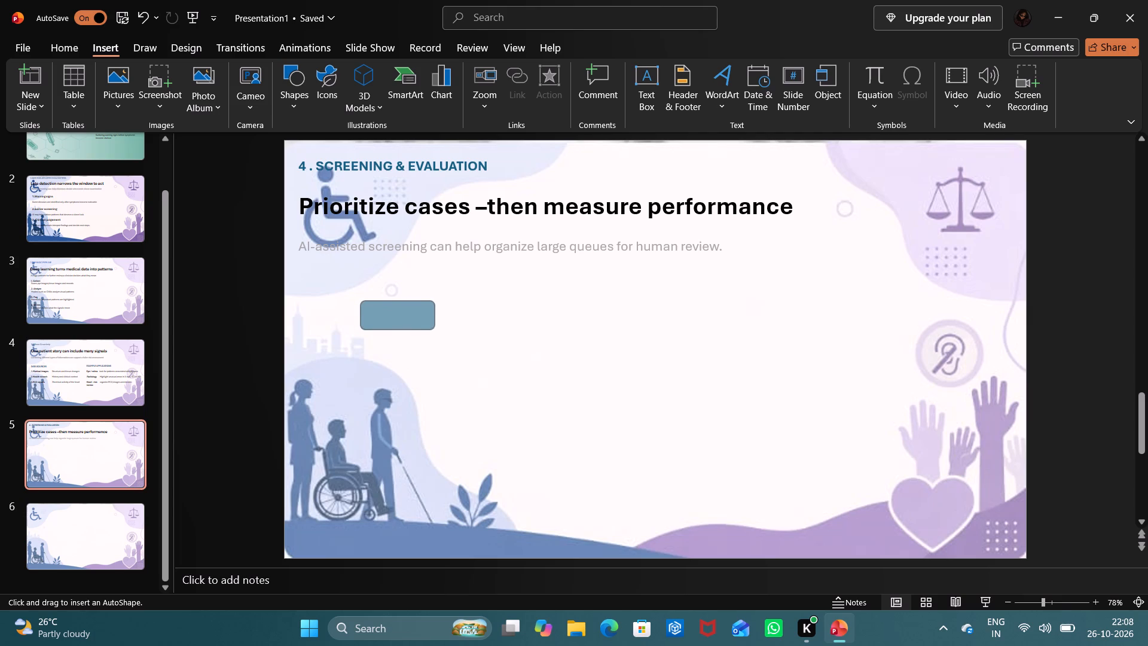
{"action": "left_click_drag", "start_coordinate": [435, 330], "coordinate": [462, 372]}
{"action": "left_click_drag", "start_coordinate": [414, 337], "coordinate": [389, 321]}
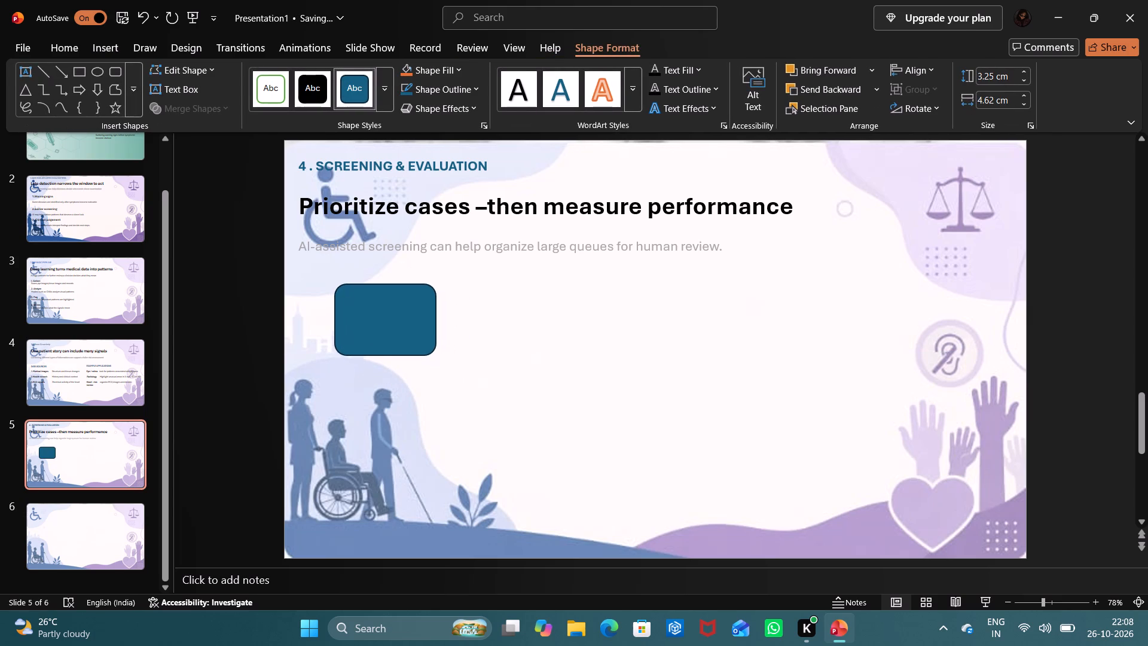
{"action": "left_click_drag", "start_coordinate": [389, 321], "coordinate": [381, 317]}
{"action": "left_click_drag", "start_coordinate": [427, 350], "coordinate": [447, 359]}
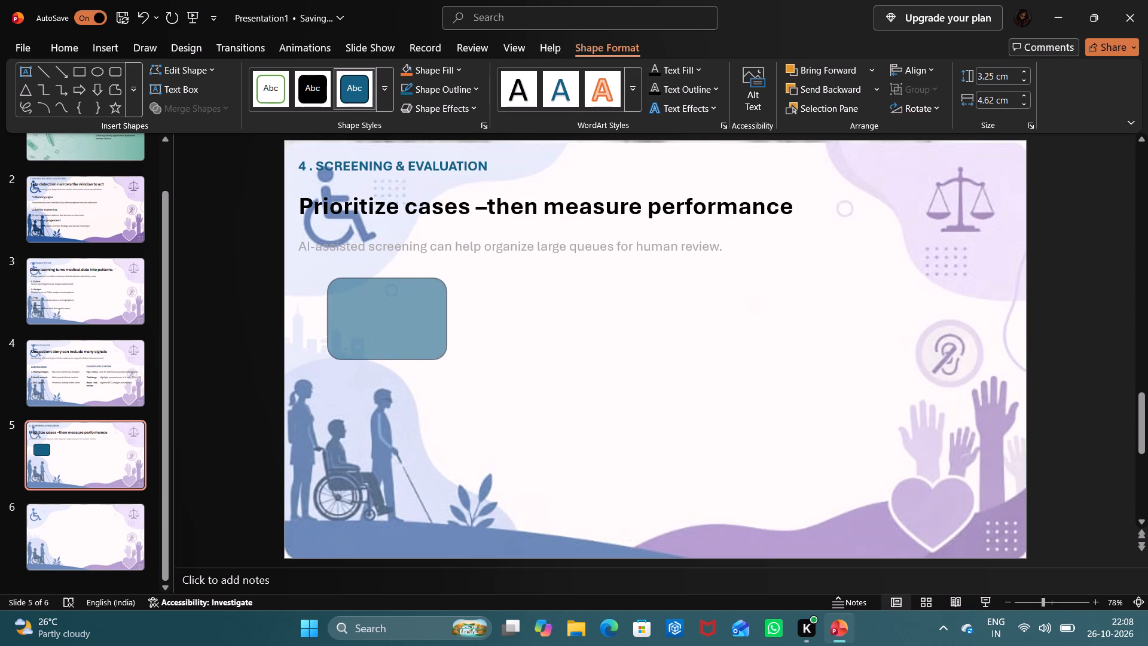
{"action": "left_click_drag", "start_coordinate": [447, 359], "coordinate": [455, 352]}
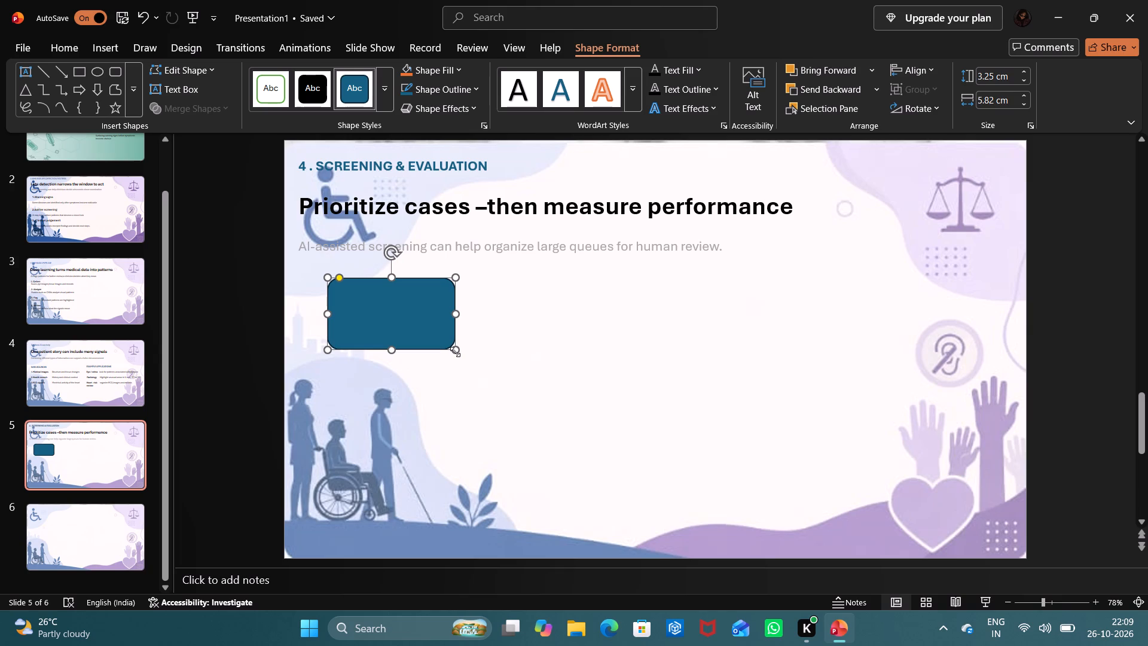
{"action": "left_click", "coordinate": [449, 354]}
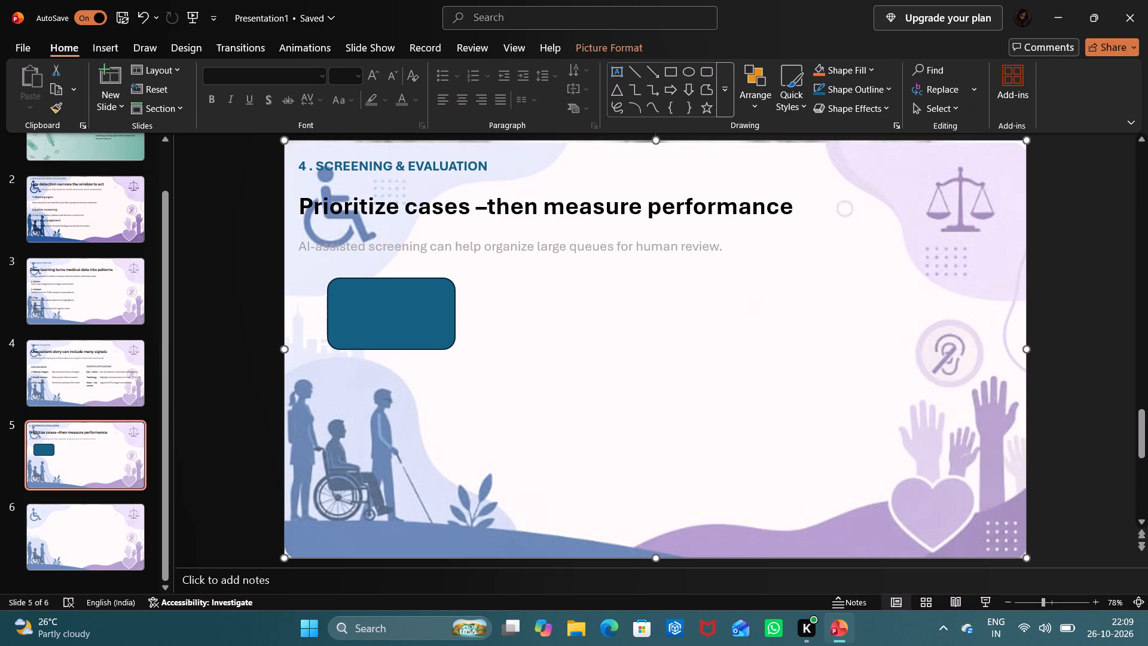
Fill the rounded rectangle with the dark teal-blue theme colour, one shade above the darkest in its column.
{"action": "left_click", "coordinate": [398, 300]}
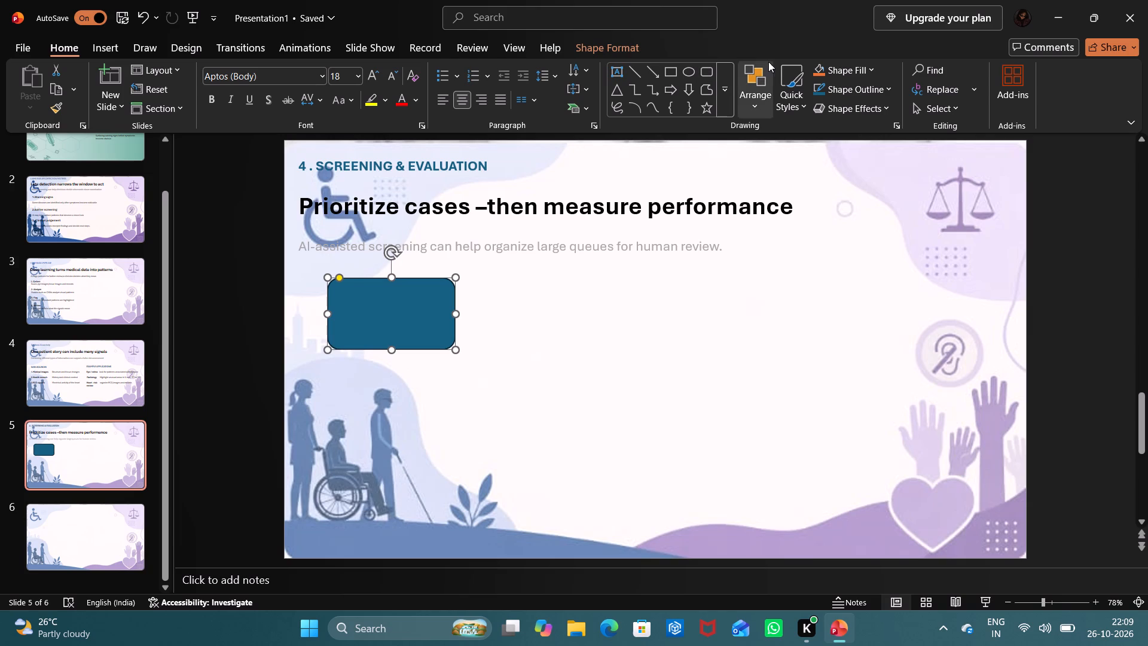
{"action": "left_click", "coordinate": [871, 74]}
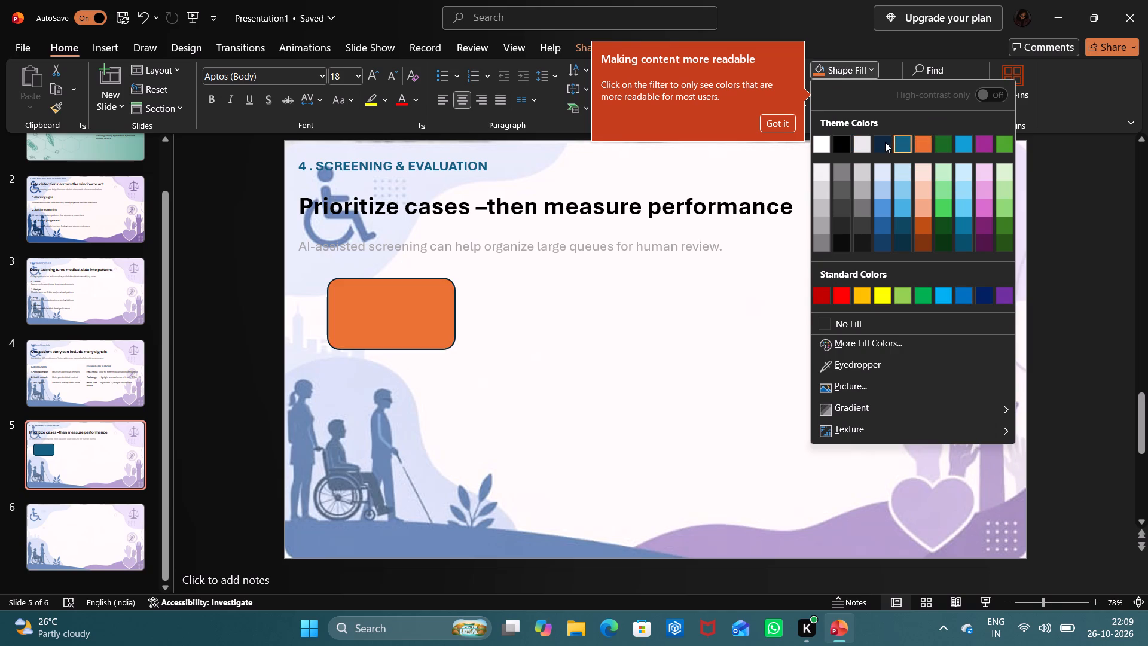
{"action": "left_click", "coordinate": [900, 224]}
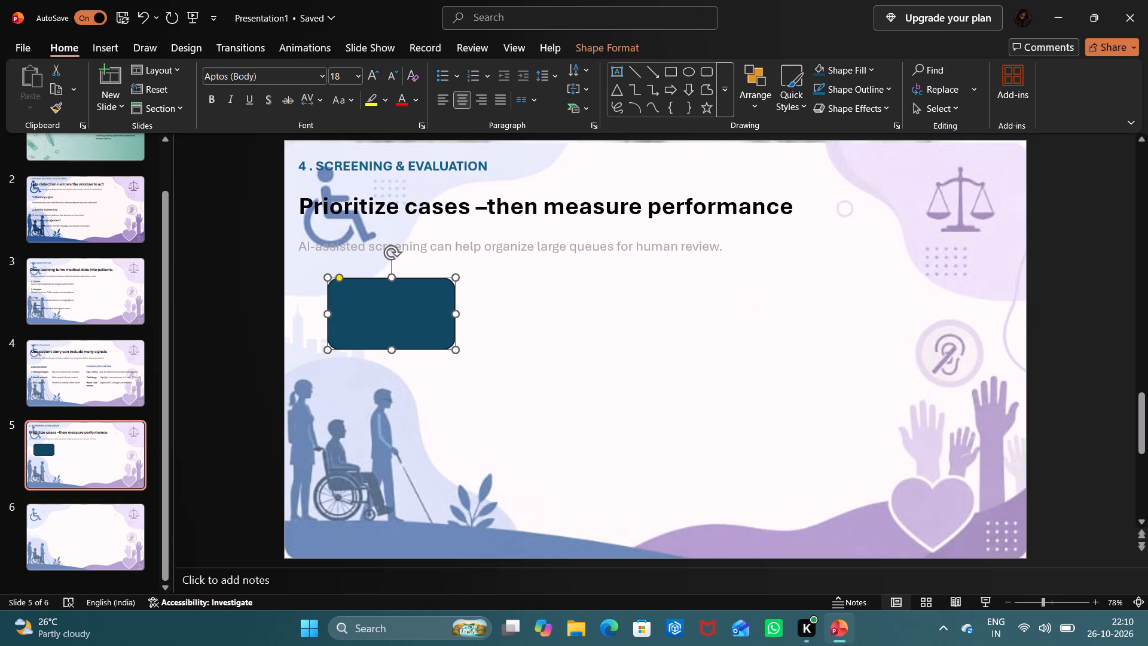
Fill the rounded rectangle with the medium blue theme shade, one above the darkest in the bright-blue column.
{"action": "left_click", "coordinate": [420, 311]}
{"action": "left_click", "coordinate": [850, 67]}
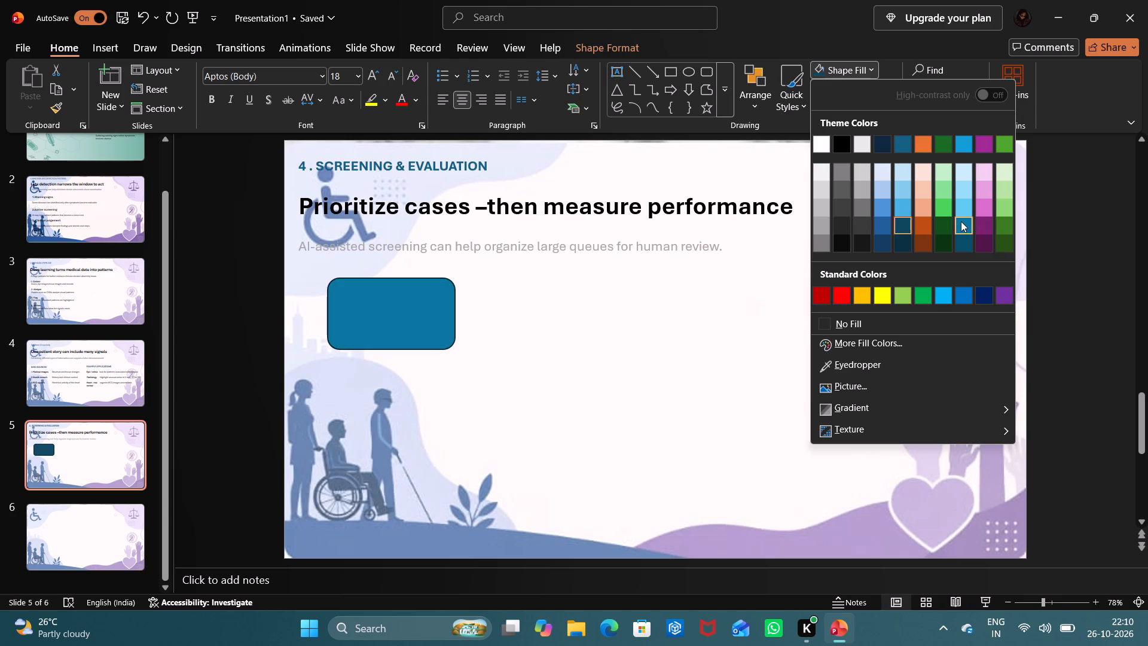
{"action": "left_click", "coordinate": [962, 221]}
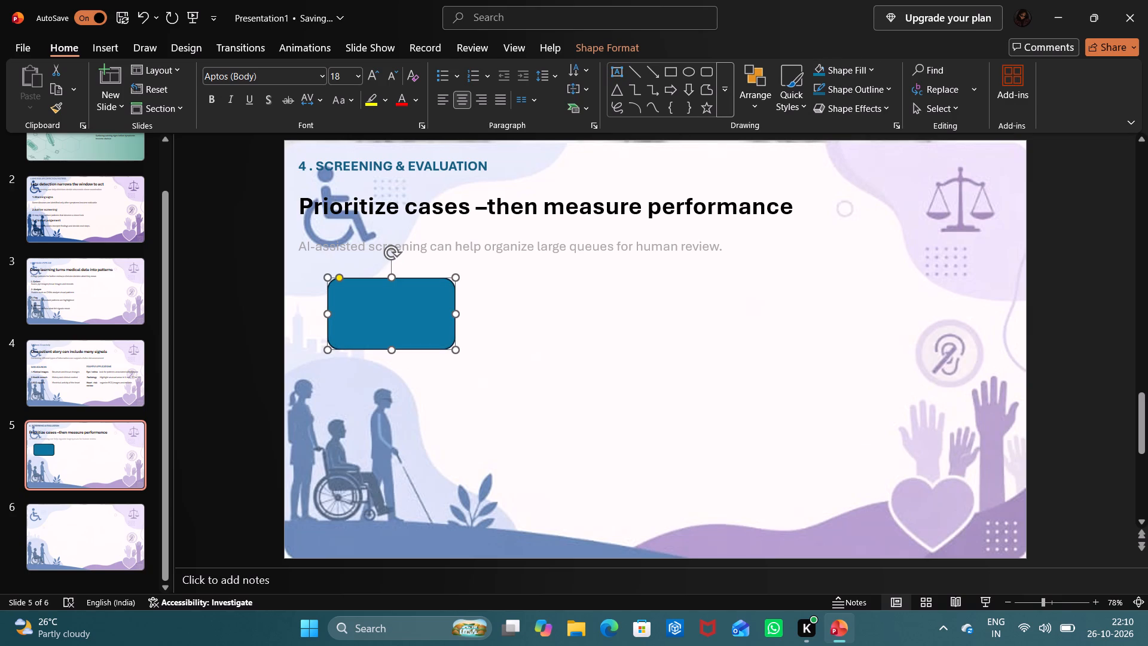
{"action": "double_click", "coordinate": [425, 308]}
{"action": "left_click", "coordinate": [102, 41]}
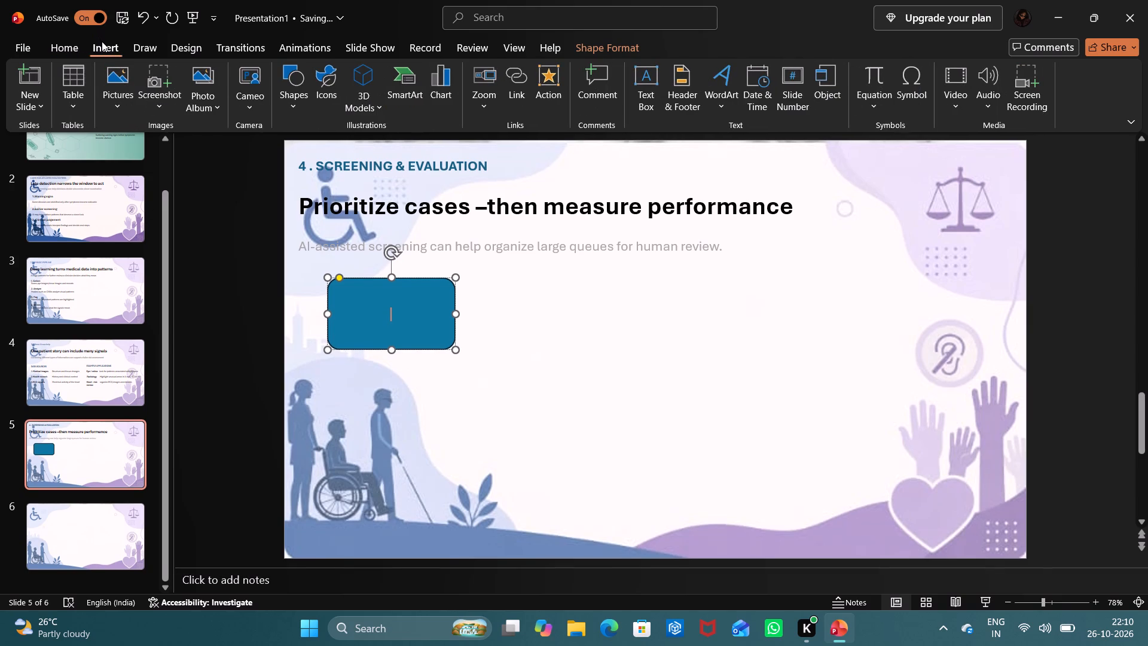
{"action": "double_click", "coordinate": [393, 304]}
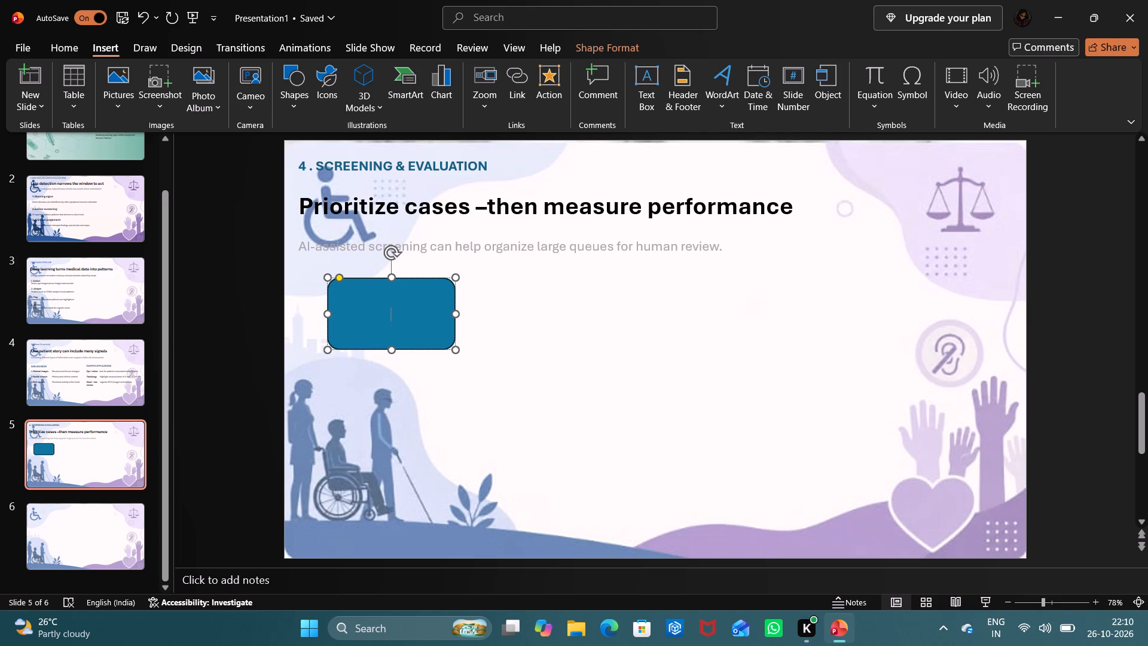
Apply the third transparency preset to the background picture on slide 5.
{"action": "double_click", "coordinate": [504, 340]}
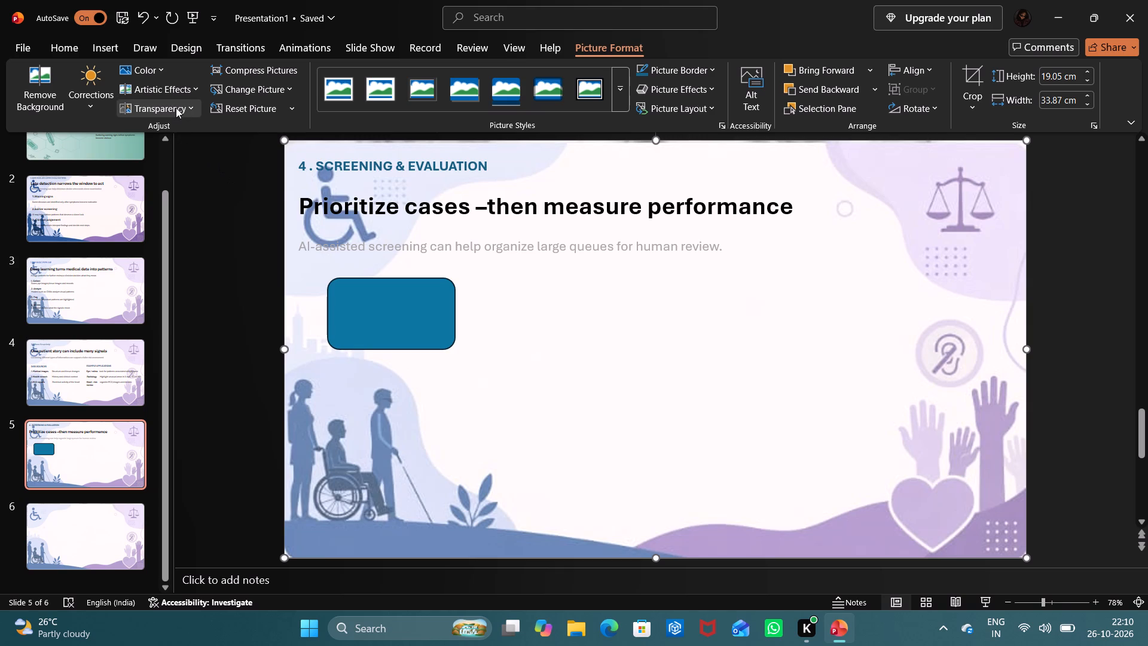
{"action": "left_click", "coordinate": [176, 108]}
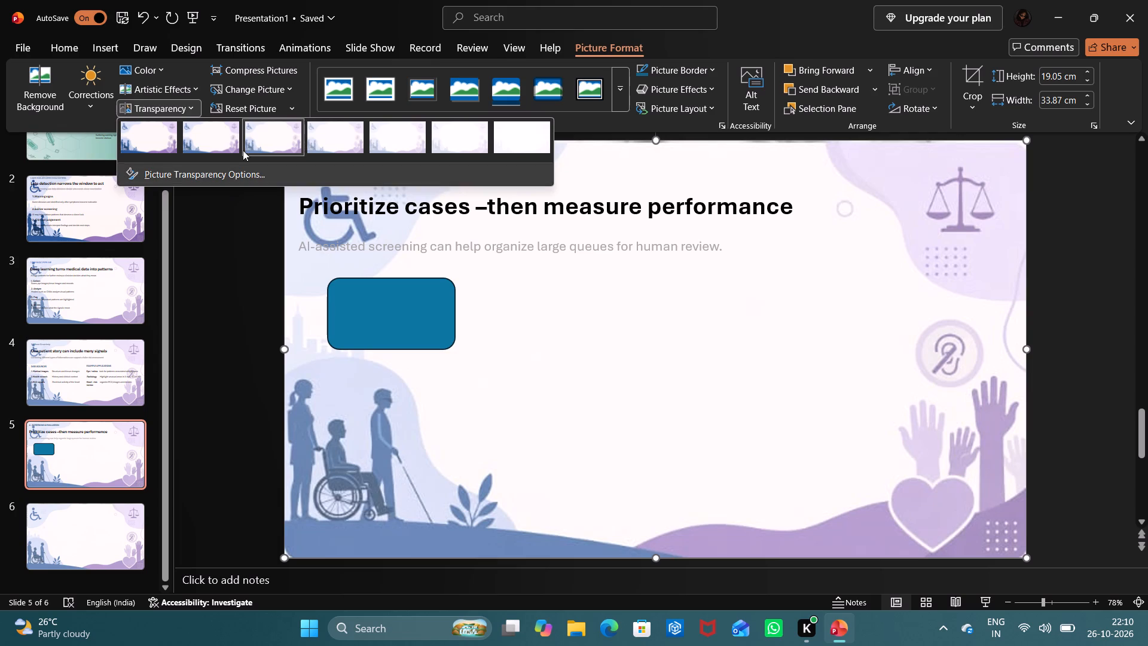
{"action": "left_click", "coordinate": [257, 138]}
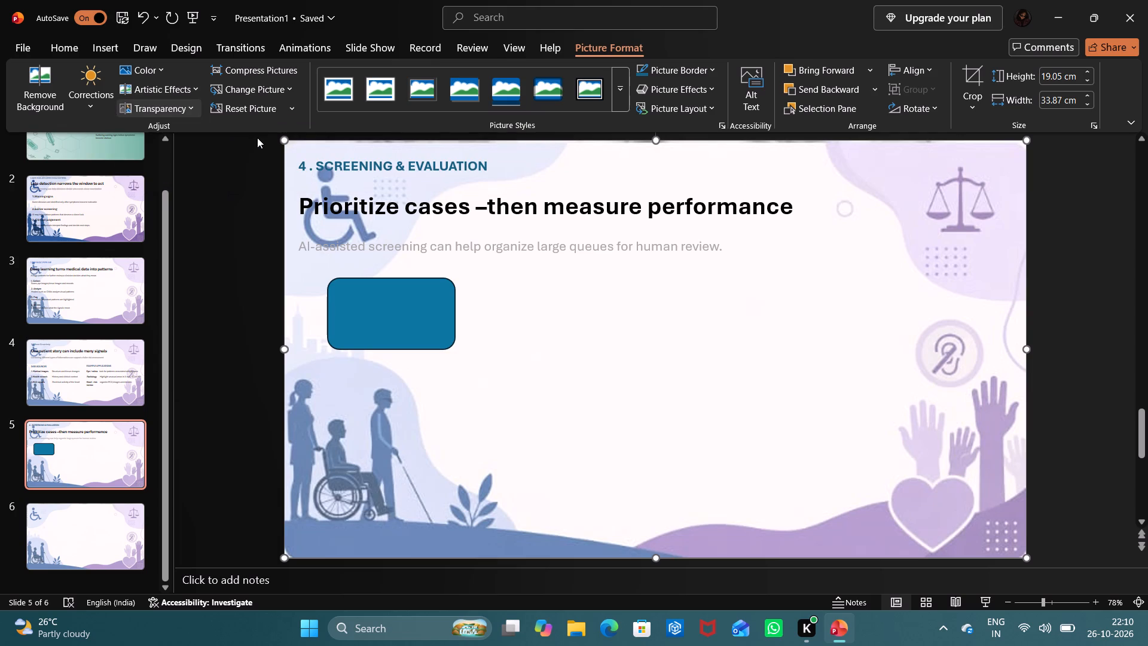
Turn on underline and toggle text shadow for the text inside the blue rounded rectangle on slide 5.
{"action": "left_click", "coordinate": [60, 46]}
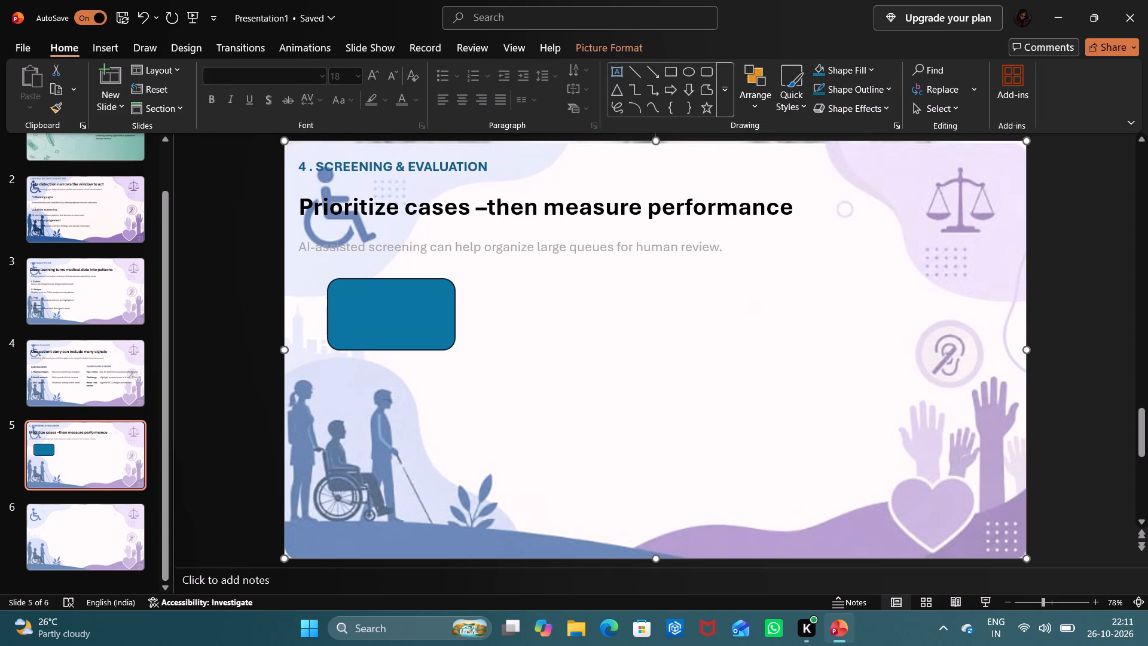
{"action": "left_click", "coordinate": [394, 319]}
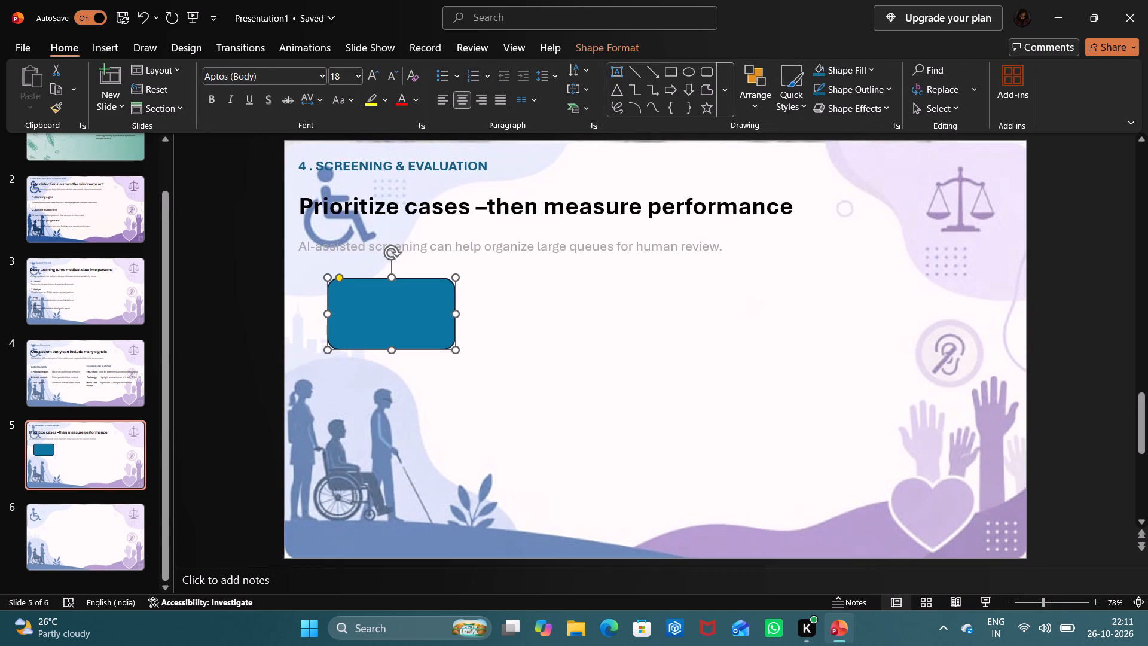
{"action": "left_click", "coordinate": [254, 100]}
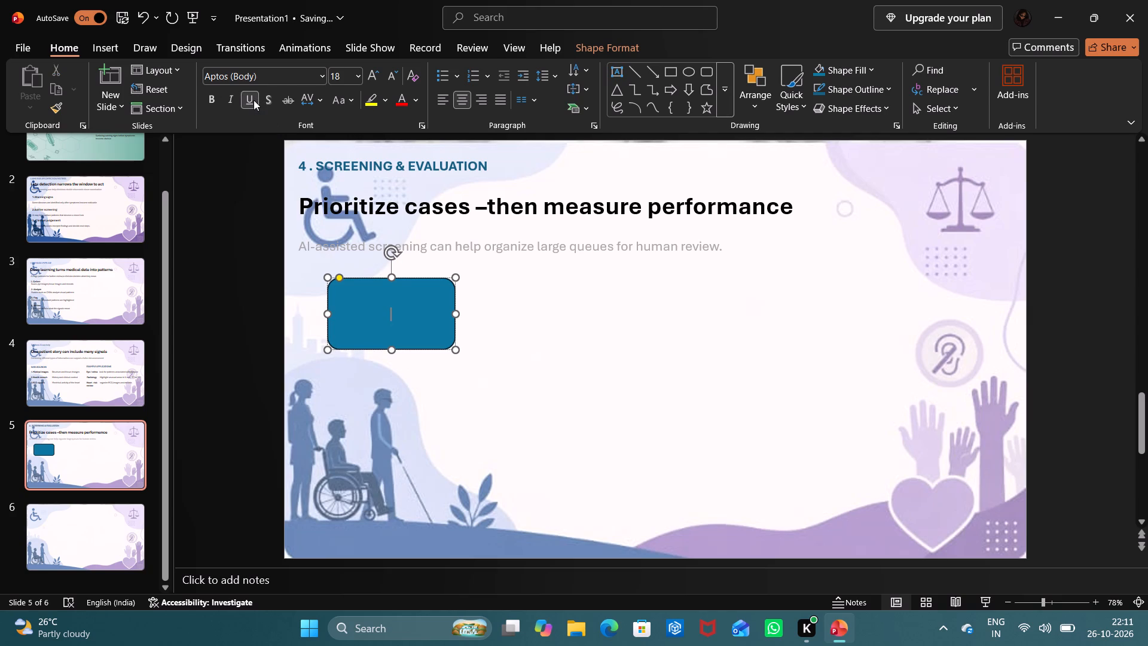
{"action": "left_click", "coordinate": [264, 98]}
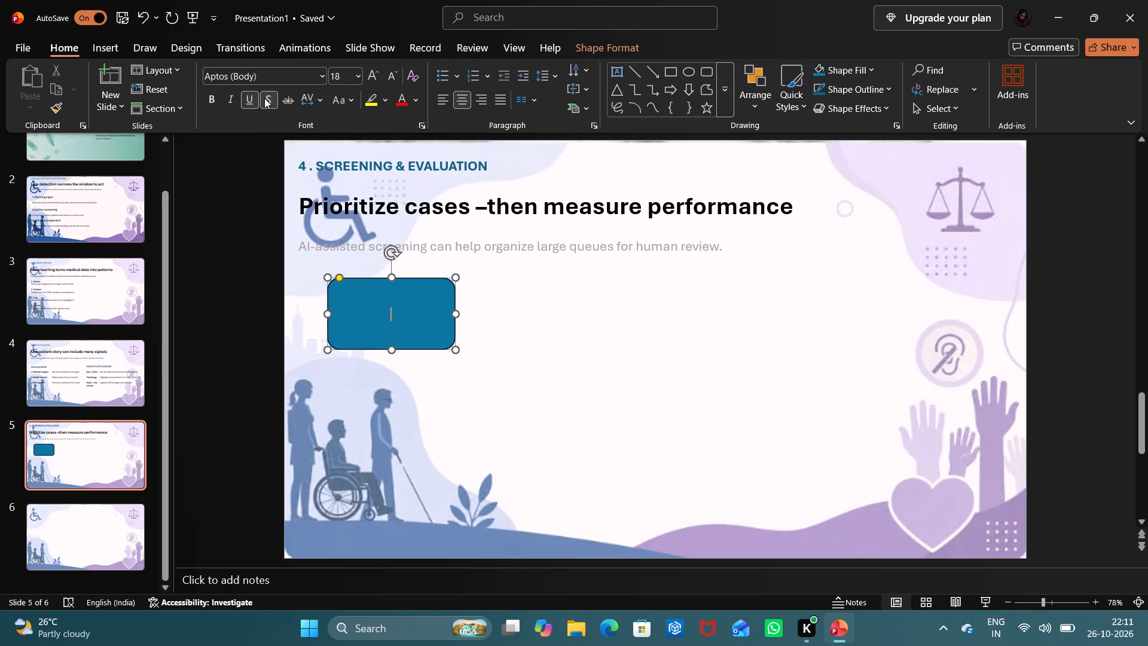
{"action": "left_click", "coordinate": [264, 98]}
{"action": "double_click", "coordinate": [264, 98]}
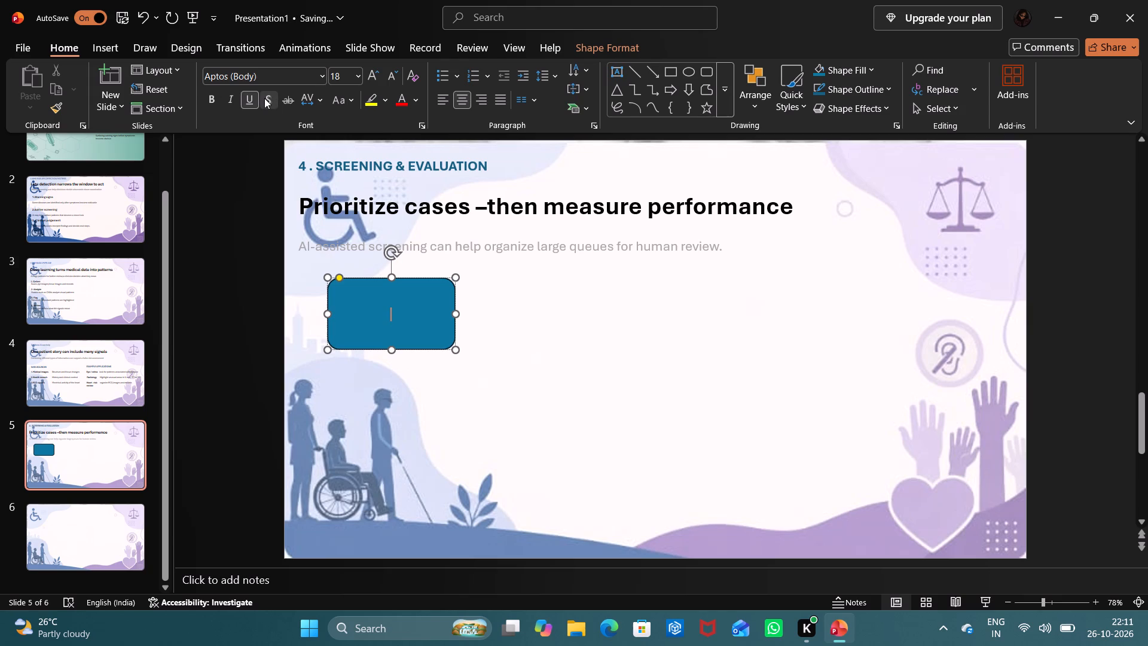
{"action": "left_click", "coordinate": [263, 103]}
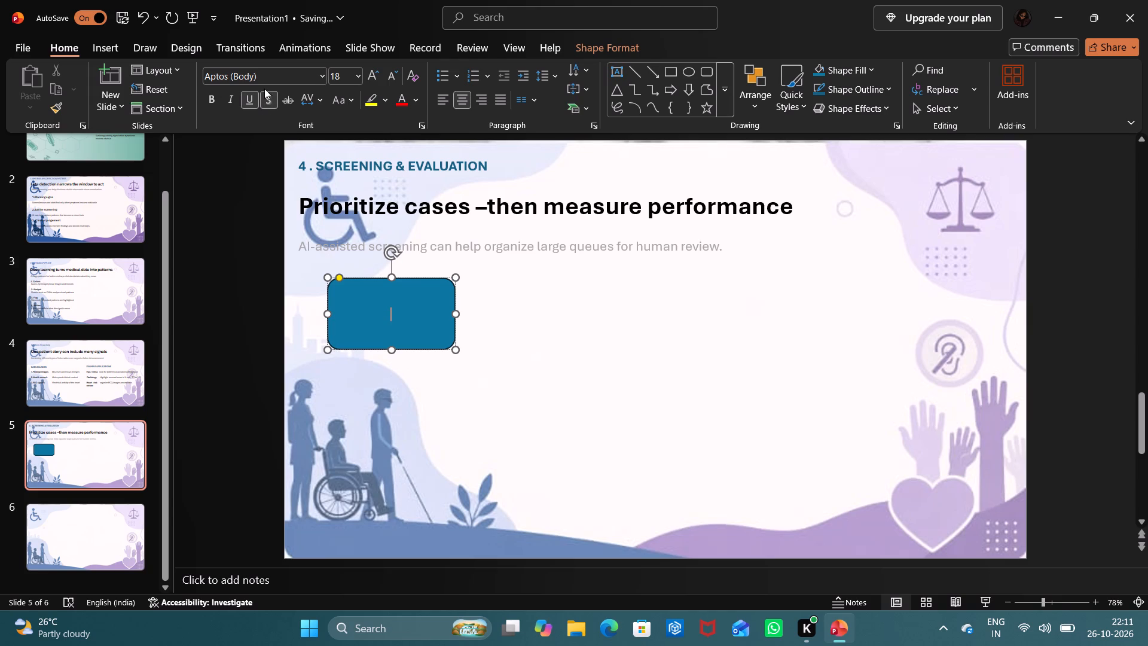
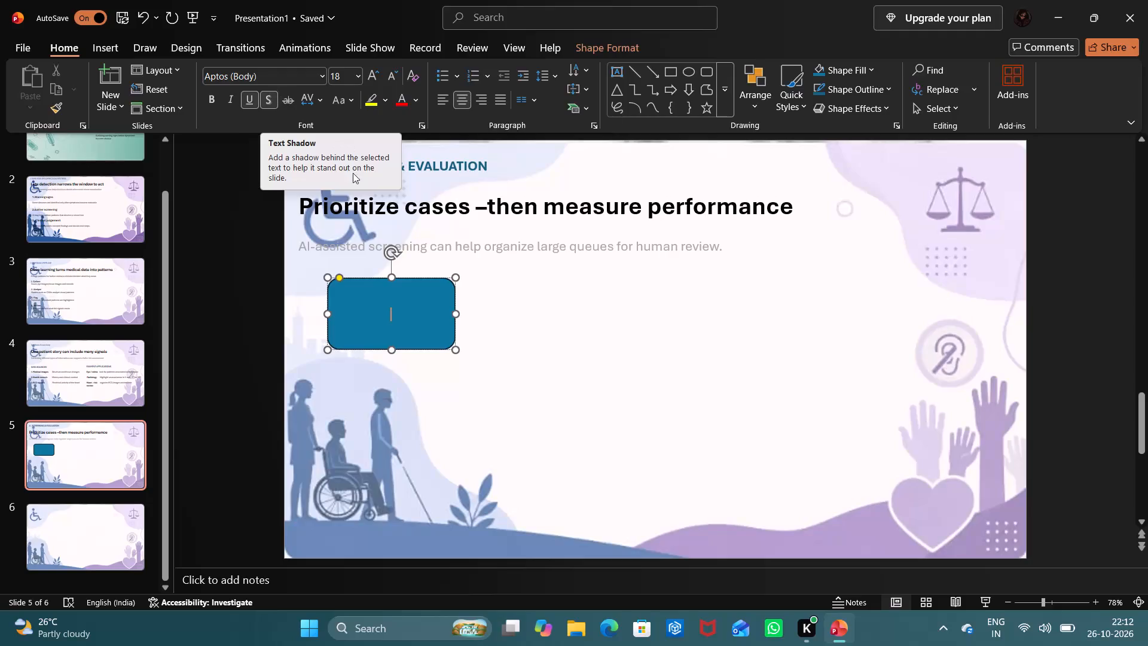
Shift the blue rounded rectangle slightly up on slide 5 and widen it a little by its right edge.
{"action": "left_click", "coordinate": [451, 318]}
{"action": "left_click", "coordinate": [447, 315]}
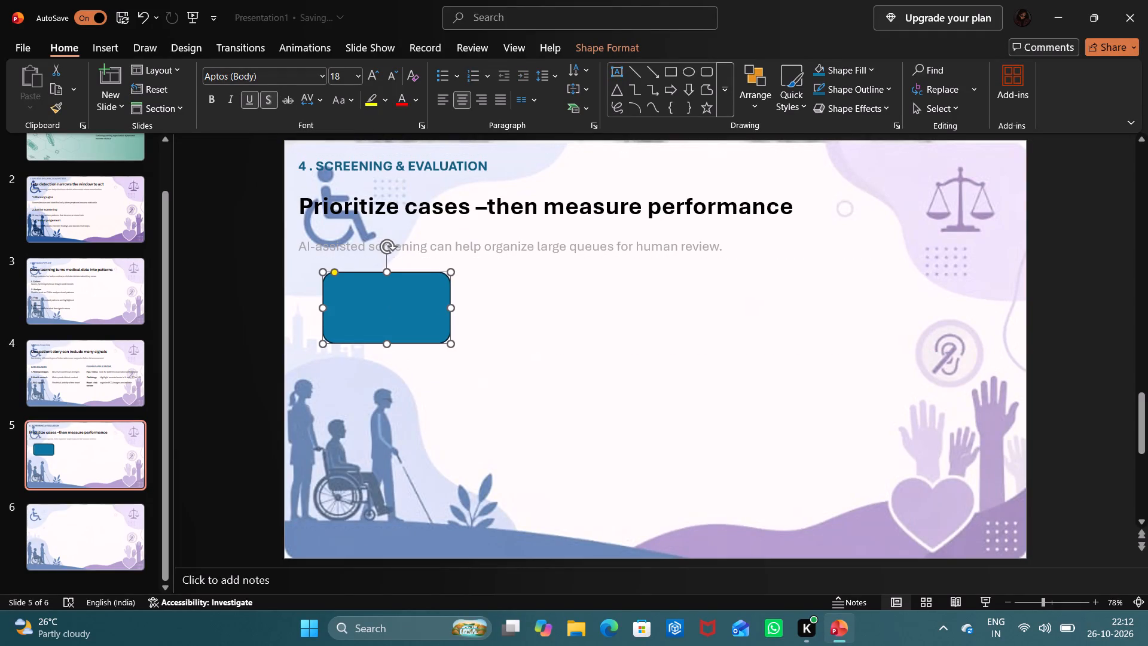
{"action": "left_click", "coordinate": [450, 314]}
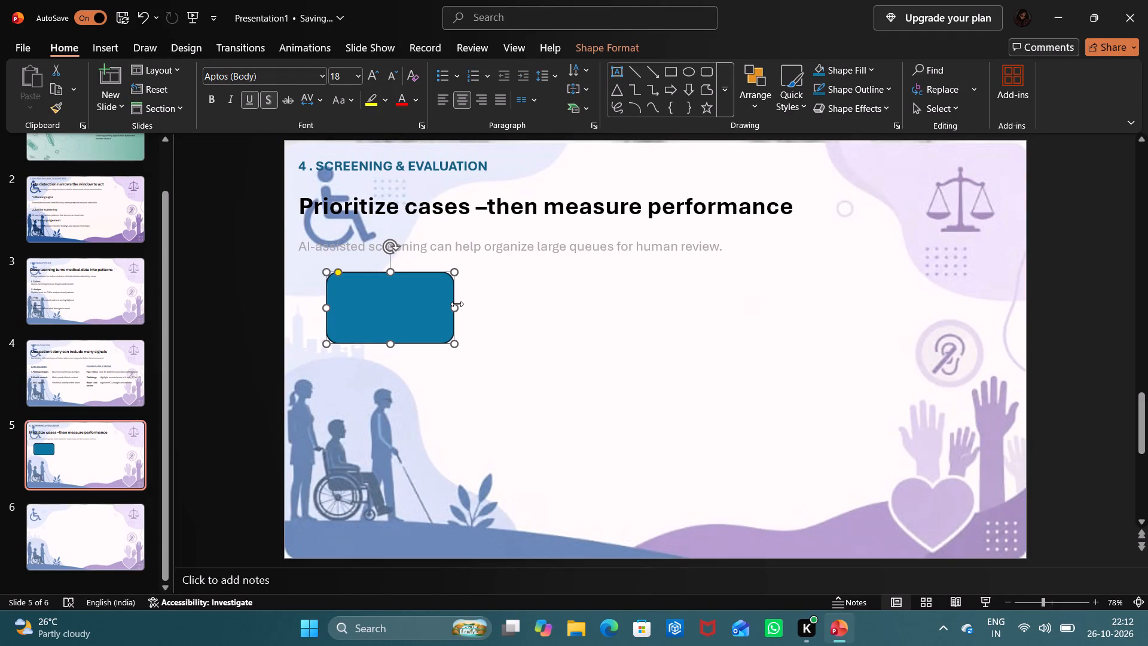
{"action": "left_click_drag", "start_coordinate": [456, 307], "coordinate": [471, 309]}
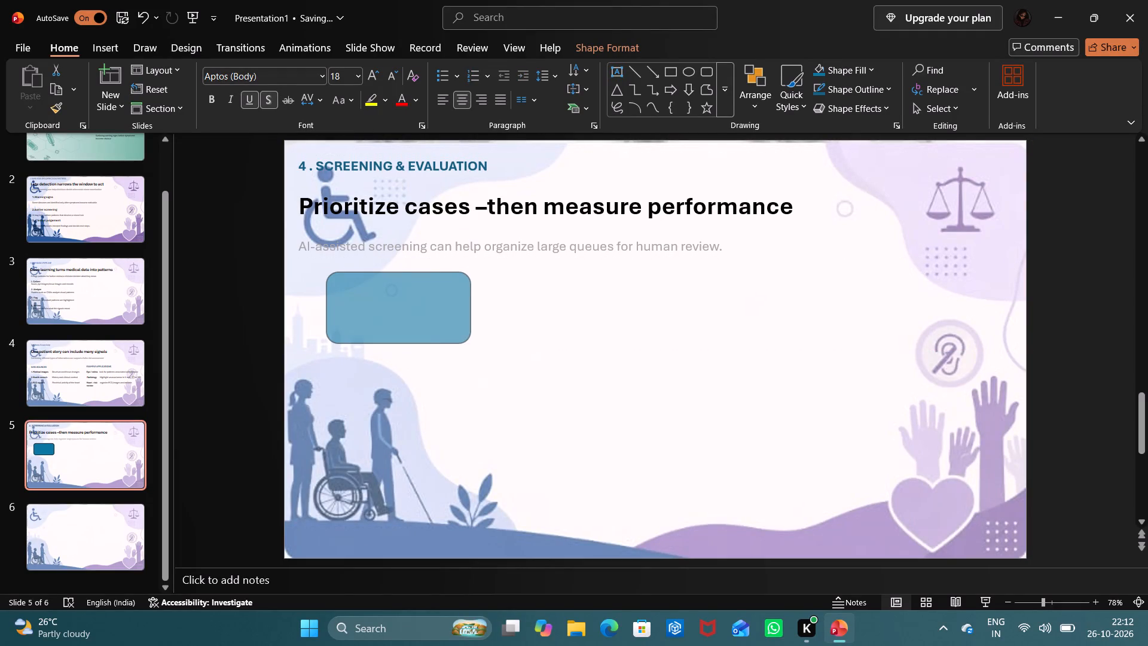
{"action": "left_click_drag", "start_coordinate": [471, 309], "coordinate": [471, 308]}
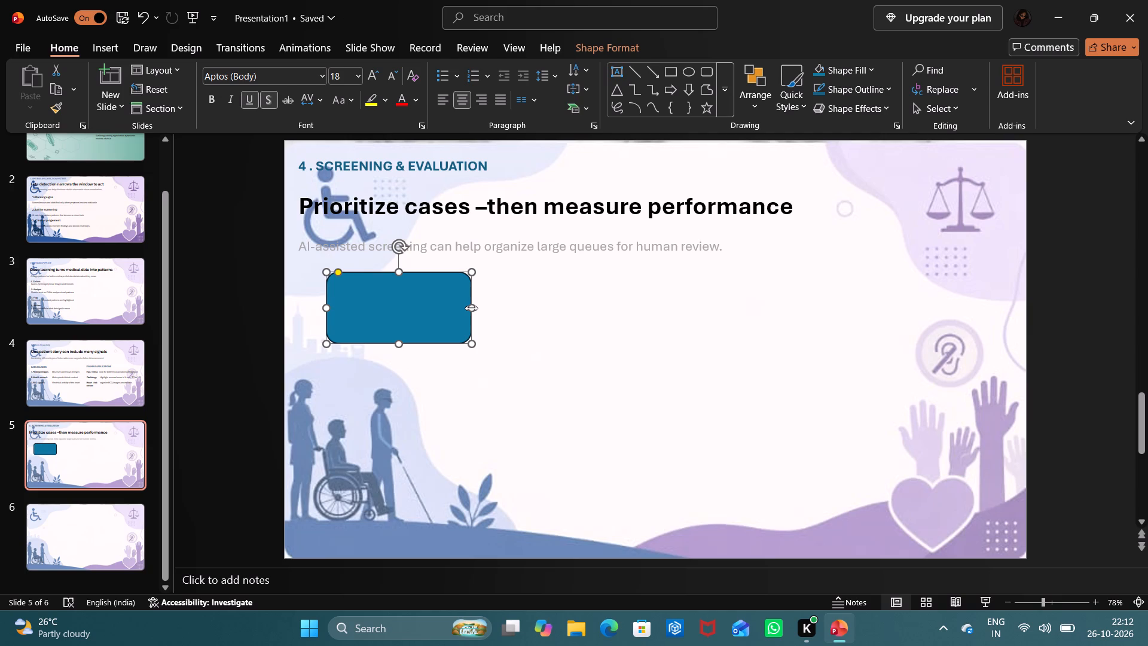
Draw a thin right block arrow just to the right of the rounded rectangle, about 2.46 cm wide and 0.13 cm high.
{"action": "left_click", "coordinate": [111, 47]}
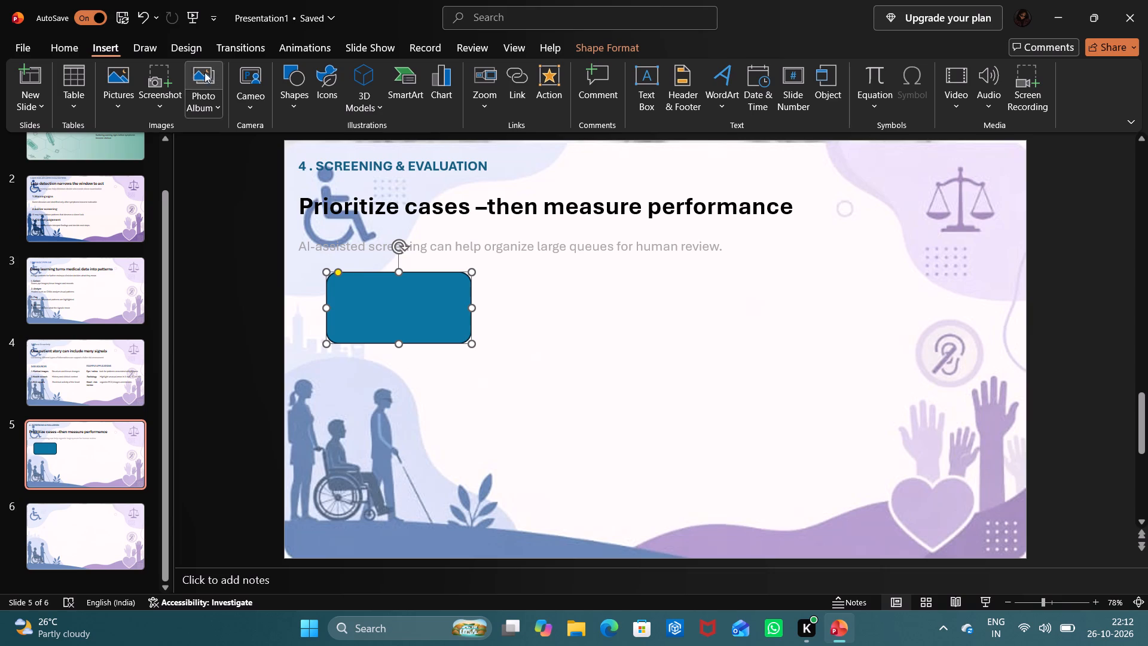
{"action": "double_click", "coordinate": [279, 79]}
{"action": "left_click", "coordinate": [279, 79]}
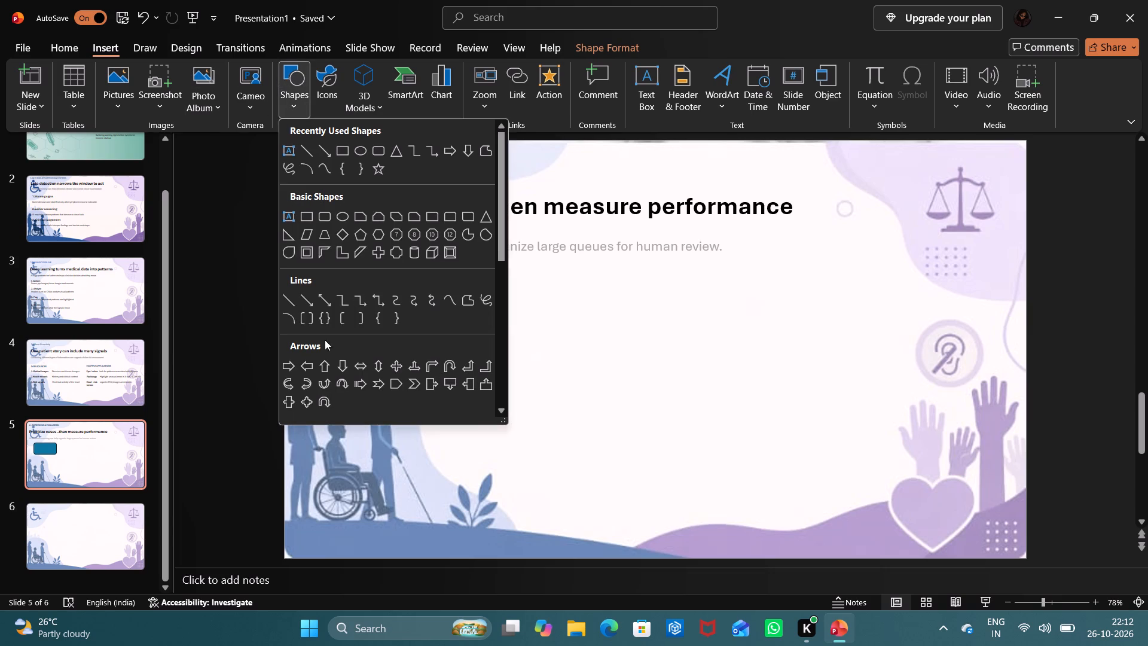
{"action": "left_click", "coordinate": [288, 361]}
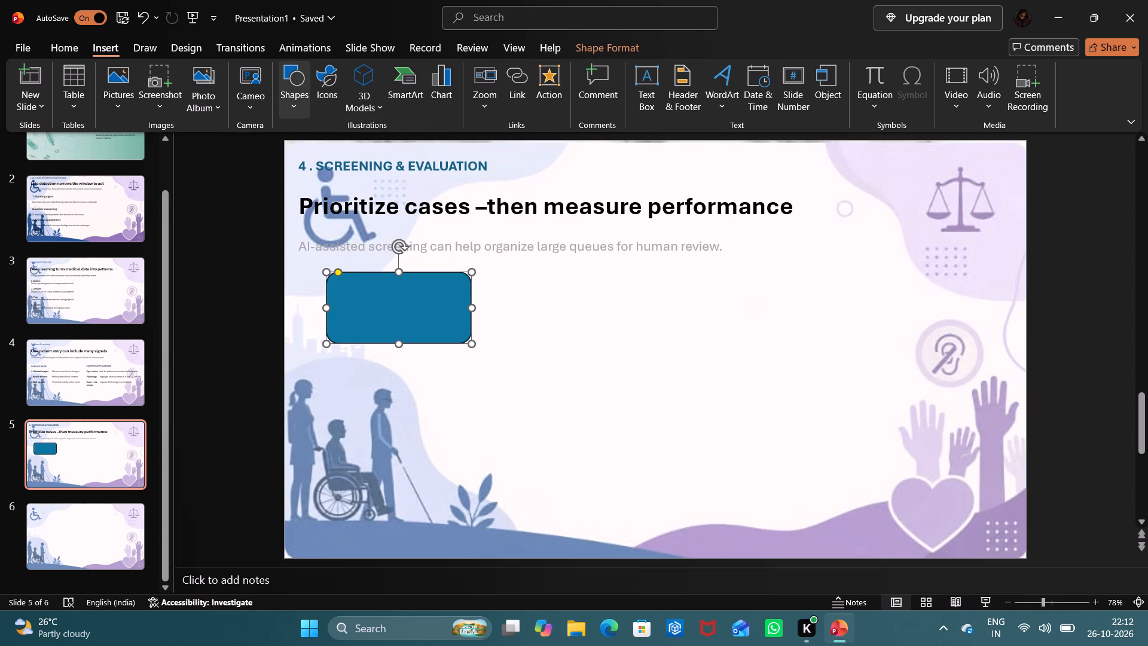
{"action": "left_click_drag", "start_coordinate": [497, 312], "coordinate": [546, 310]}
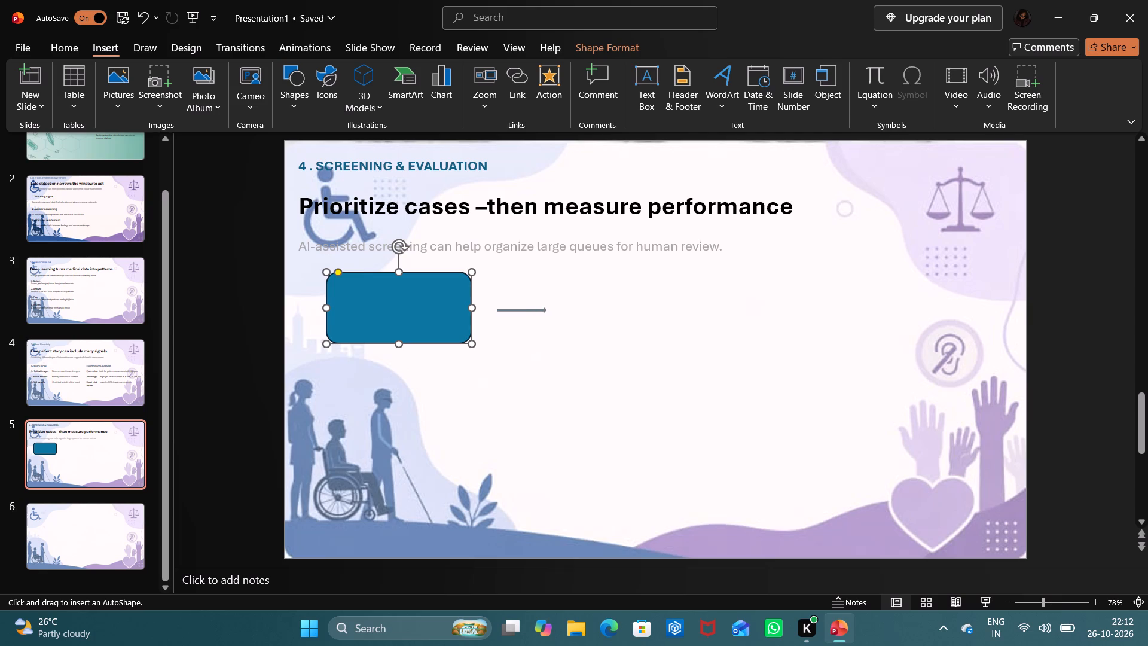
{"action": "left_click_drag", "start_coordinate": [546, 310], "coordinate": [551, 312]}
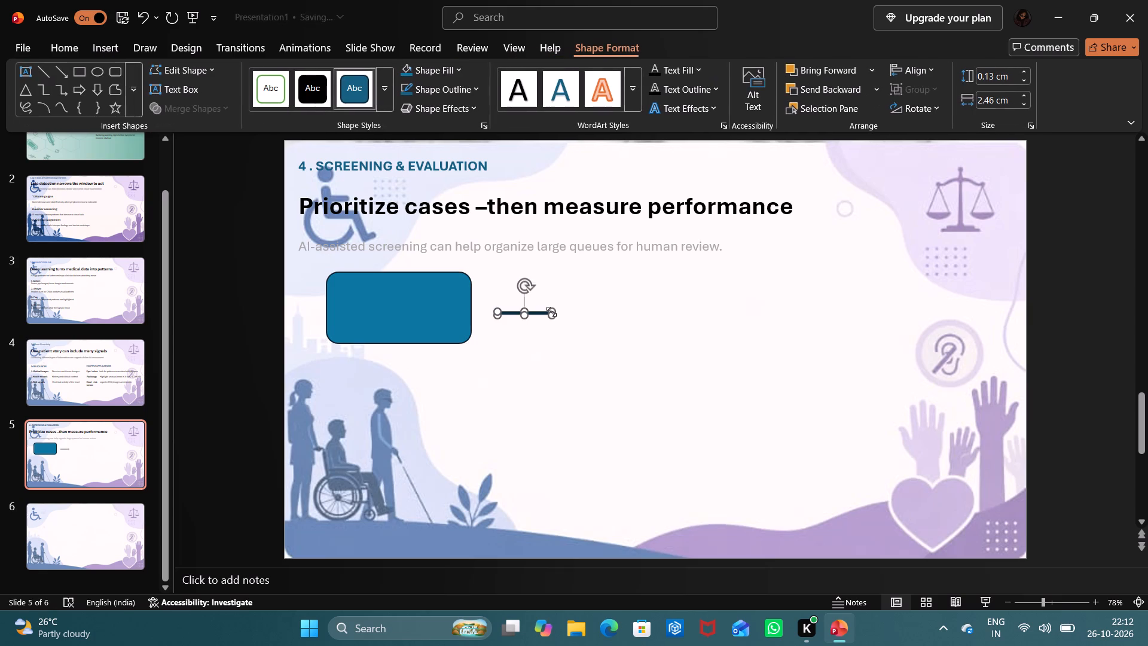
Thicken and shorten the arrow to about 0.54 cm high and 1.37 cm wide, aligned with the rounded rectangle's vertical centre.
{"action": "left_click_drag", "start_coordinate": [525, 315], "coordinate": [527, 323]}
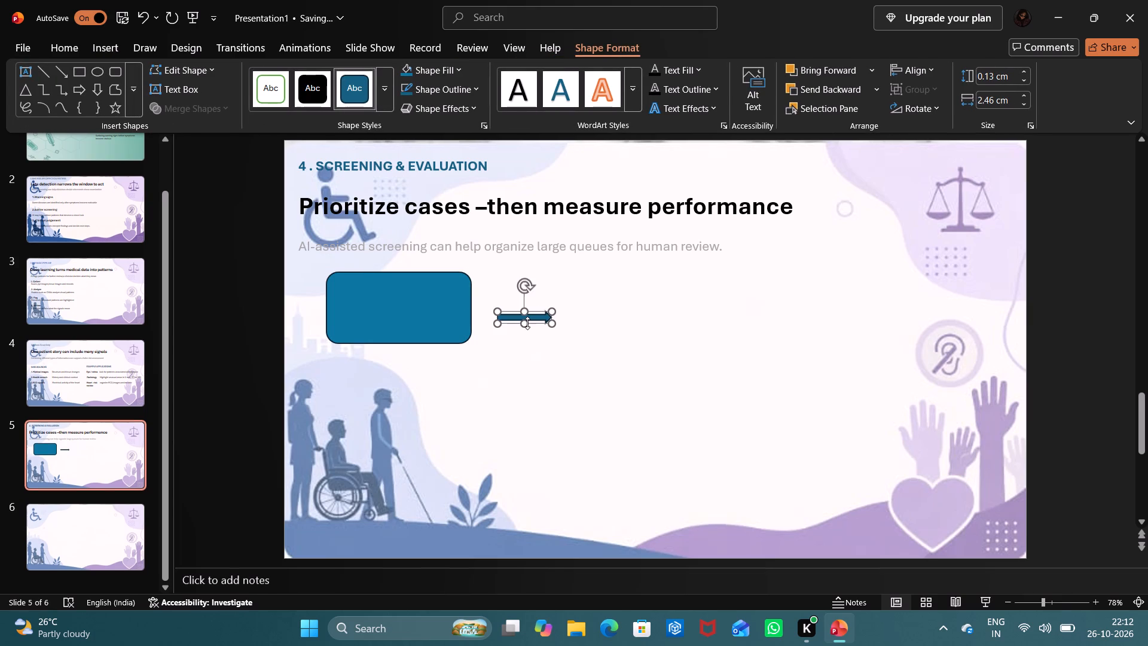
{"action": "left_click_drag", "start_coordinate": [530, 319], "coordinate": [532, 315]}
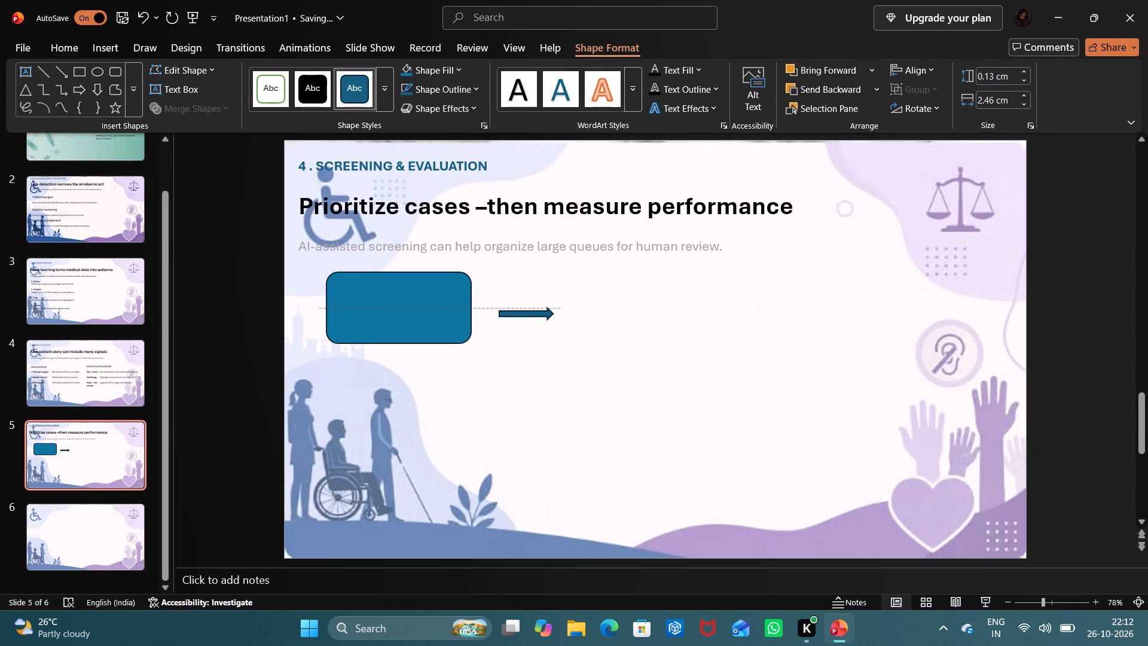
{"action": "left_click_drag", "start_coordinate": [532, 315], "coordinate": [532, 309]}
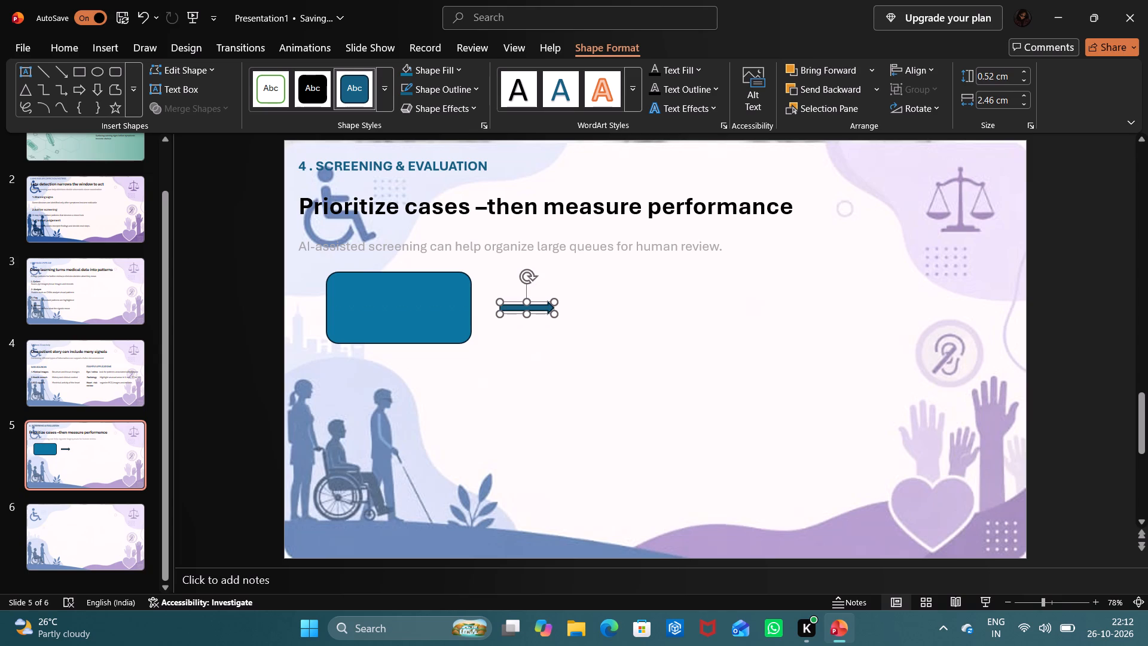
{"action": "left_click_drag", "start_coordinate": [556, 313], "coordinate": [529, 314]}
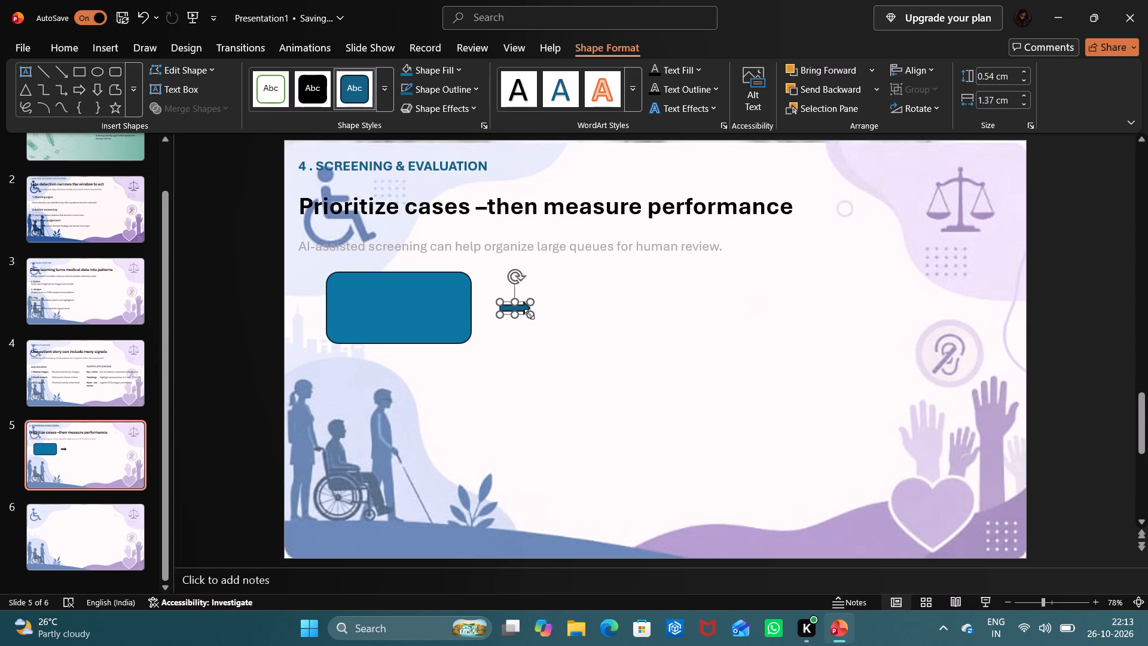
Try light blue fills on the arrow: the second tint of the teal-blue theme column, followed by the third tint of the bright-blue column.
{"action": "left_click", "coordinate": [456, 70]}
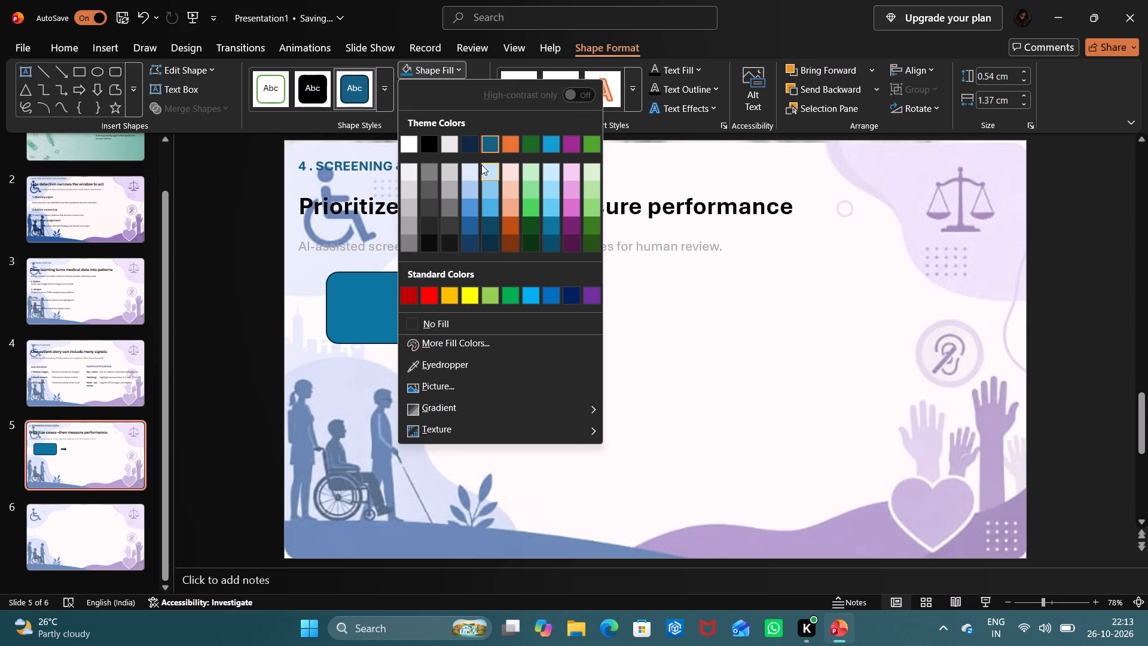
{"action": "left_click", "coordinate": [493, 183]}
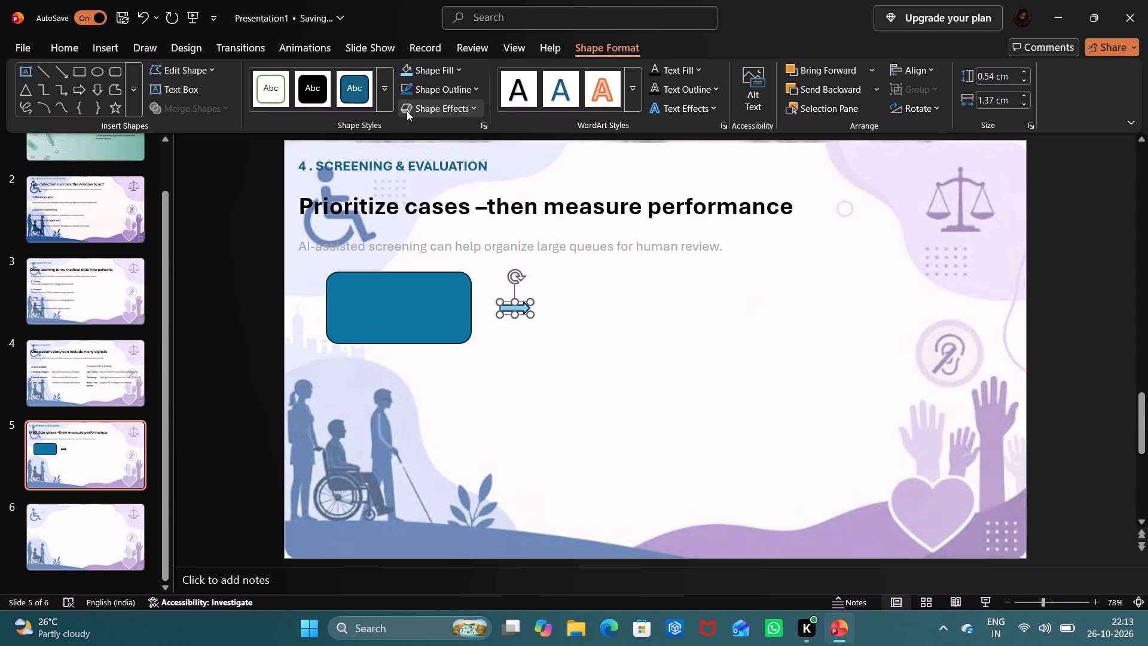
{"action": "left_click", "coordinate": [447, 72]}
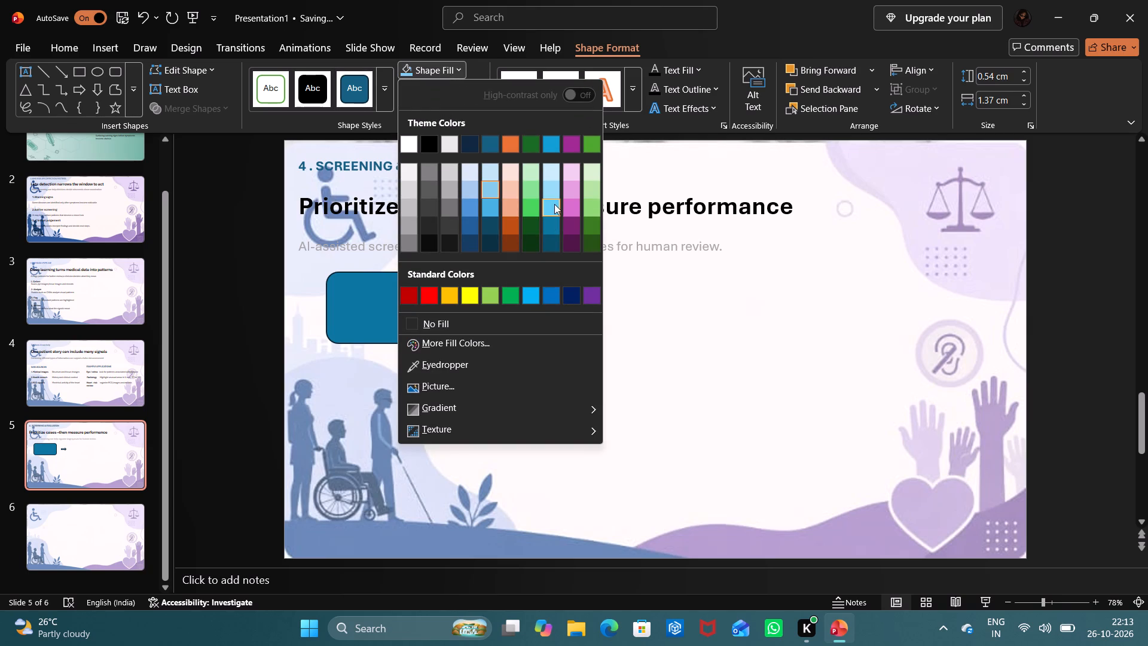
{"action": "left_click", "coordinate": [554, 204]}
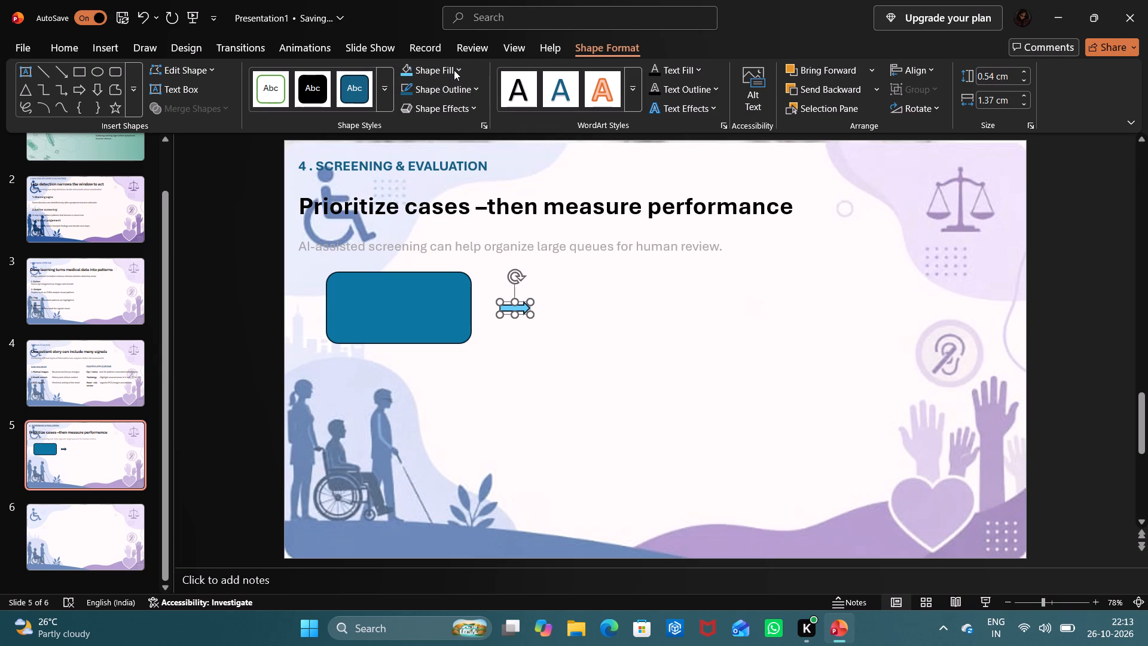
Fill the arrow with the medium blue theme colour, the third tint in the dark navy column.
{"action": "left_click", "coordinate": [454, 69]}
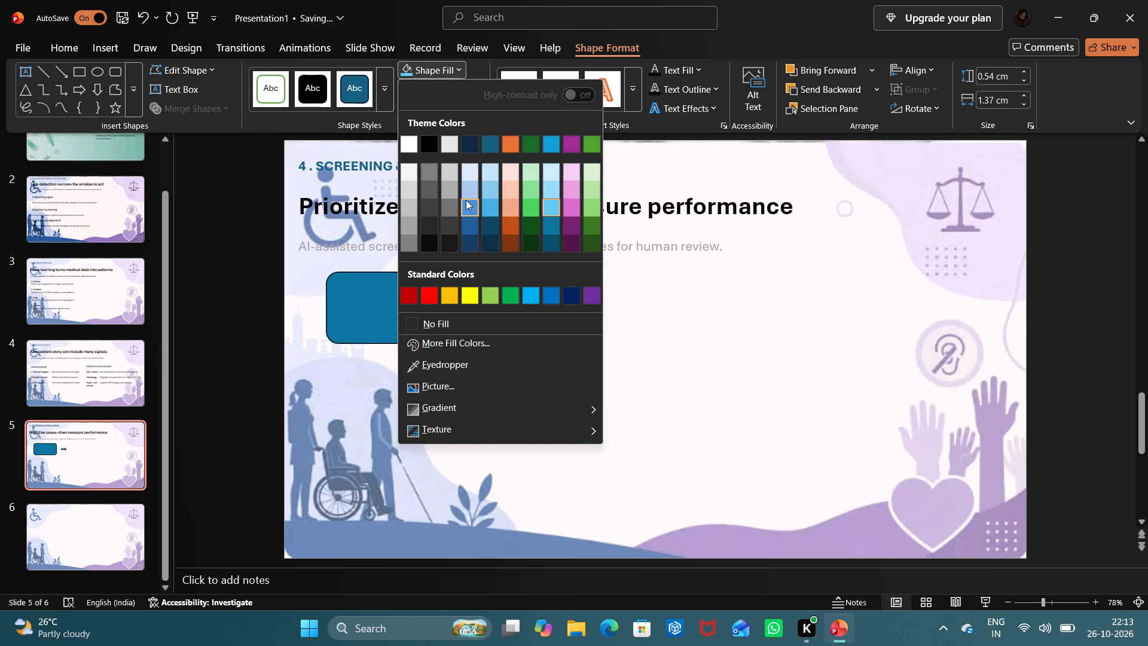
{"action": "left_click", "coordinate": [465, 200]}
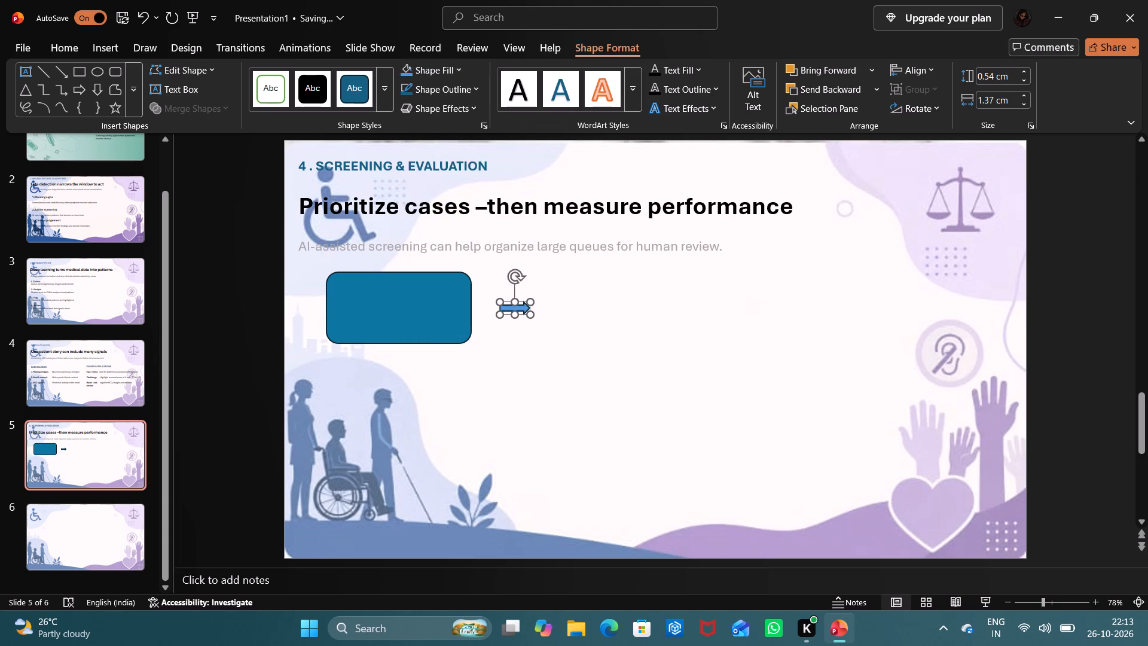
{"action": "left_click", "coordinate": [518, 332]}
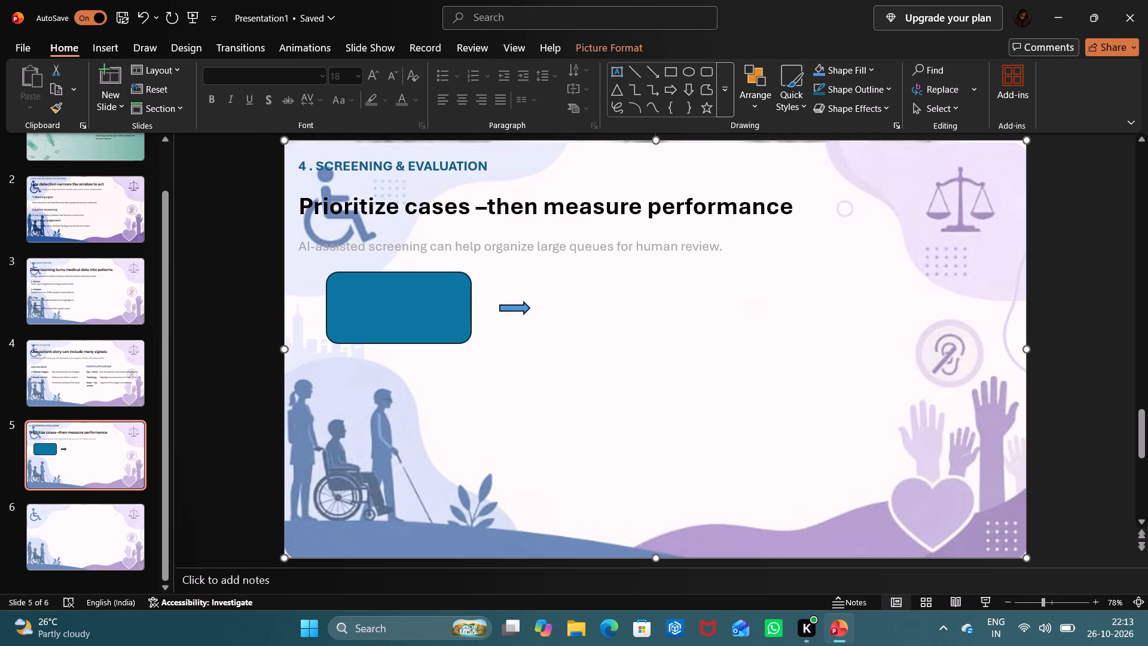
Clear all text formatting inside the rounded rectangle on slide 5.
{"action": "left_click", "coordinate": [407, 319]}
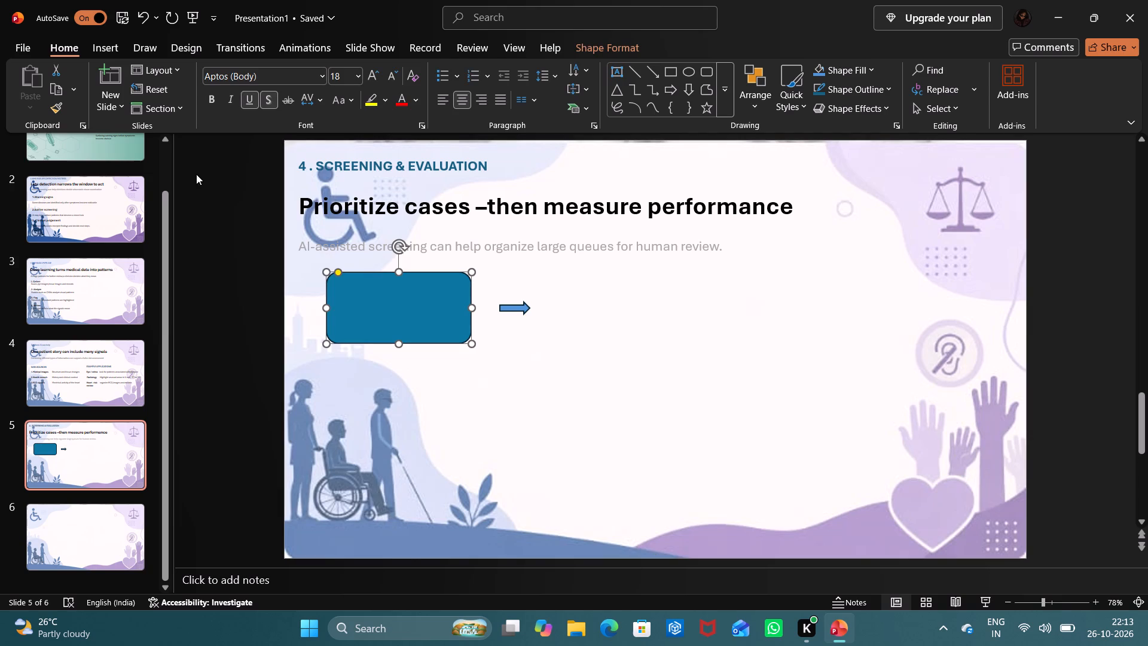
{"action": "left_click", "coordinate": [99, 39]}
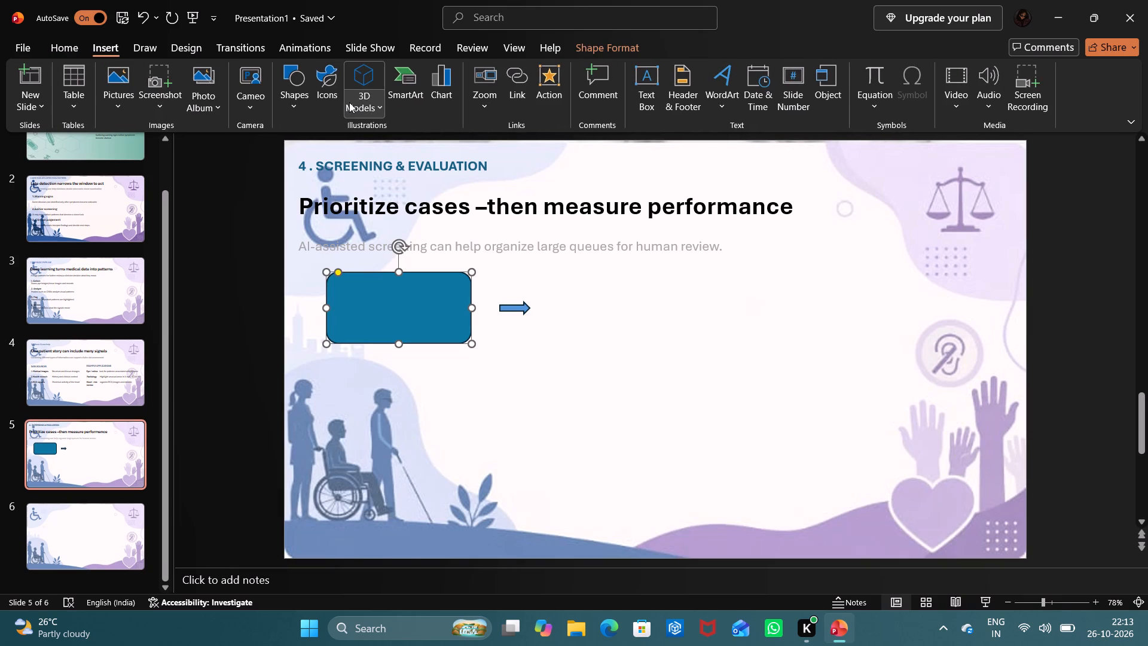
{"action": "left_click", "coordinate": [64, 47]}
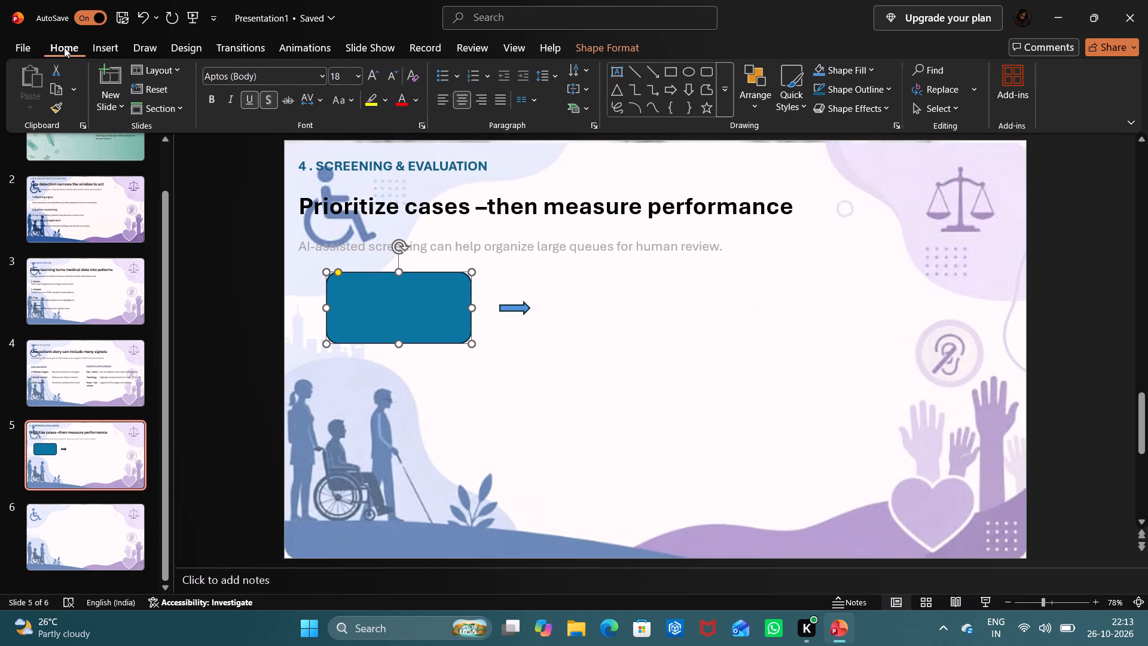
{"action": "double_click", "coordinate": [389, 324]}
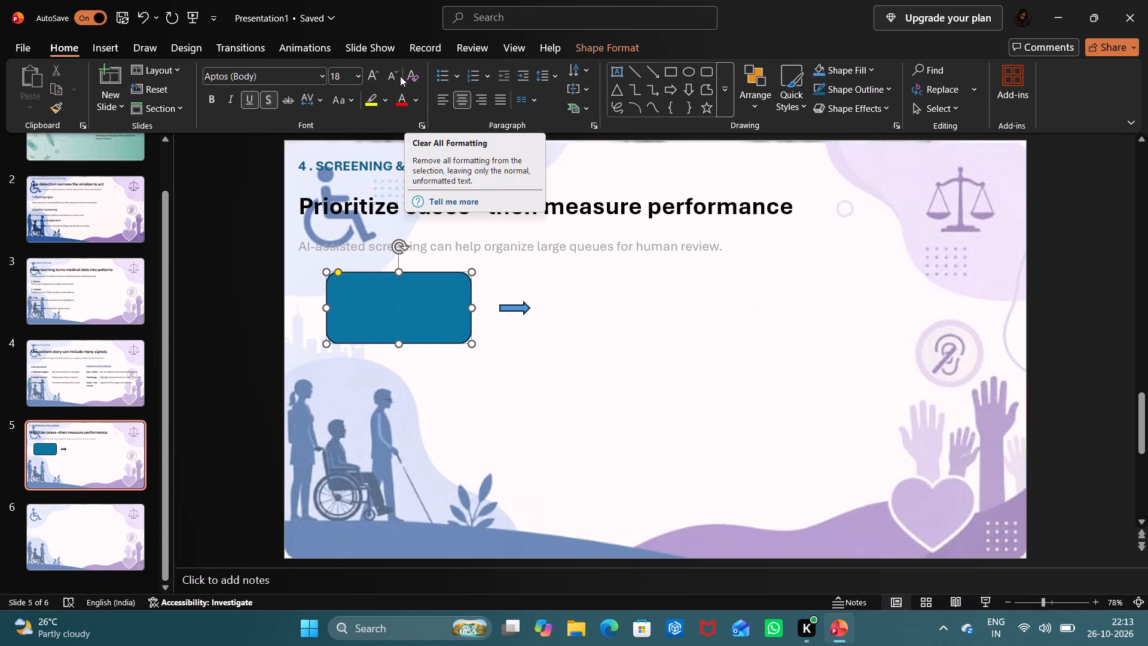
{"action": "left_click", "coordinate": [421, 77]}
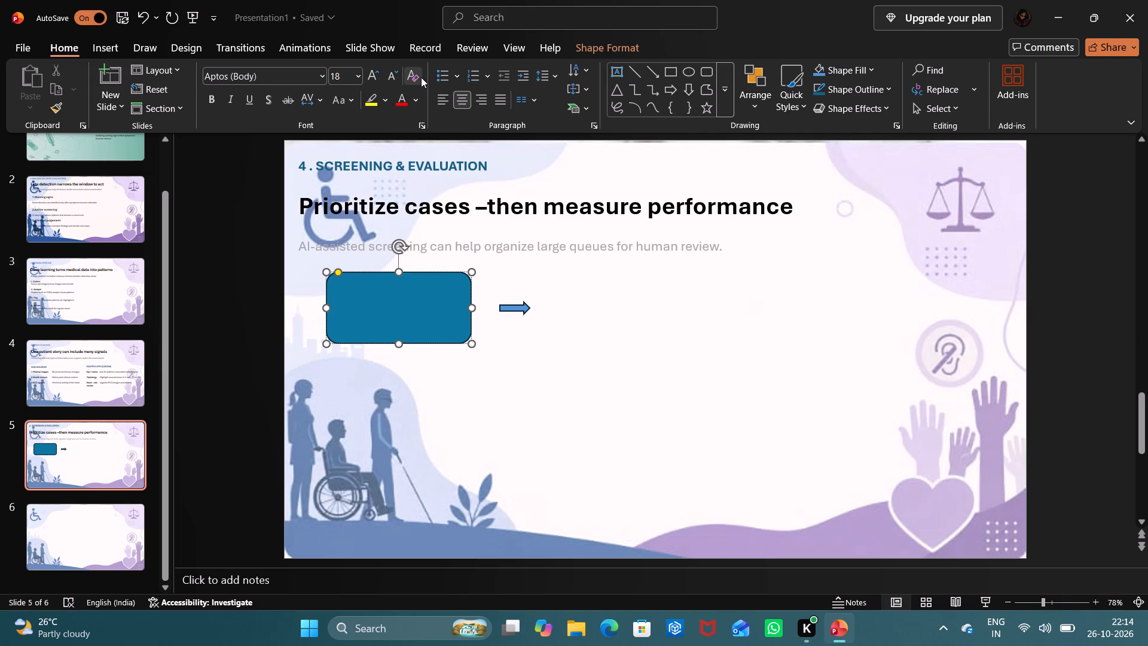
{"action": "double_click", "coordinate": [419, 75]}
Fill the rounded rectangle with a custom dark purple colour from outside the theme and standard palettes.
{"action": "double_click", "coordinate": [408, 334]}
{"action": "left_click", "coordinate": [874, 66]}
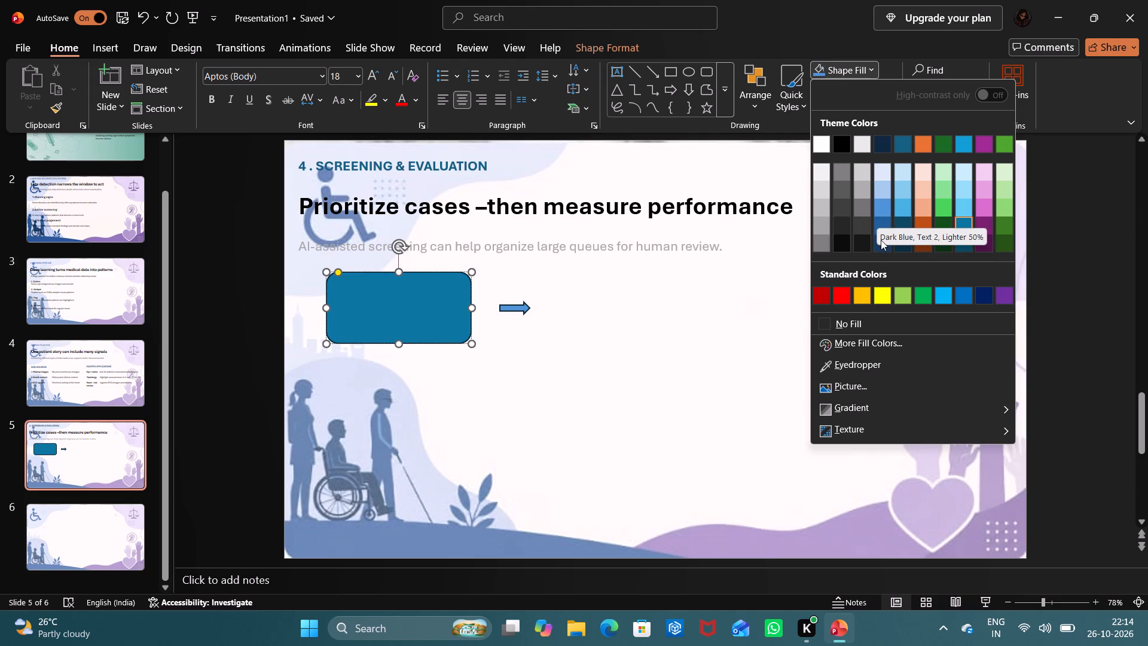
{"action": "left_click", "coordinate": [845, 336]}
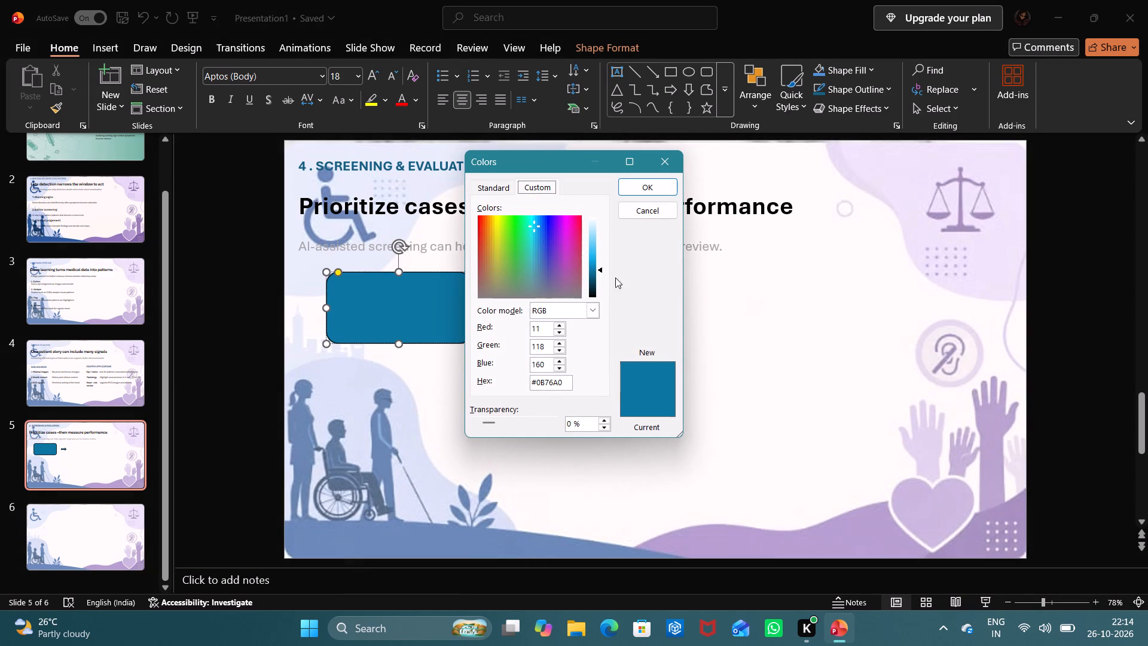
Fill the rounded rectangle on slide 5 with the custom dark purple #4C218B.
{"action": "left_click", "coordinate": [553, 246]}
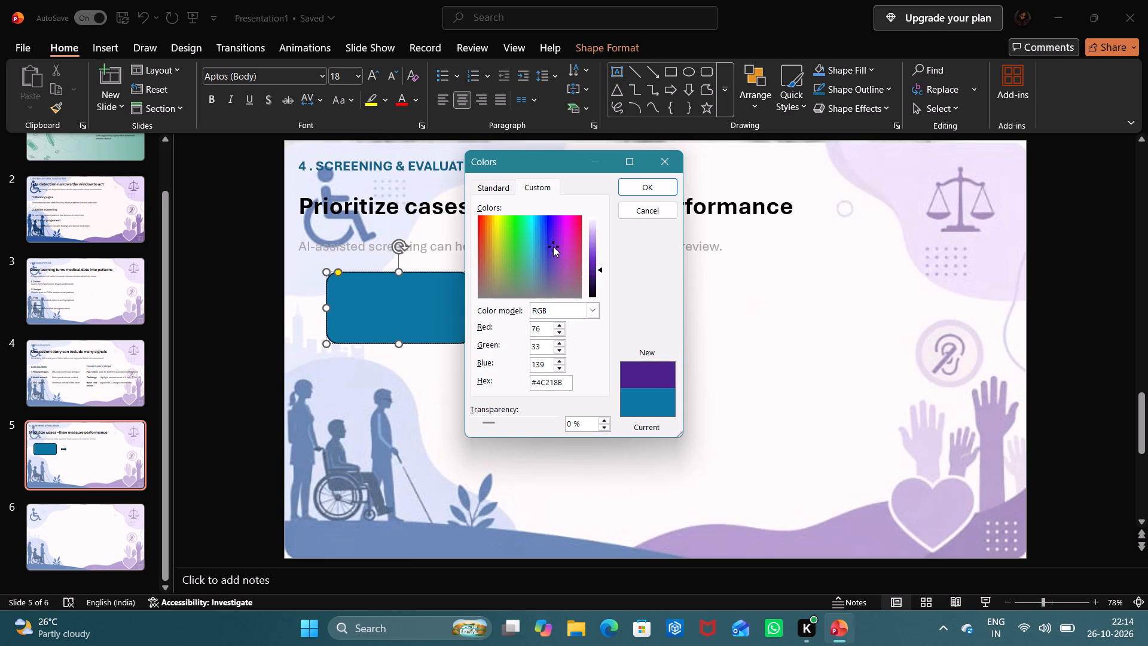
{"action": "left_click_drag", "start_coordinate": [553, 246], "coordinate": [553, 239]}
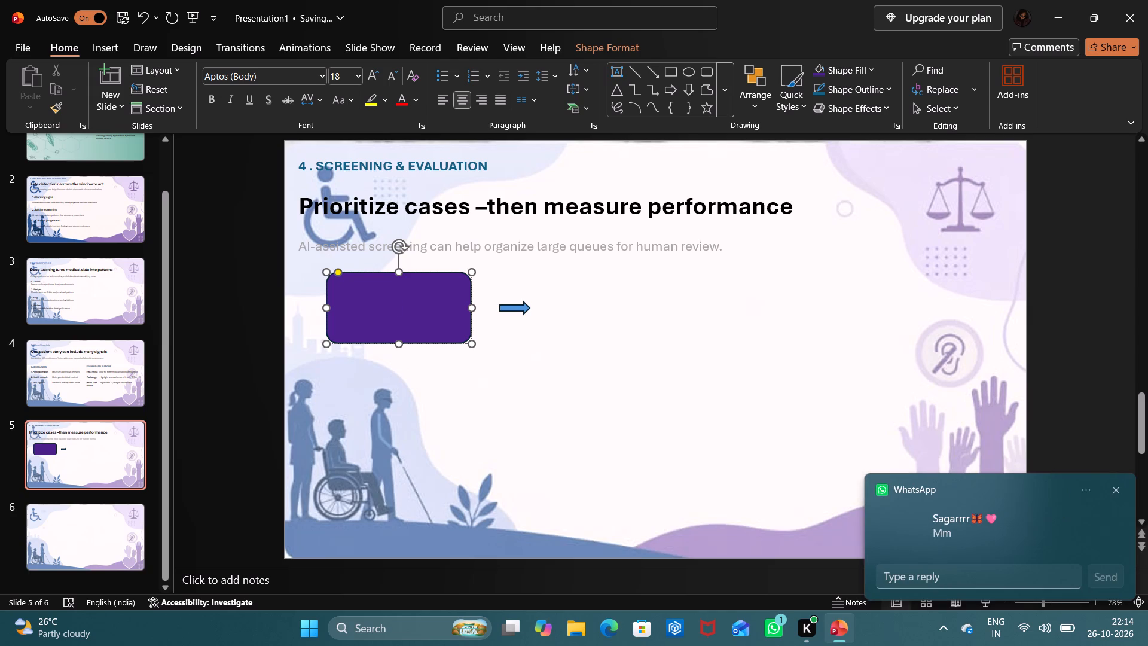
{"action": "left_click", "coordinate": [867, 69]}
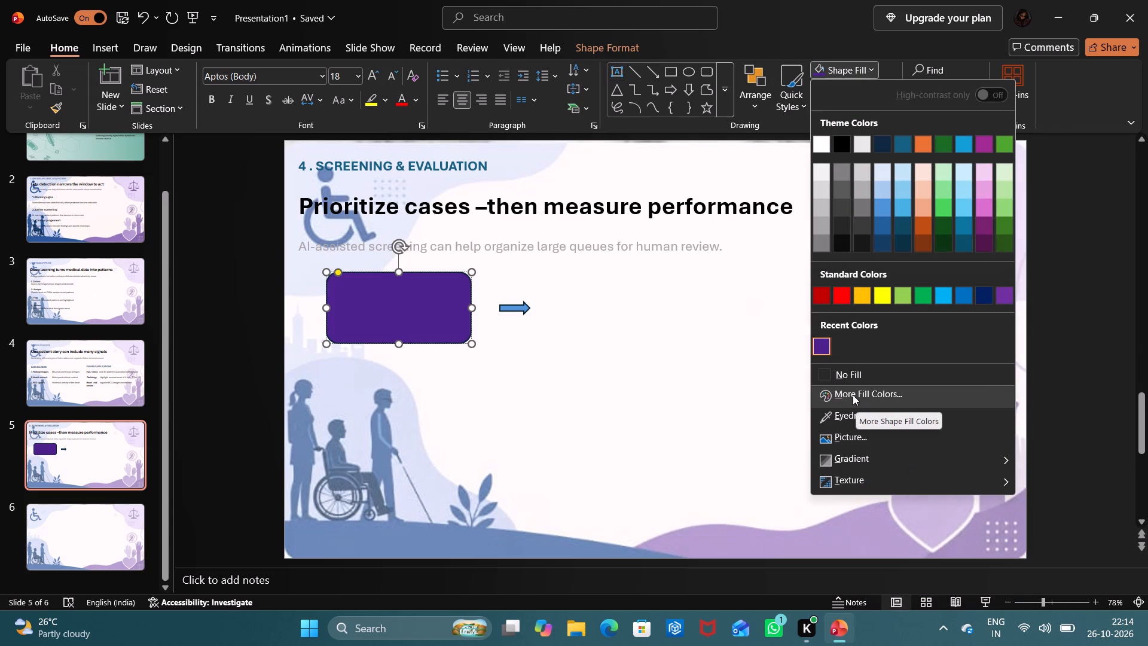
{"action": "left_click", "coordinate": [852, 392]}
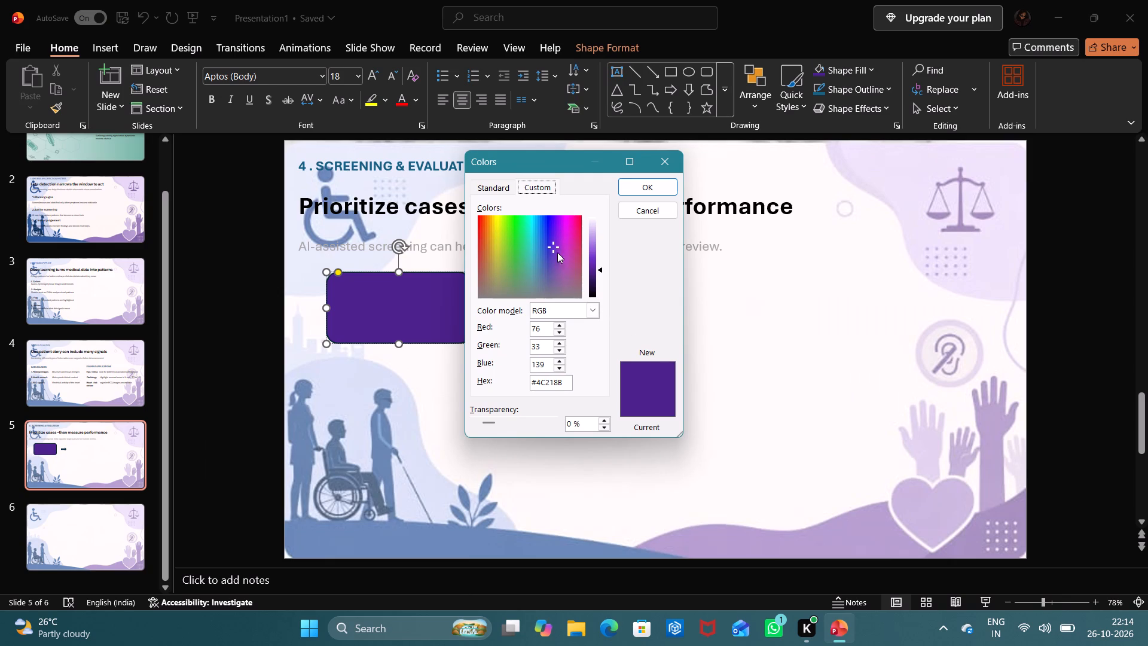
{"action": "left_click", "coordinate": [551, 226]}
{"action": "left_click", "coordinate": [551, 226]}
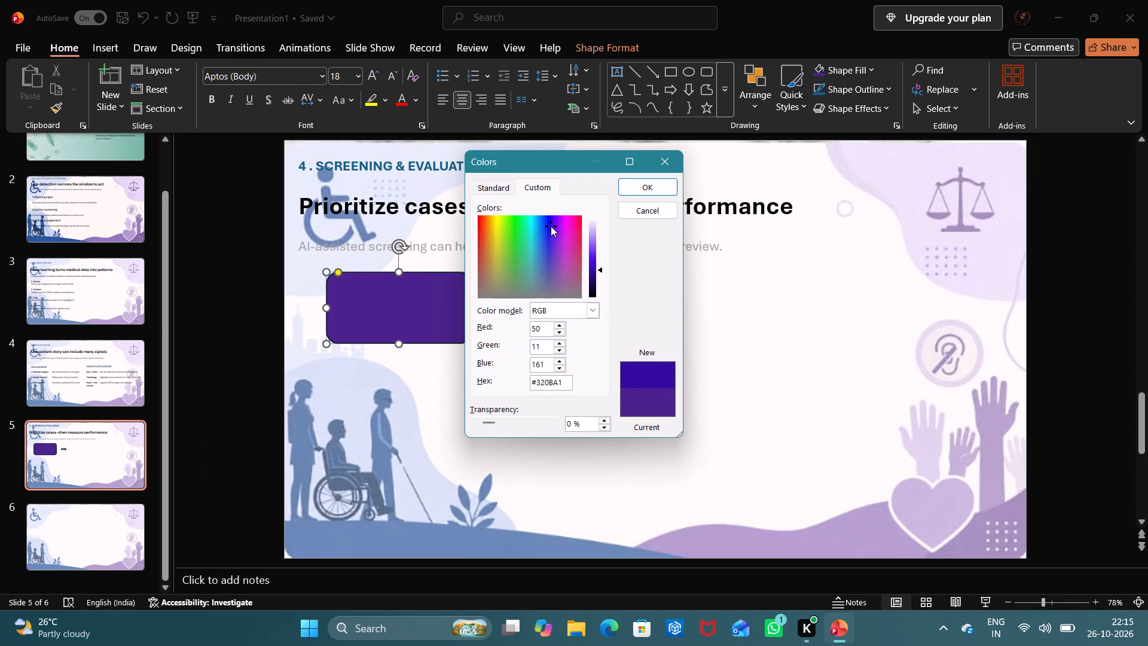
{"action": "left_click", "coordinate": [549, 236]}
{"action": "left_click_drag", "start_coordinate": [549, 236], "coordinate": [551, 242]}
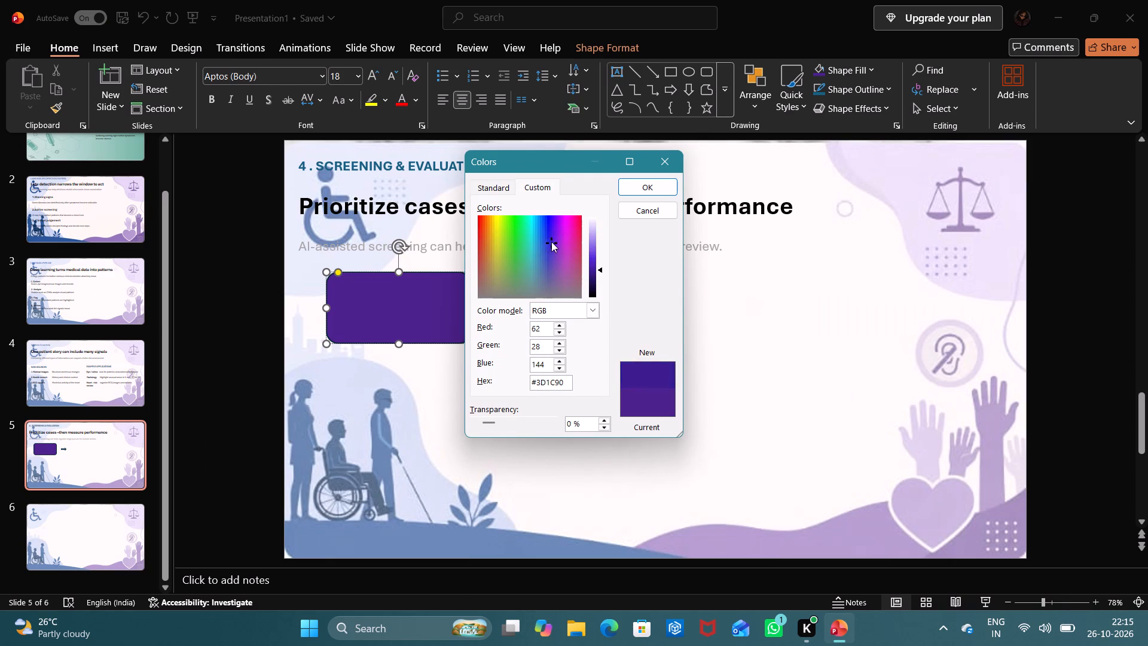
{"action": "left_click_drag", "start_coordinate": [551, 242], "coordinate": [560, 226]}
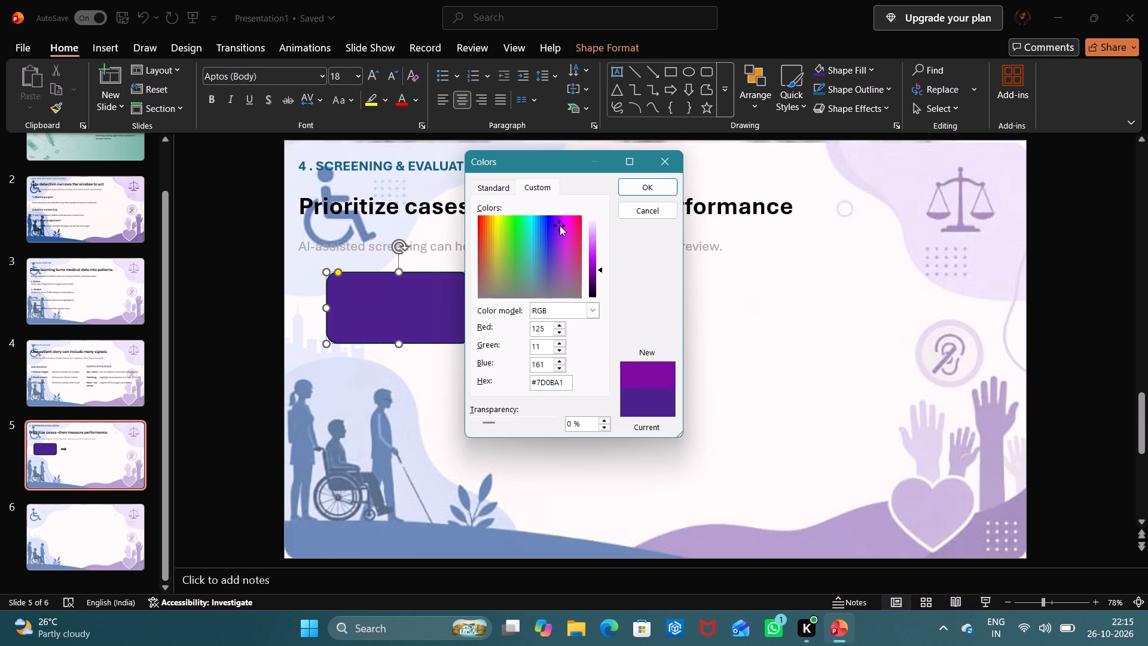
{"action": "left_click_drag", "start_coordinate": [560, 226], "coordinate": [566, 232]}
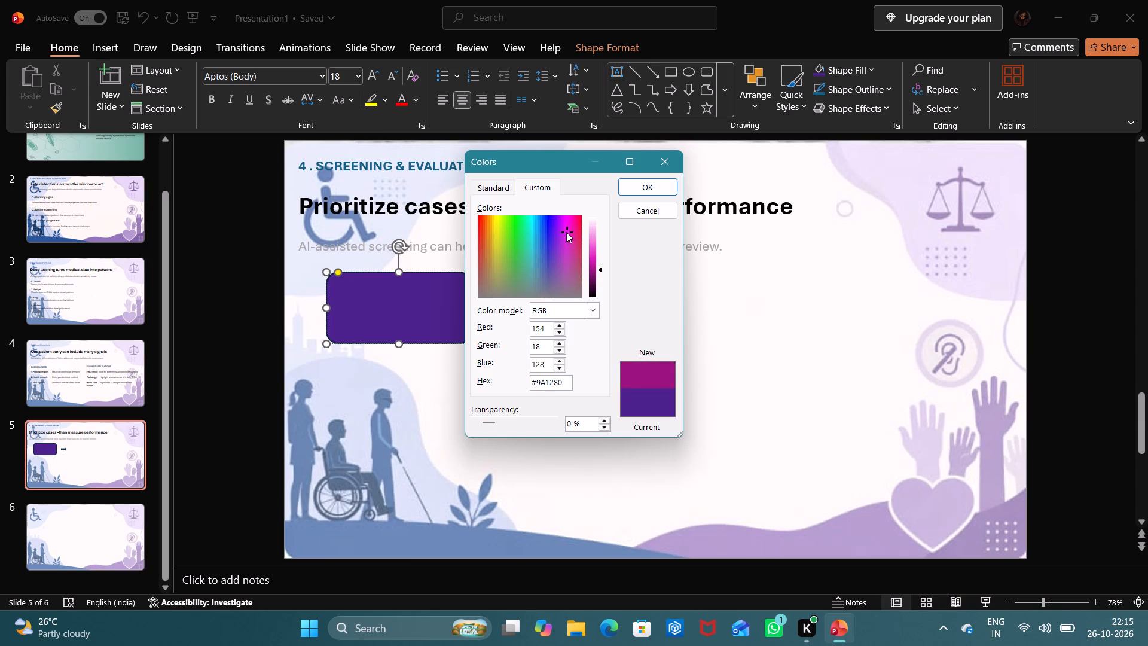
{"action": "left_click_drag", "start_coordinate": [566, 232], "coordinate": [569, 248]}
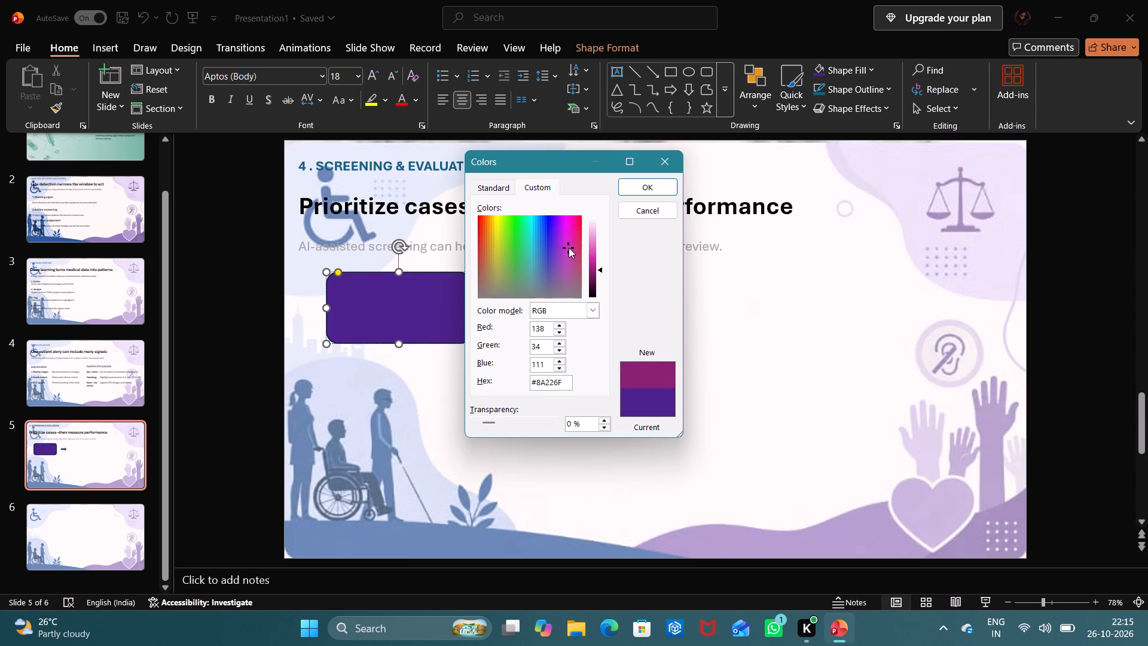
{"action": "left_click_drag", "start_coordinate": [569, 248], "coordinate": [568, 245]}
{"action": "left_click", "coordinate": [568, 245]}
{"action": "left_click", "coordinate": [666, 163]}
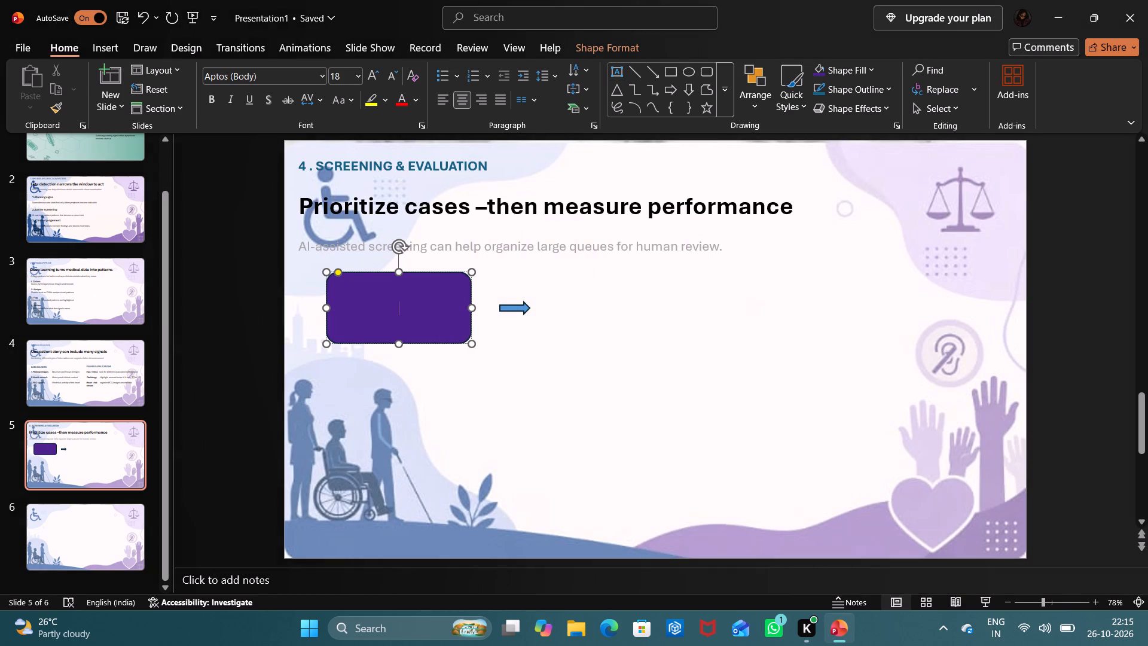
Enter the text LARGE inside the purple rounded rectangle.
{"action": "left_click", "coordinate": [394, 312]}
{"action": "left_click", "coordinate": [115, 40]}
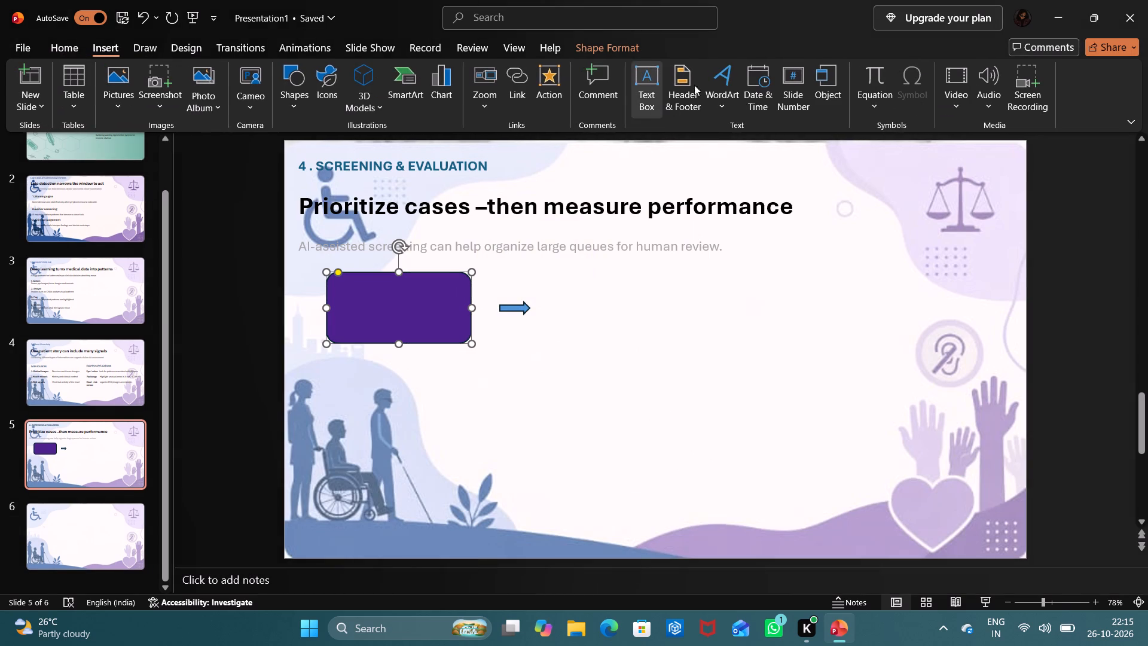
{"action": "left_click", "coordinate": [642, 97]}
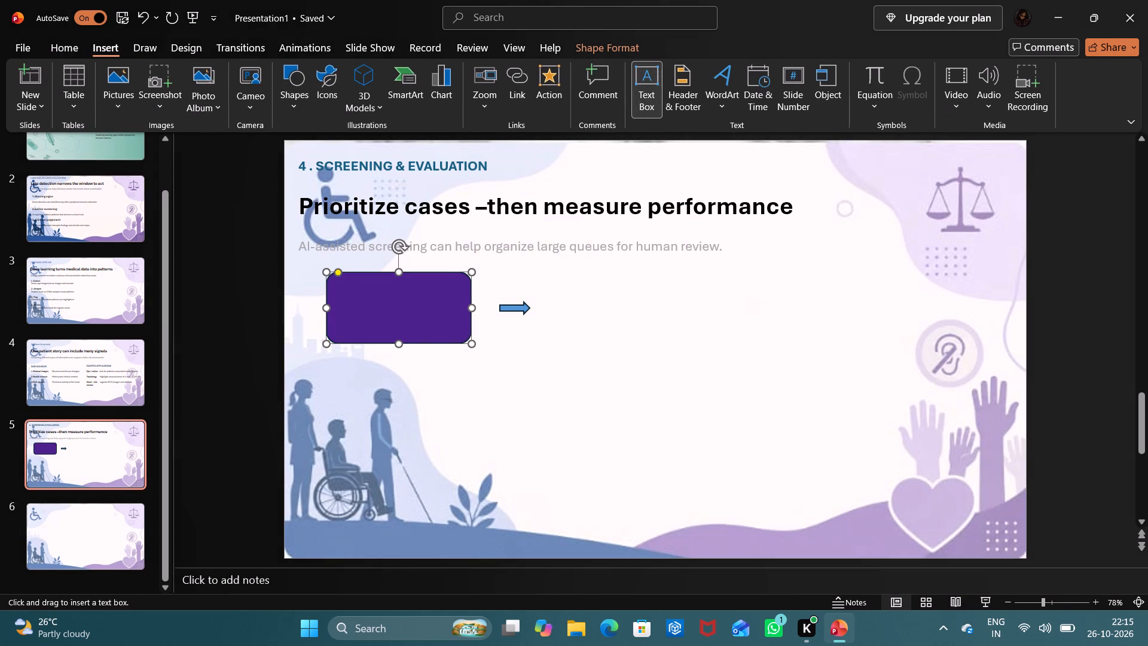
{"action": "left_click", "coordinate": [384, 309]}
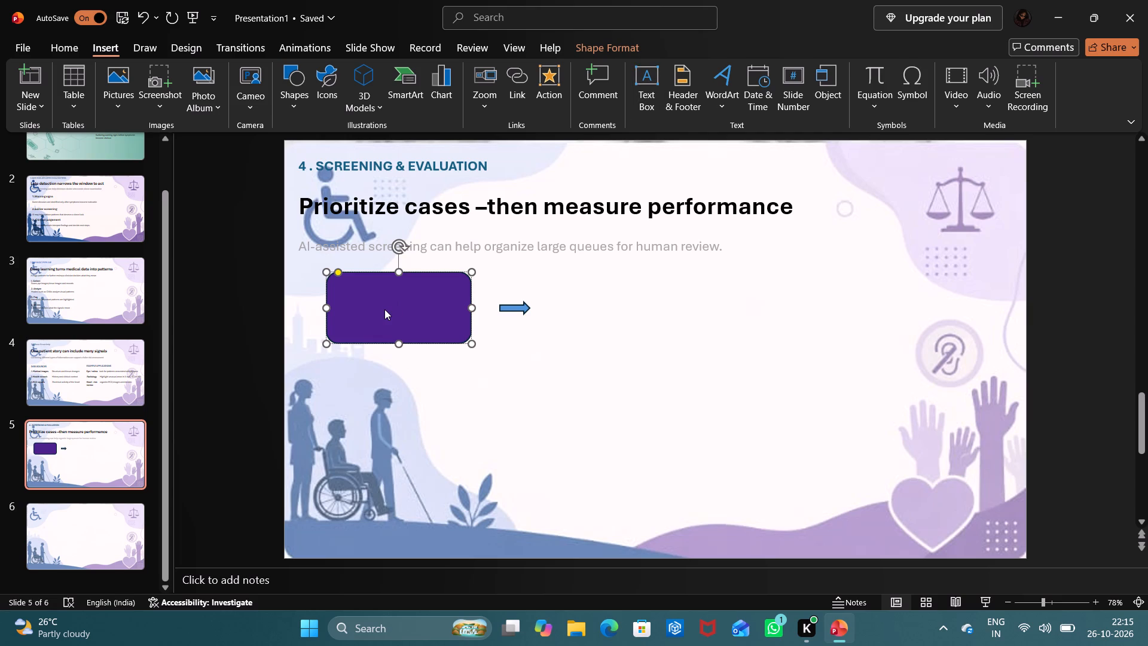
{"action": "type", "text": "LARGE"}
{"action": "key", "text": "space"}
{"action": "left_click", "coordinate": [354, 290]}
{"action": "left_click", "coordinate": [354, 290]}
Complete the first line of text in the purple rounded rectangle so it reads LARGE QUEUE.
{"action": "type", "text": "LA"}
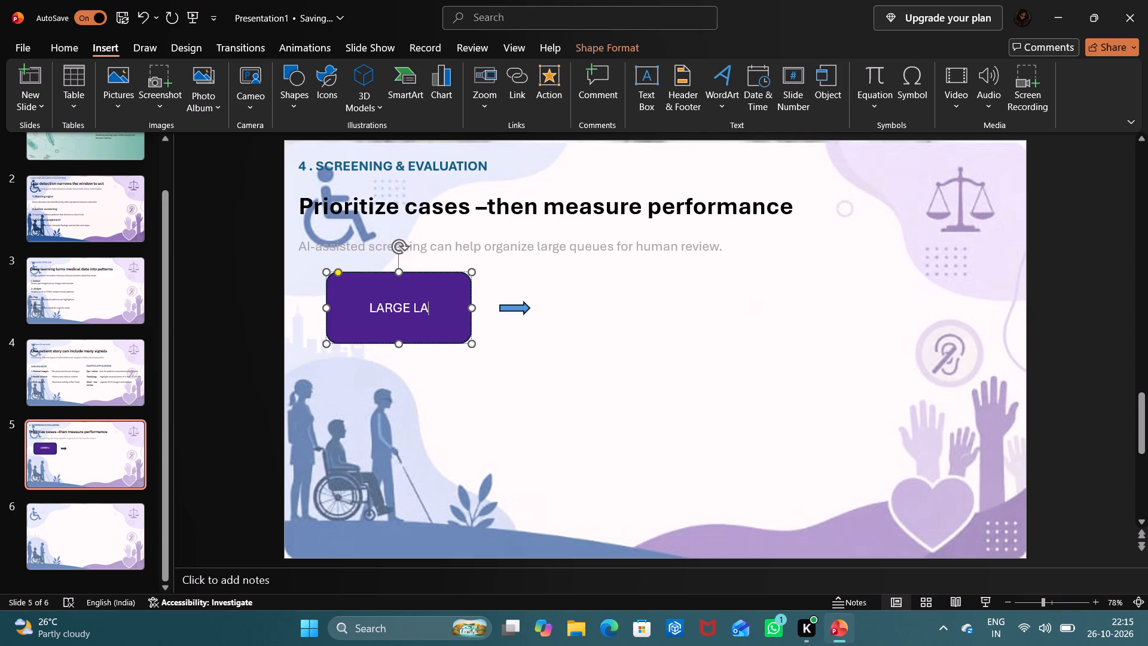
{"action": "key", "text": "BackSpace"}
{"action": "key", "text": "BackSpace"}
{"action": "type", "text": "QUEUE"}
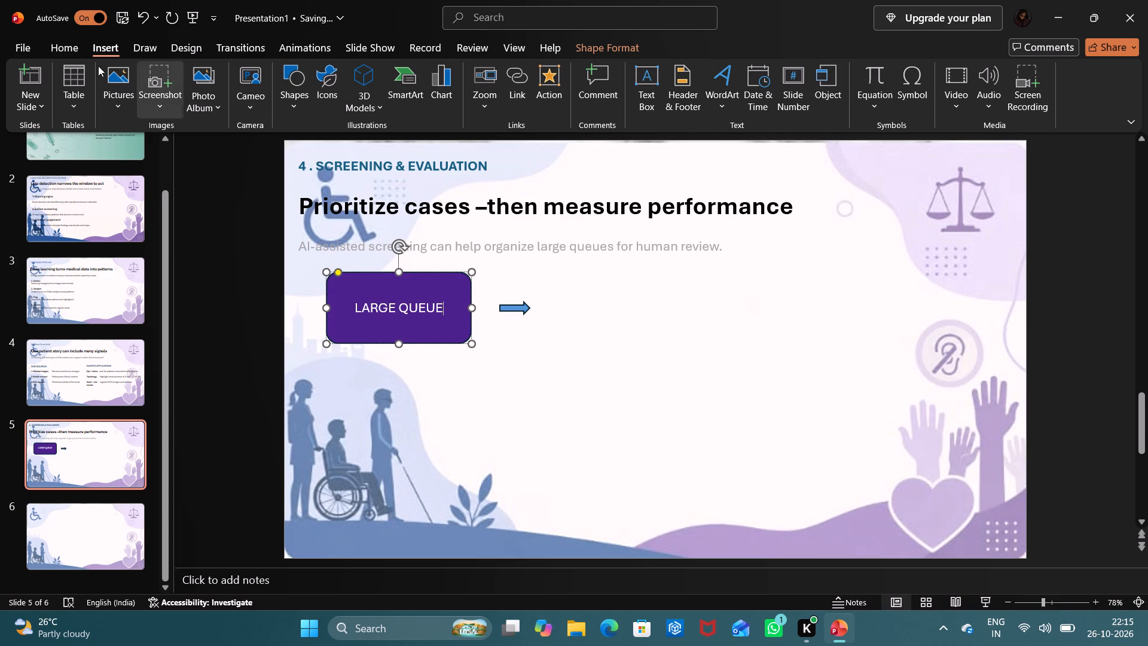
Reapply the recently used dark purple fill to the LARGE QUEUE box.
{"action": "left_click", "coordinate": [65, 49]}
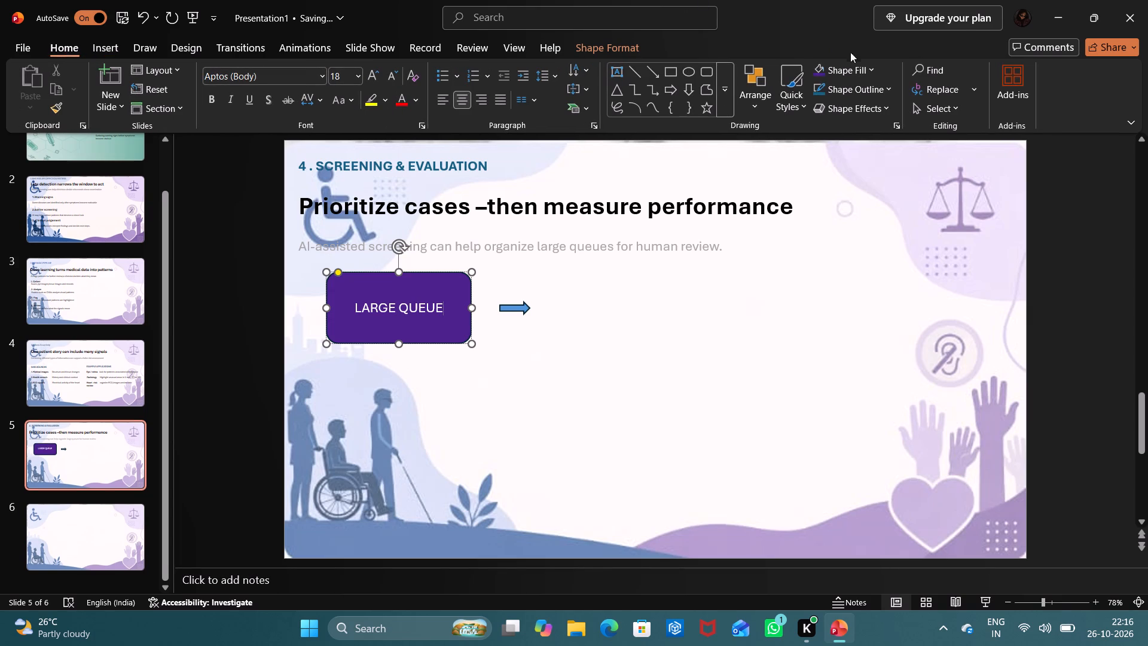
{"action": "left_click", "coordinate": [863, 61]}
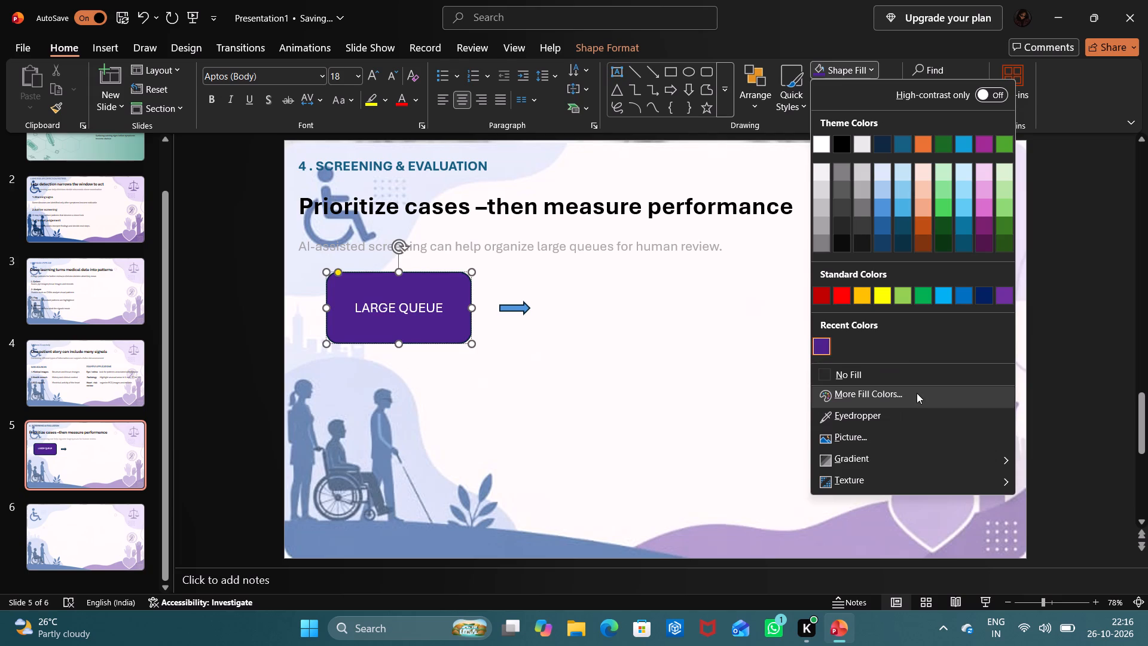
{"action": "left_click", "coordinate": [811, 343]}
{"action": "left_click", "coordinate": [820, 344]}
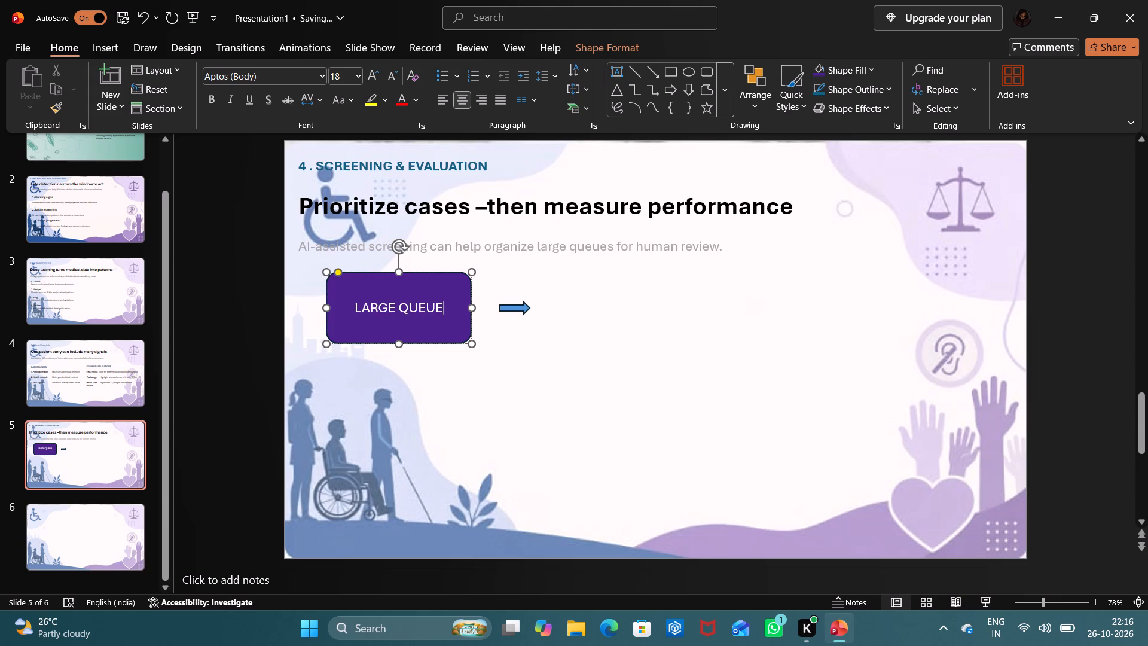
Add the second line "Cases enter screening" to the LARGE QUEUE box and widen the box leftward to fit that line.
{"action": "key", "text": "Return"}
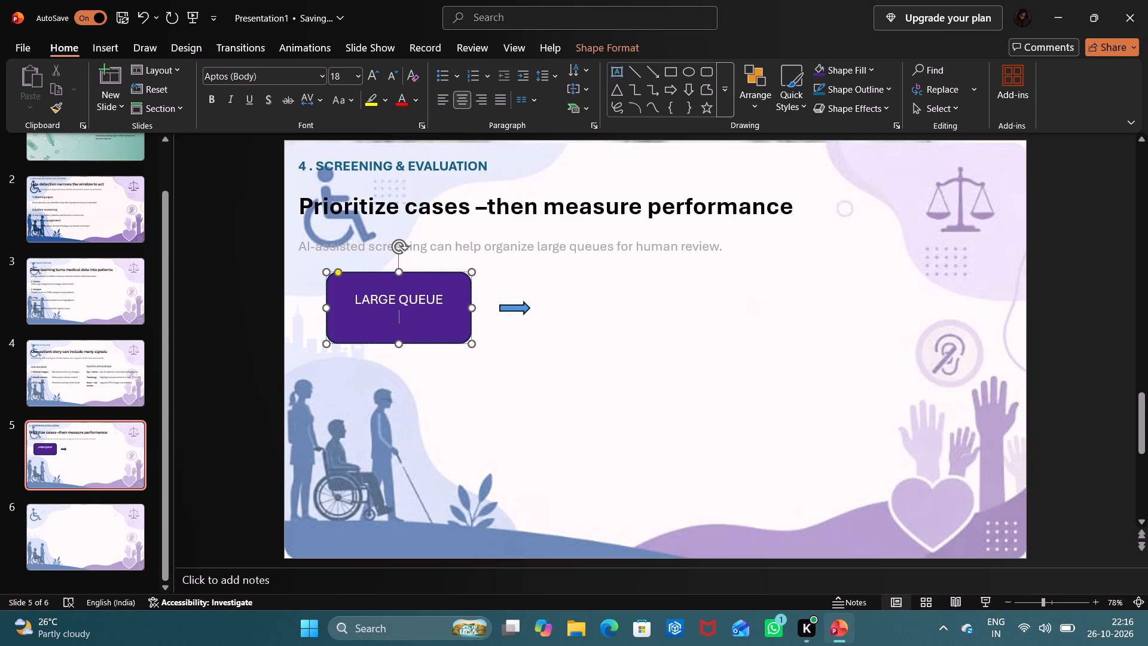
{"action": "type", "text": "cases"}
{"action": "key", "text": "space"}
{"action": "type", "text": "enter screening"}
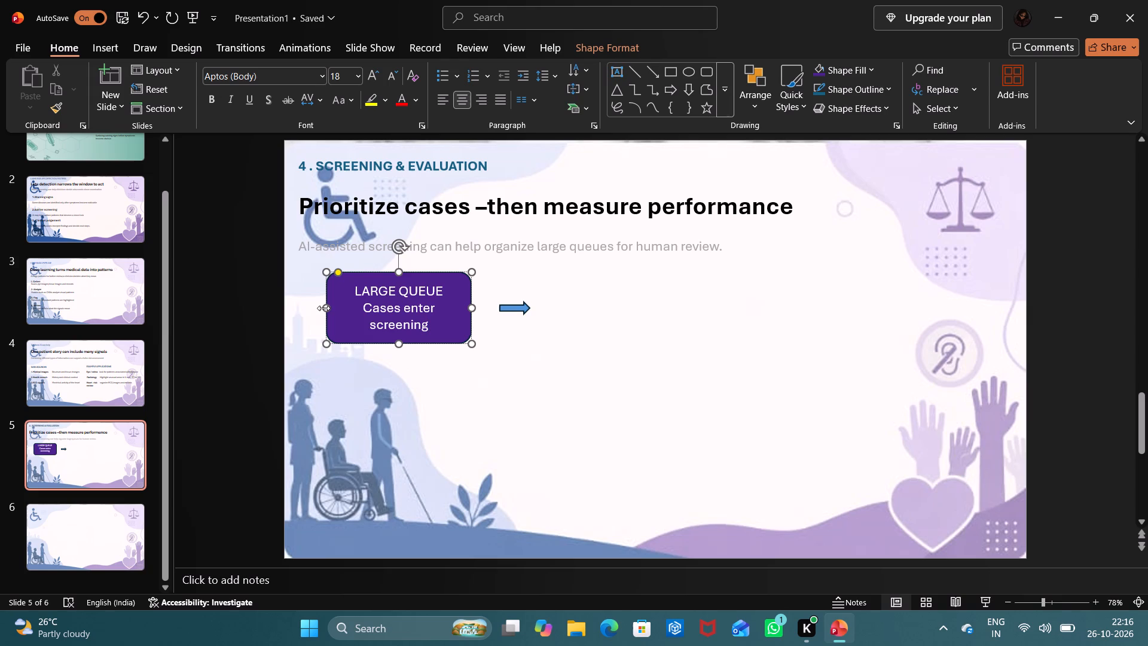
{"action": "left_click_drag", "start_coordinate": [325, 306], "coordinate": [300, 307]}
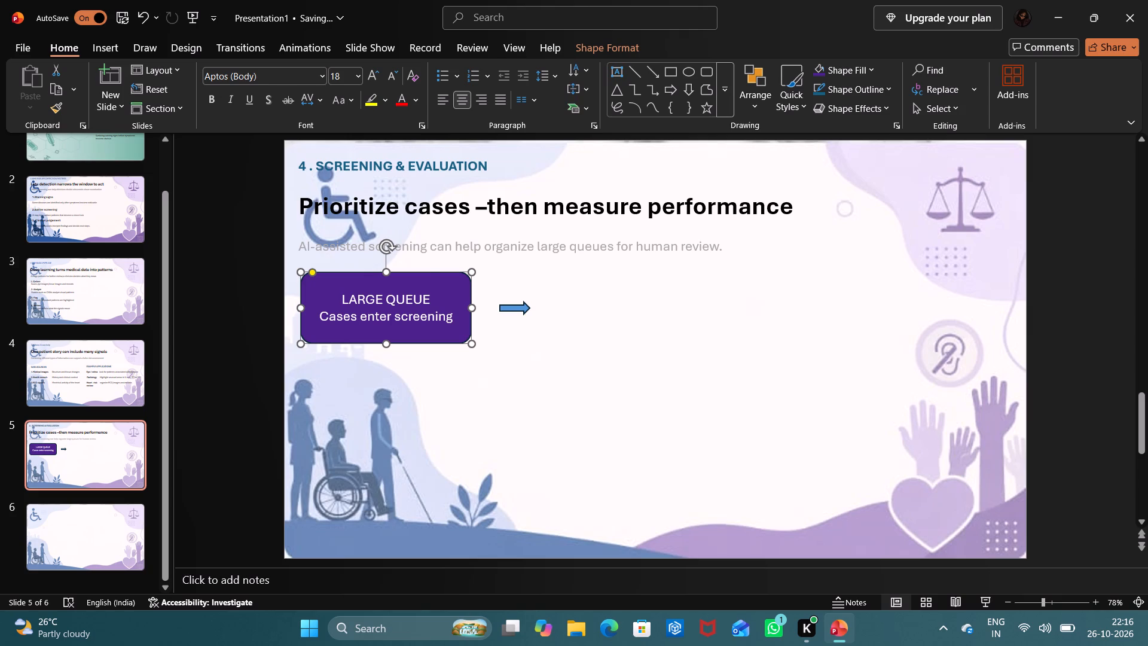
Colour the LARGE QUEUE heading text light blue, using the second tint in the bright blue theme column.
{"action": "left_click_drag", "start_coordinate": [342, 298], "coordinate": [415, 294]}
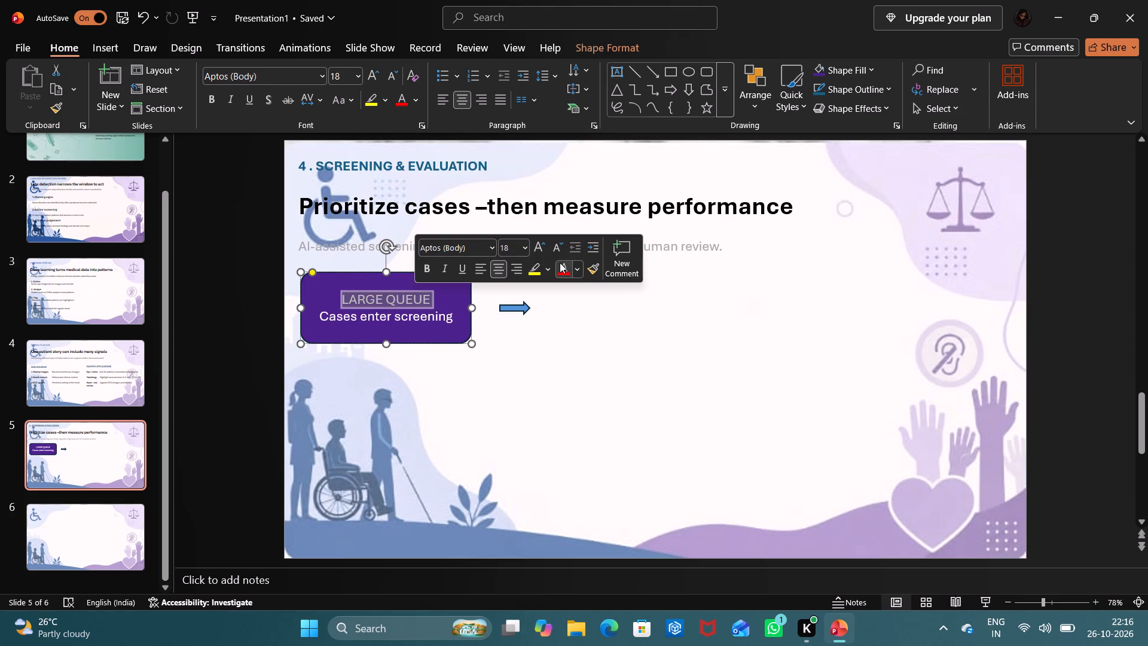
{"action": "left_click", "coordinate": [573, 263]}
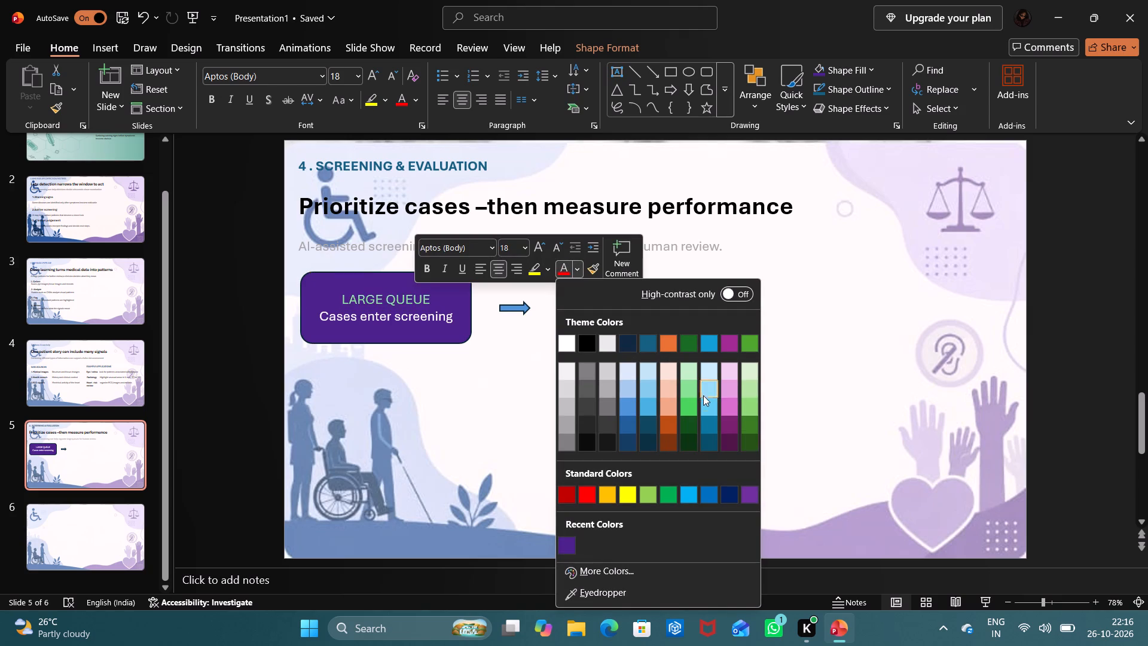
{"action": "left_click", "coordinate": [704, 398]}
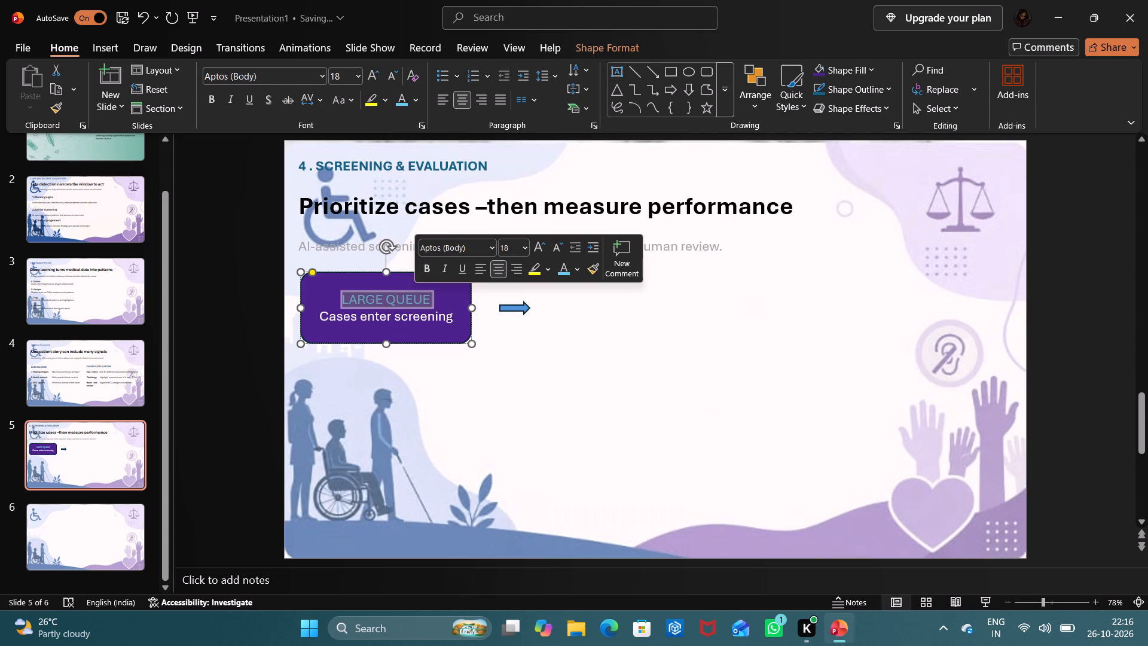
{"action": "left_click", "coordinate": [607, 343]}
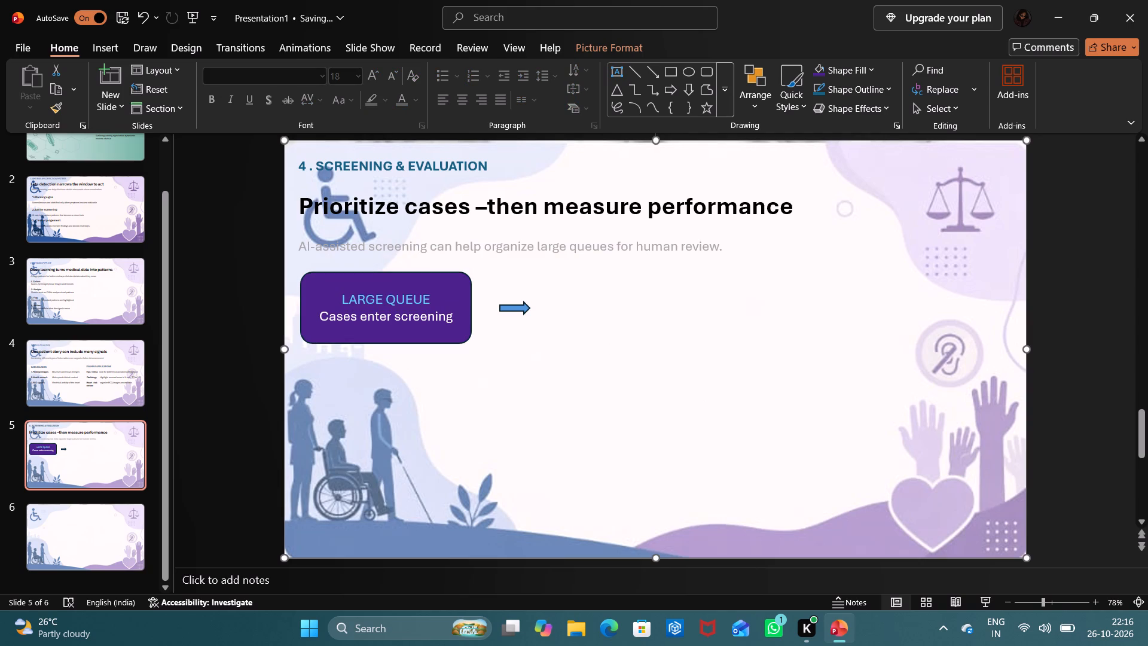
Draw a second rounded rectangle to the right of the arrow, about 12.1 cm wide and 1.6 cm high.
{"action": "left_click", "coordinate": [99, 48]}
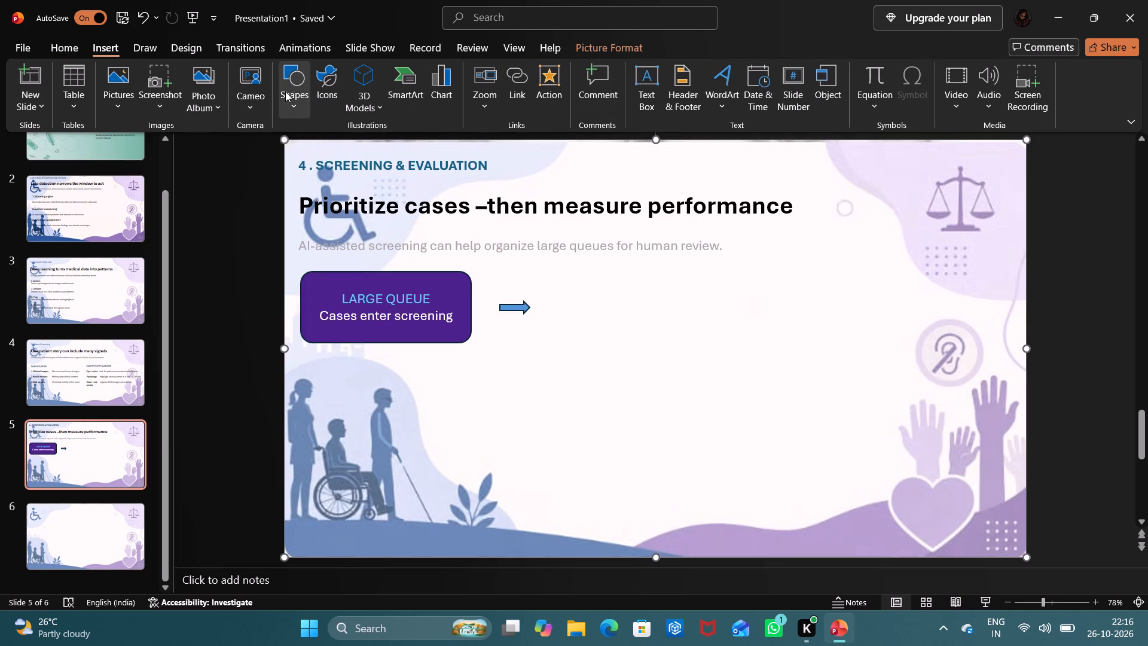
{"action": "left_click", "coordinate": [285, 92]}
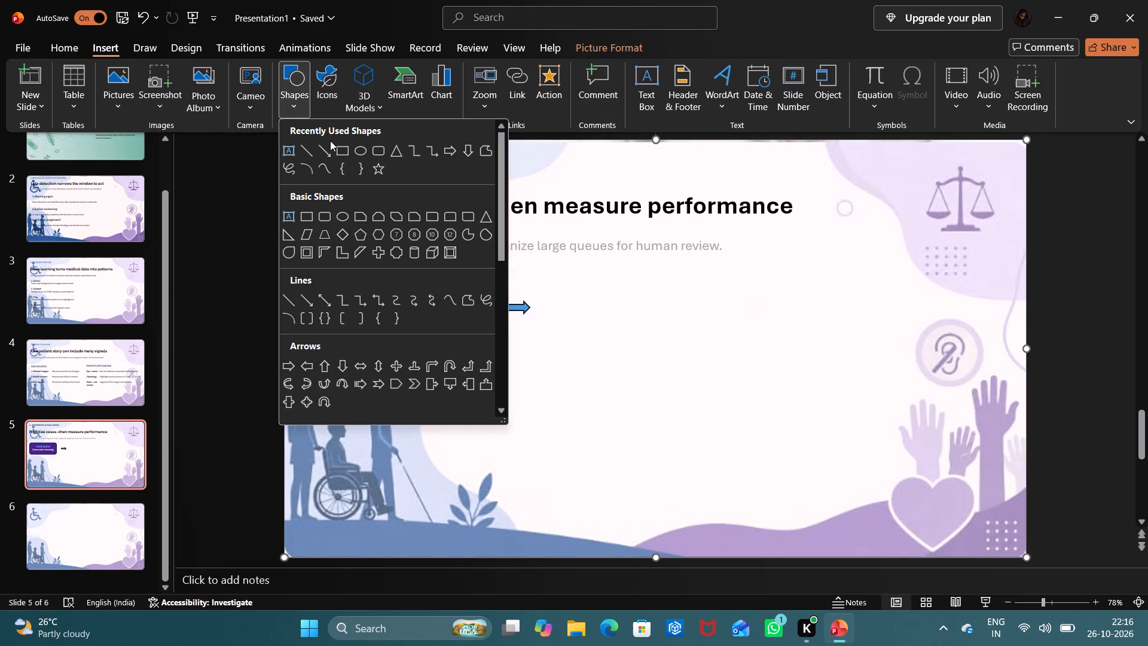
{"action": "left_click", "coordinate": [322, 218]}
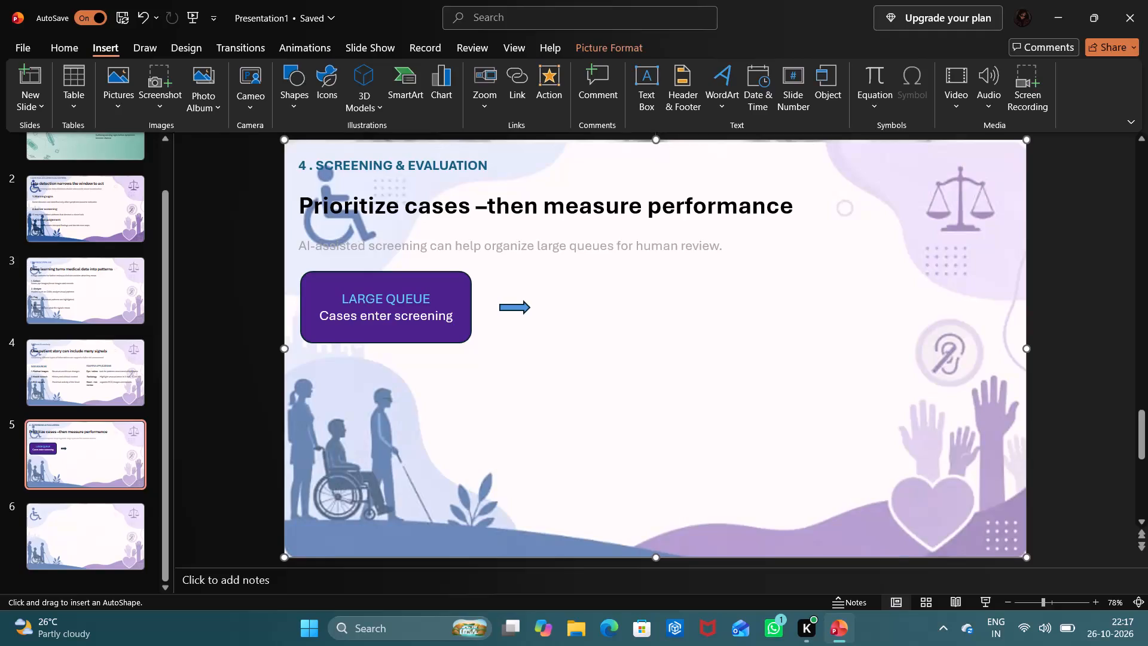
{"action": "left_click_drag", "start_coordinate": [549, 299], "coordinate": [610, 292]}
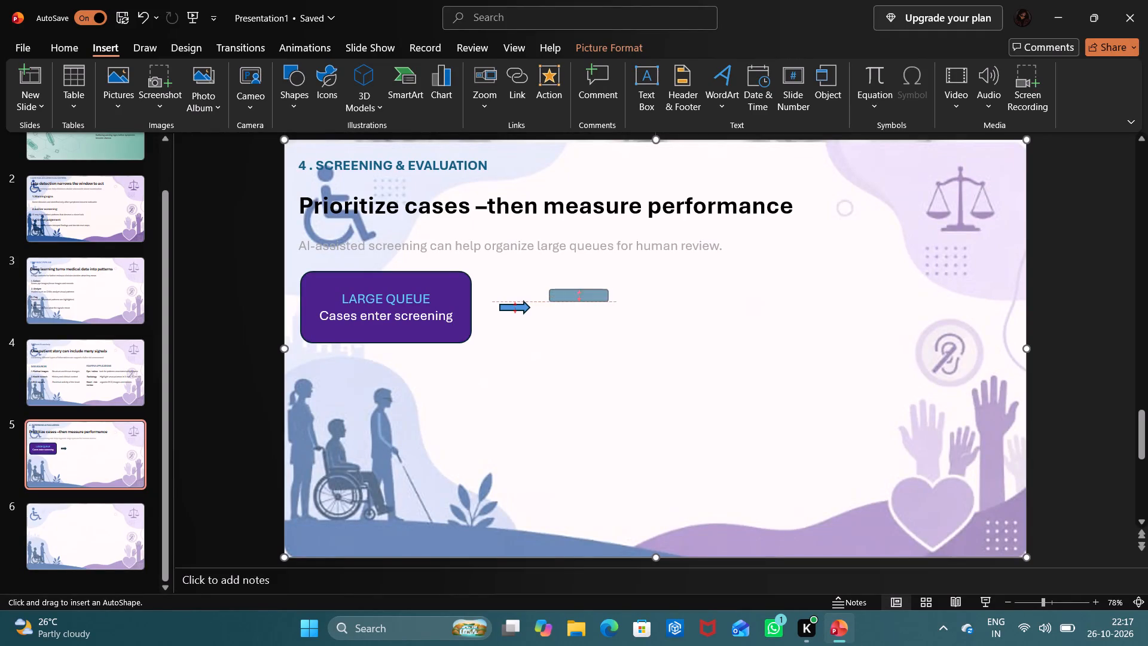
{"action": "left_click_drag", "start_coordinate": [610, 292], "coordinate": [738, 287]}
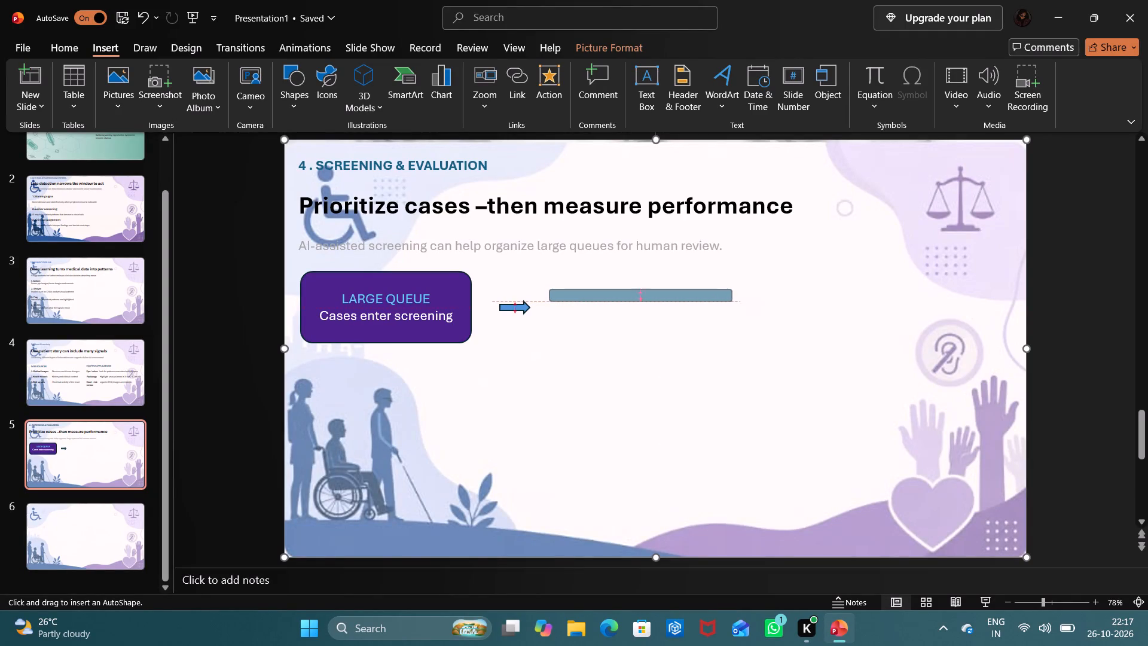
{"action": "left_click_drag", "start_coordinate": [738, 287], "coordinate": [815, 266]}
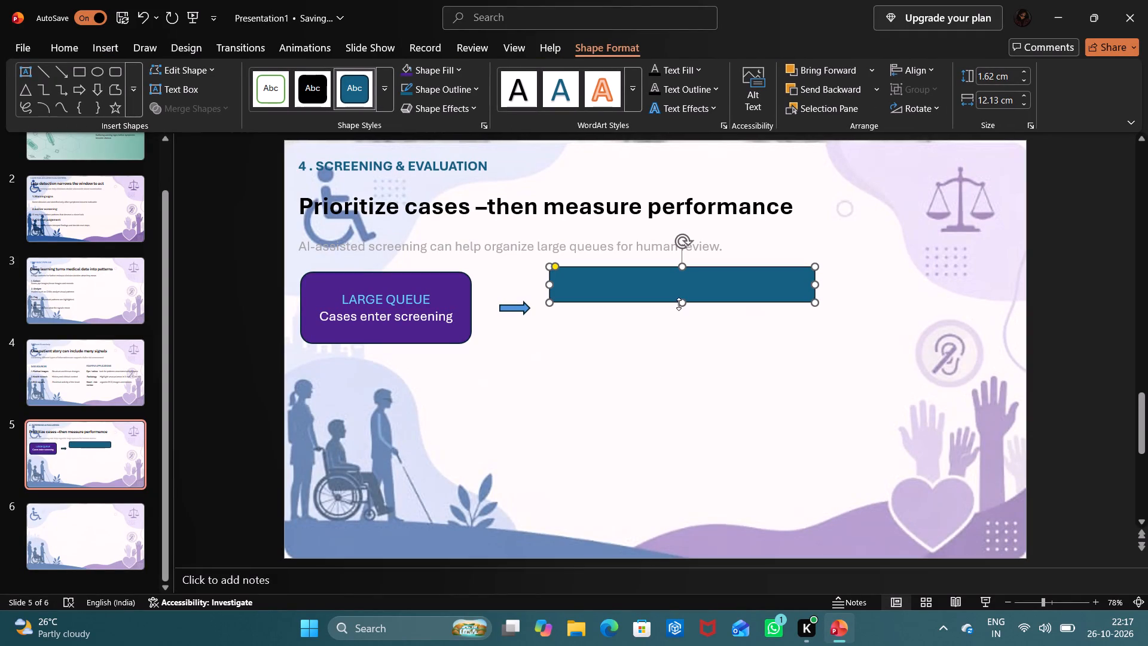
Resize the second rounded rectangle to about 3.25 cm high and 6.6 cm wide, aligning its top and bottom with the LARGE QUEUE box.
{"action": "left_click_drag", "start_coordinate": [679, 304], "coordinate": [679, 333]}
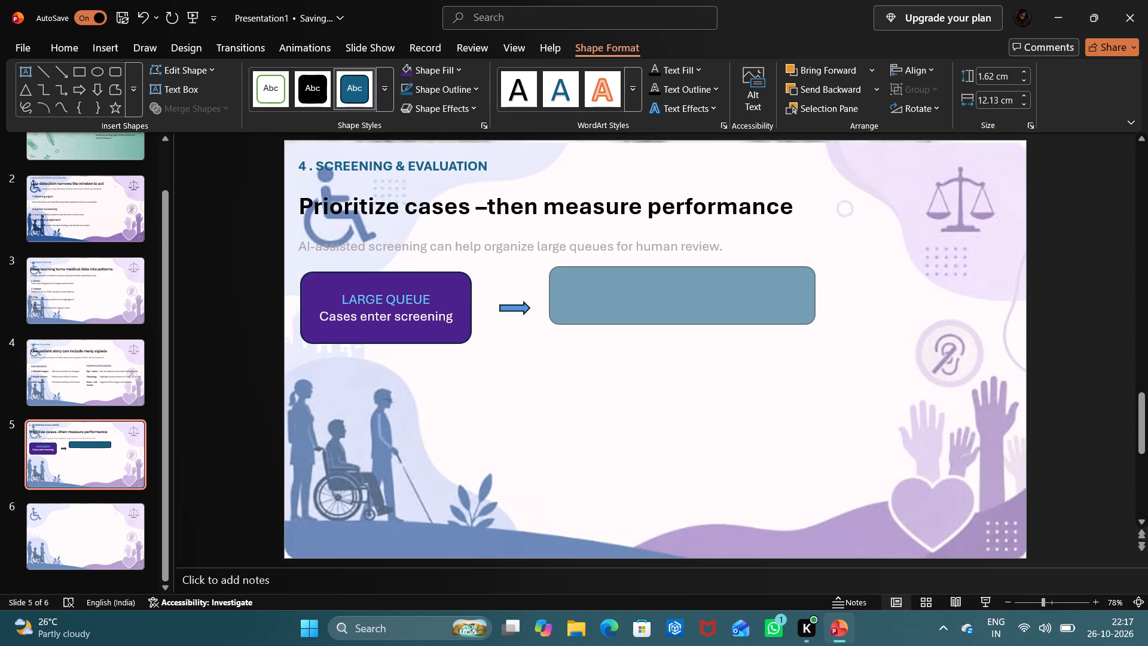
{"action": "left_click_drag", "start_coordinate": [679, 333], "coordinate": [678, 343]}
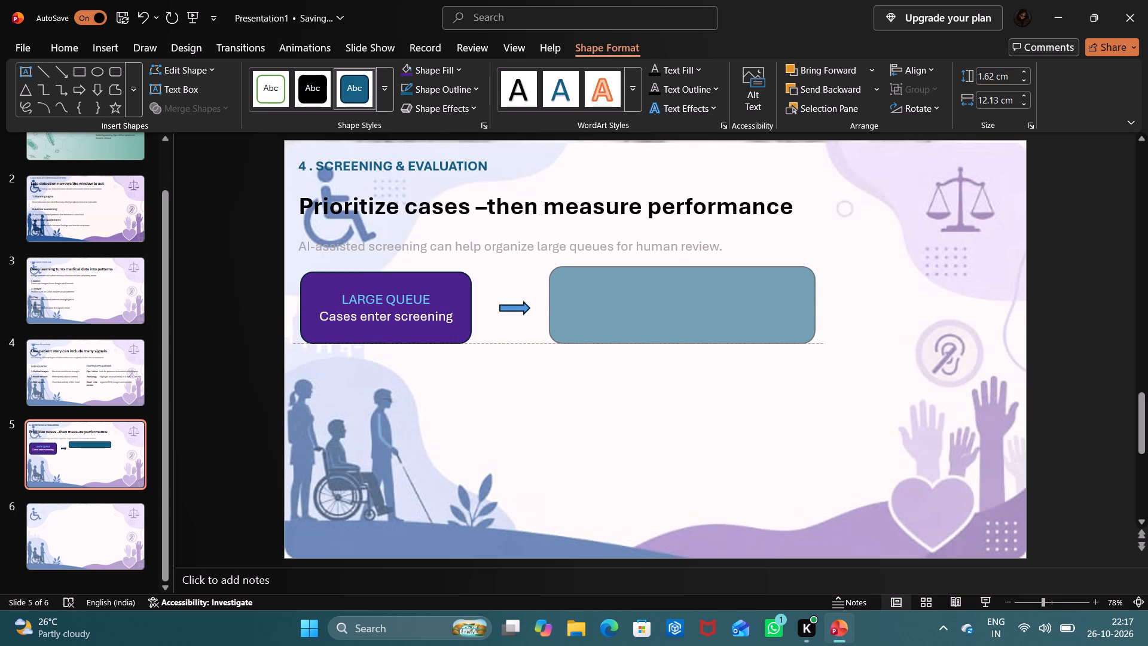
{"action": "left_click_drag", "start_coordinate": [678, 343], "coordinate": [679, 342]}
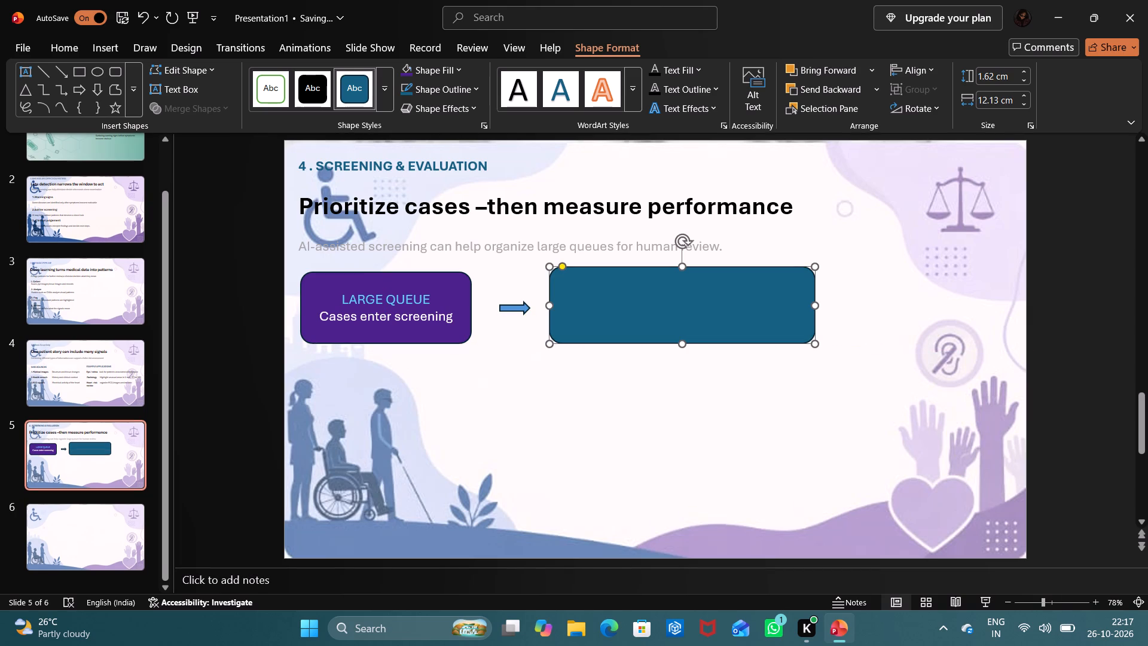
{"action": "left_click_drag", "start_coordinate": [552, 263], "coordinate": [554, 269]}
{"action": "left_click_drag", "start_coordinate": [814, 308], "coordinate": [799, 308]}
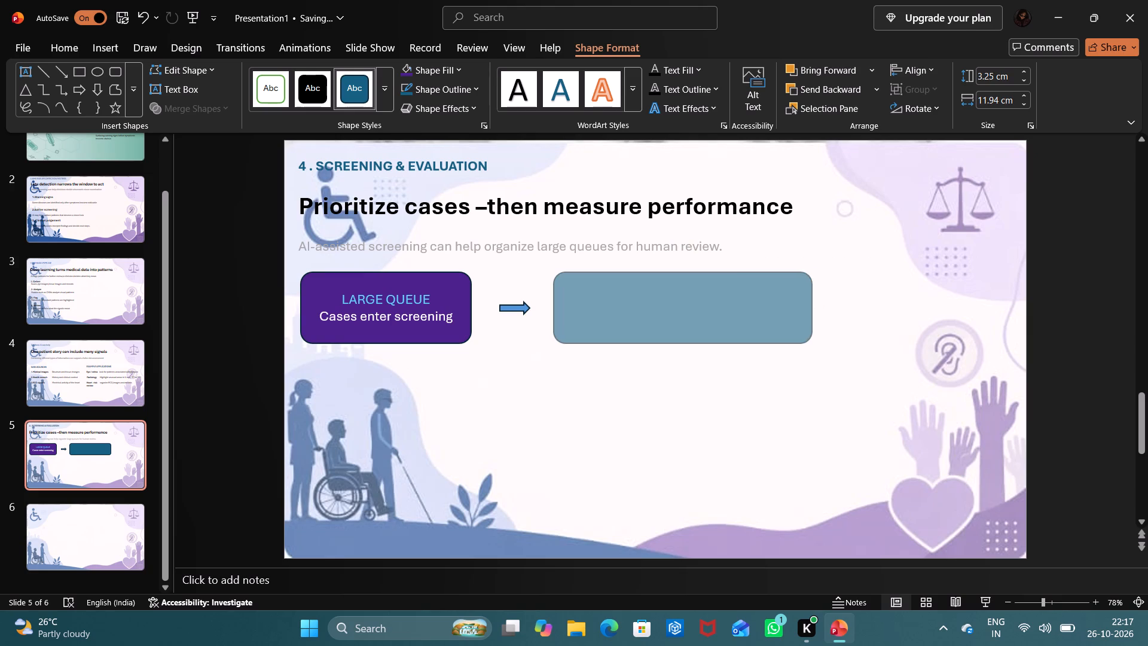
{"action": "left_click_drag", "start_coordinate": [799, 308], "coordinate": [697, 315]}
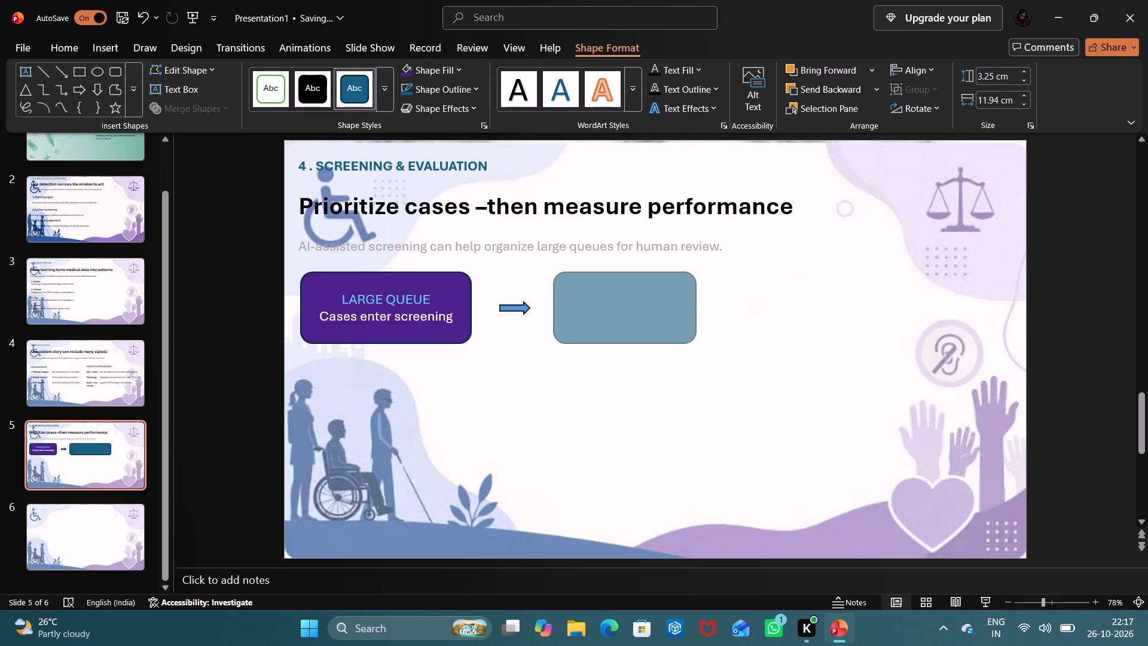
{"action": "left_click_drag", "start_coordinate": [697, 315], "coordinate": [698, 315]}
{"action": "left_click", "coordinate": [522, 306]}
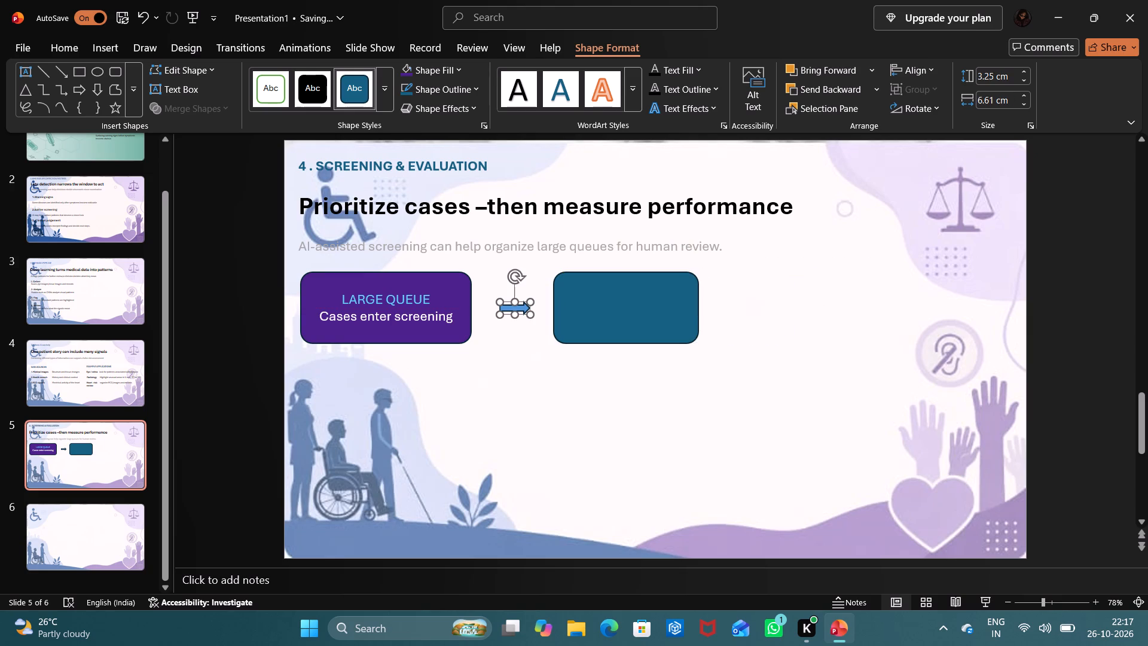
{"action": "left_click", "coordinate": [523, 331]}
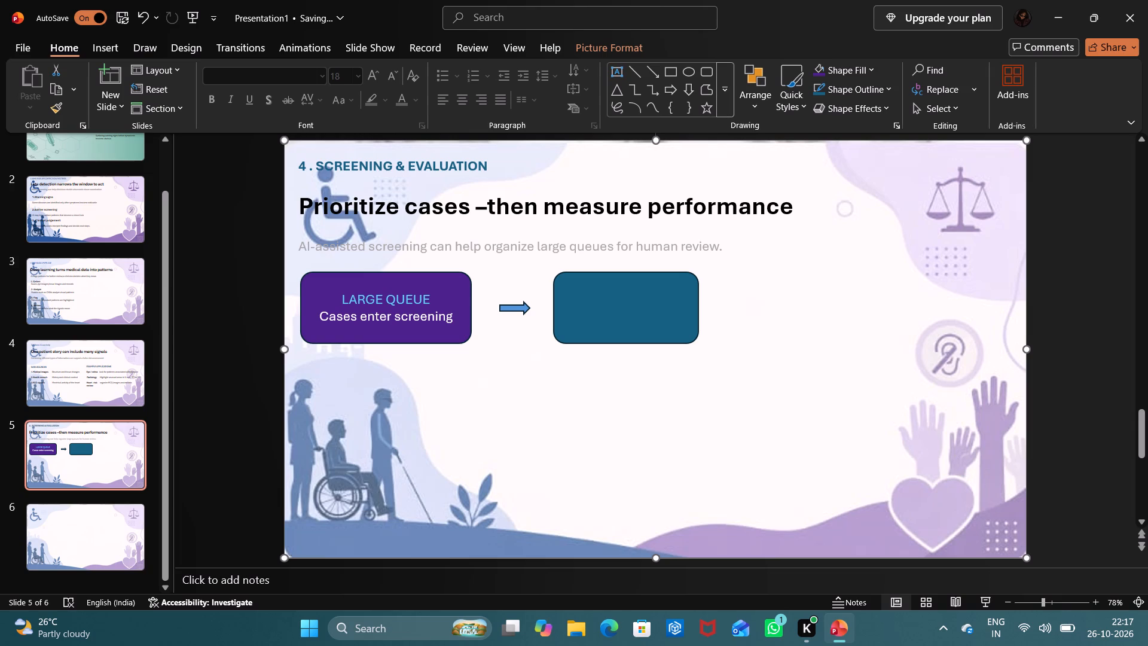
Fill the second rounded rectangle with the recently used dark purple.
{"action": "left_click", "coordinate": [674, 319]}
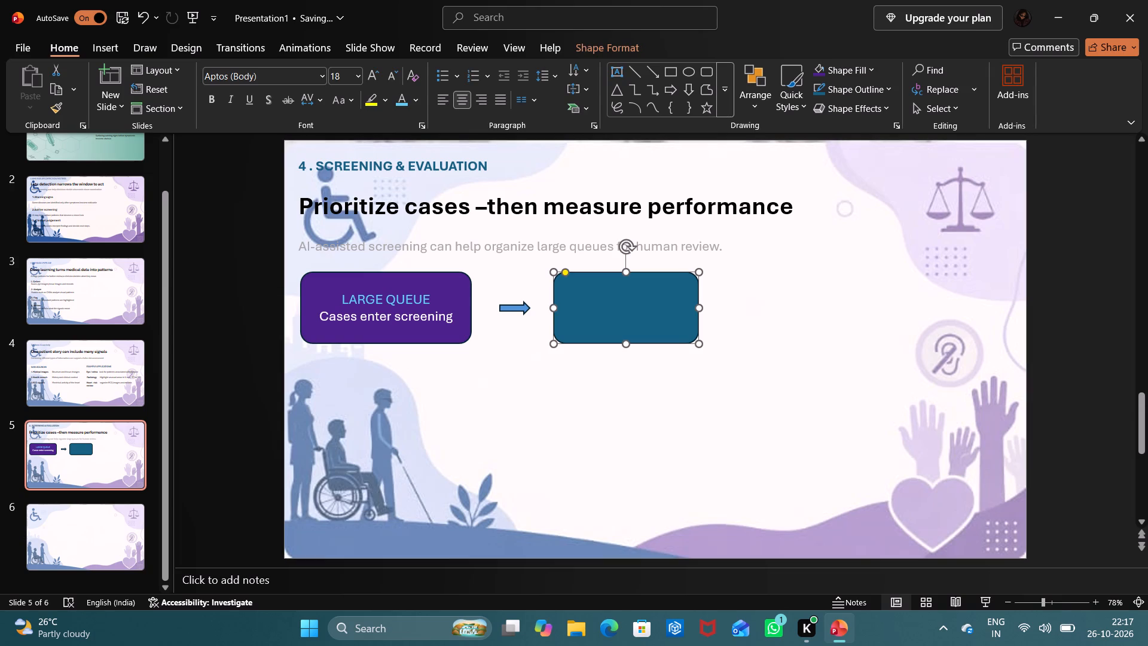
{"action": "left_click", "coordinate": [865, 65]}
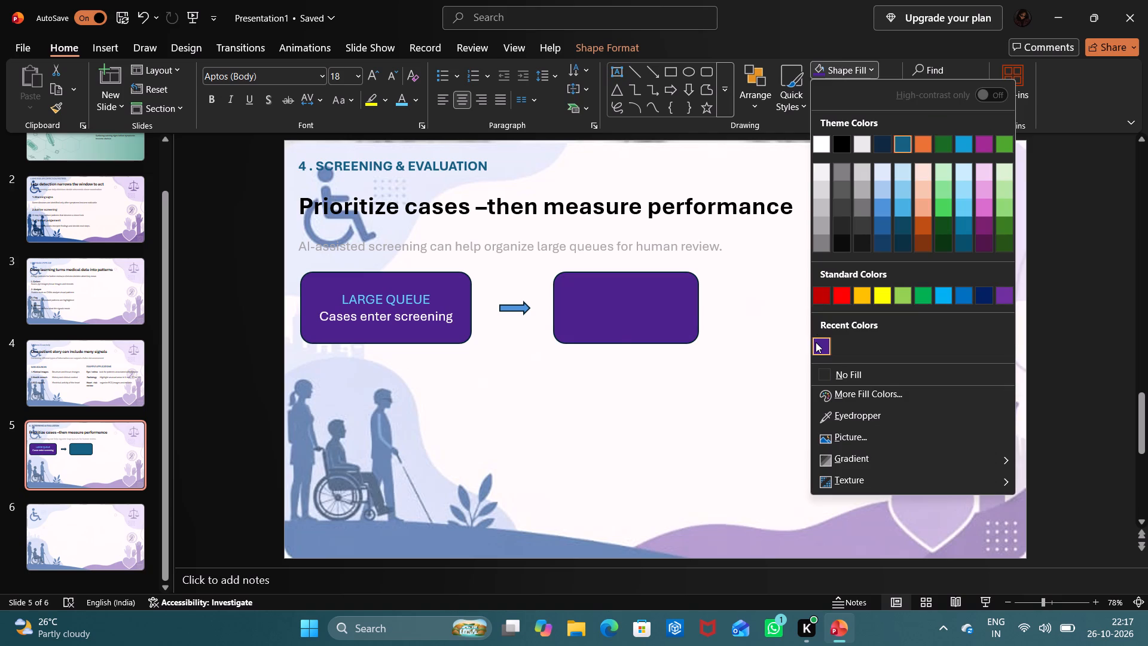
{"action": "left_click", "coordinate": [816, 342]}
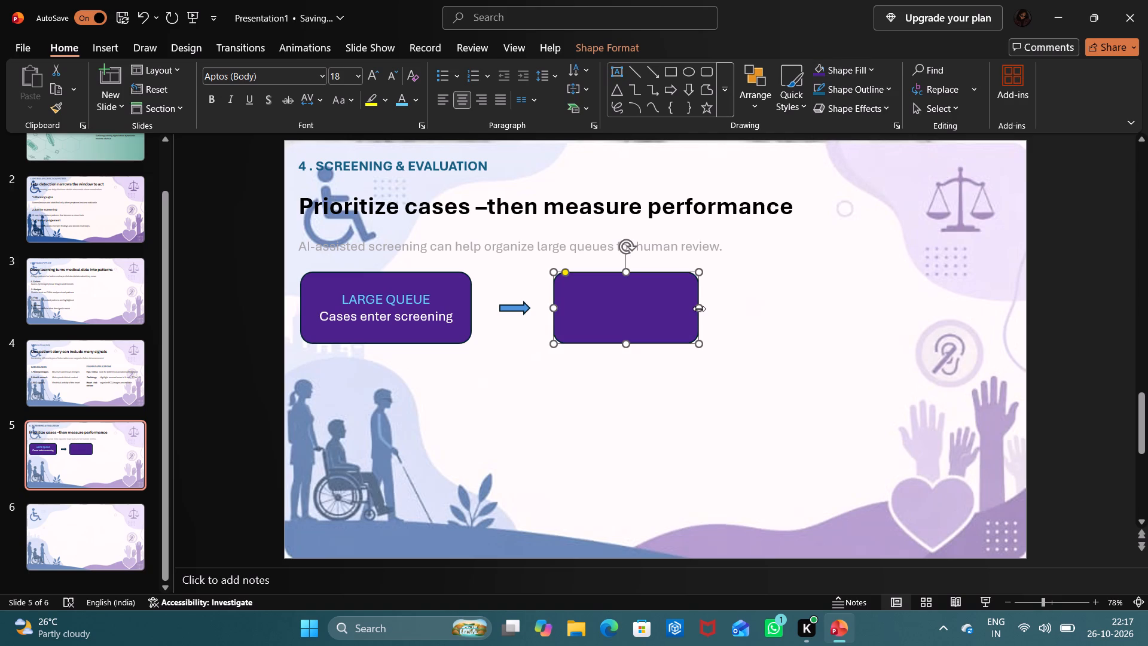
Widen the second purple rectangle slightly on its right side.
{"action": "left_click_drag", "start_coordinate": [699, 309], "coordinate": [710, 311]}
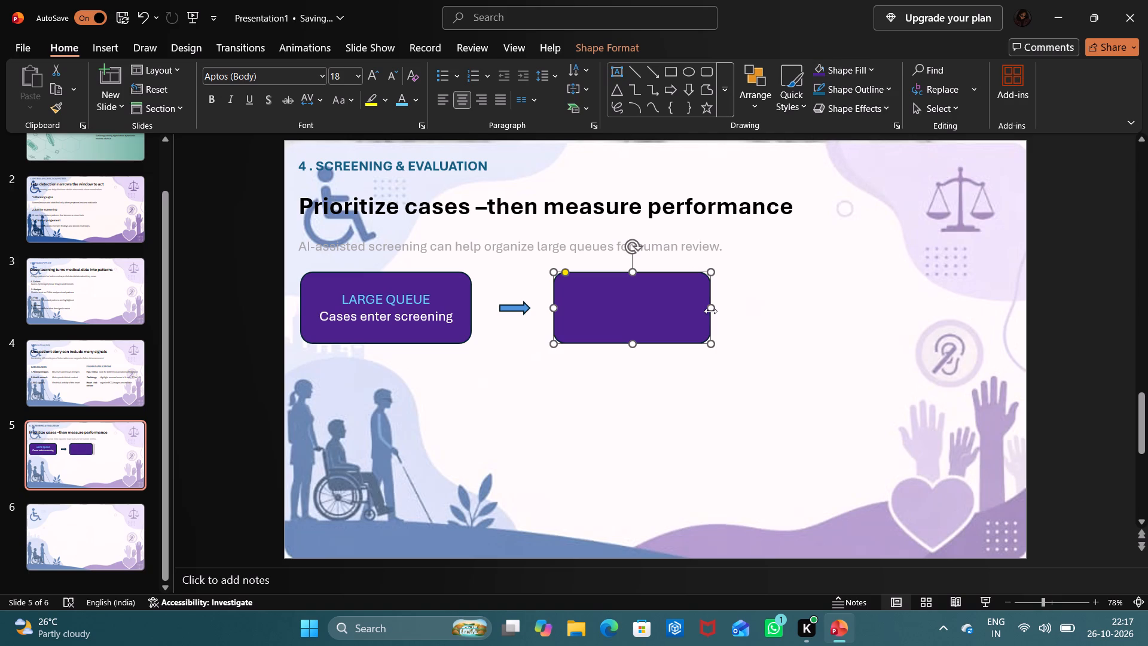
Label the second purple box "POTENTIAL SIGNAL" with "Patterns receive attention" on the line below.
{"action": "left_click", "coordinate": [599, 297]}
{"action": "left_click_drag", "start_coordinate": [101, 37], "coordinate": [581, 108]}
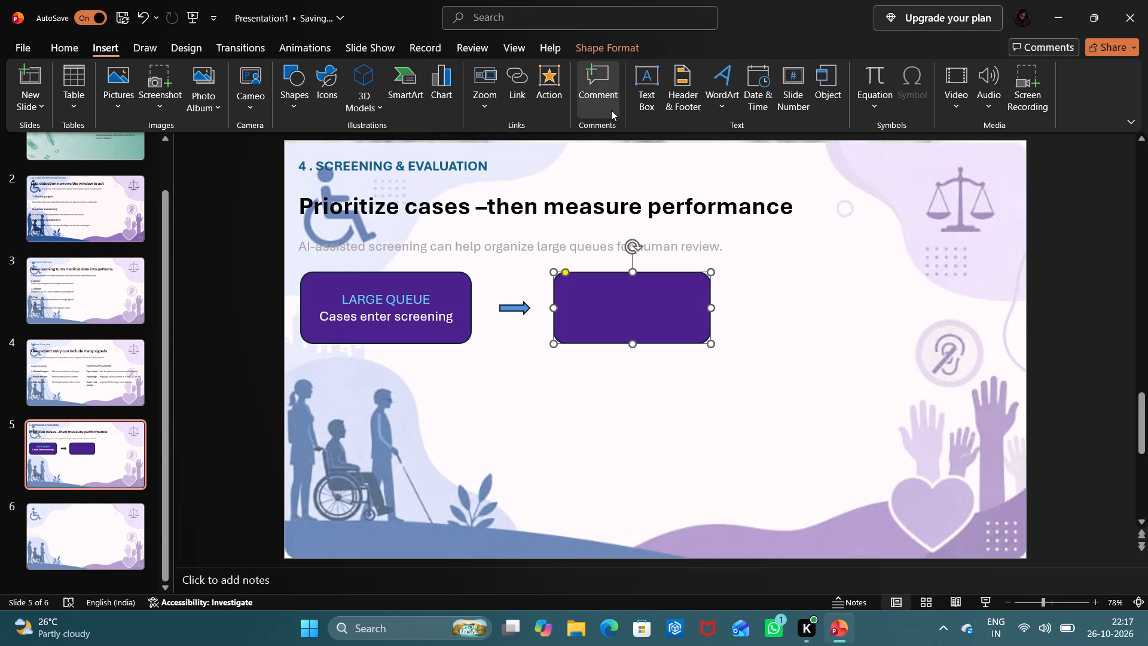
{"action": "left_click", "coordinate": [634, 101]}
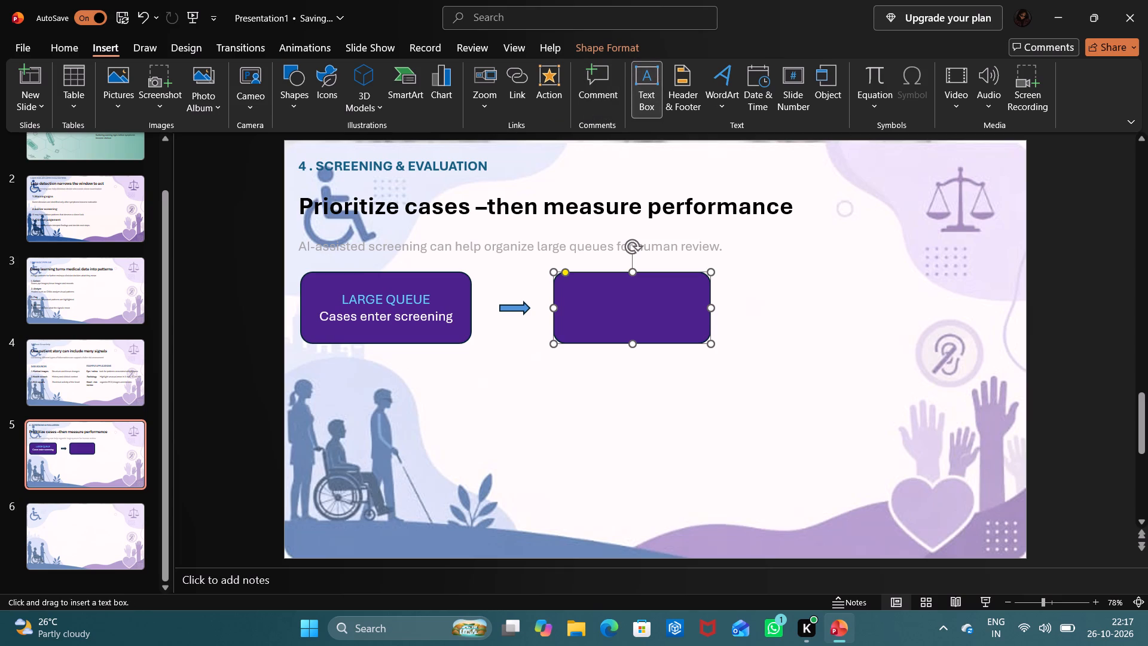
{"action": "left_click", "coordinate": [593, 292]}
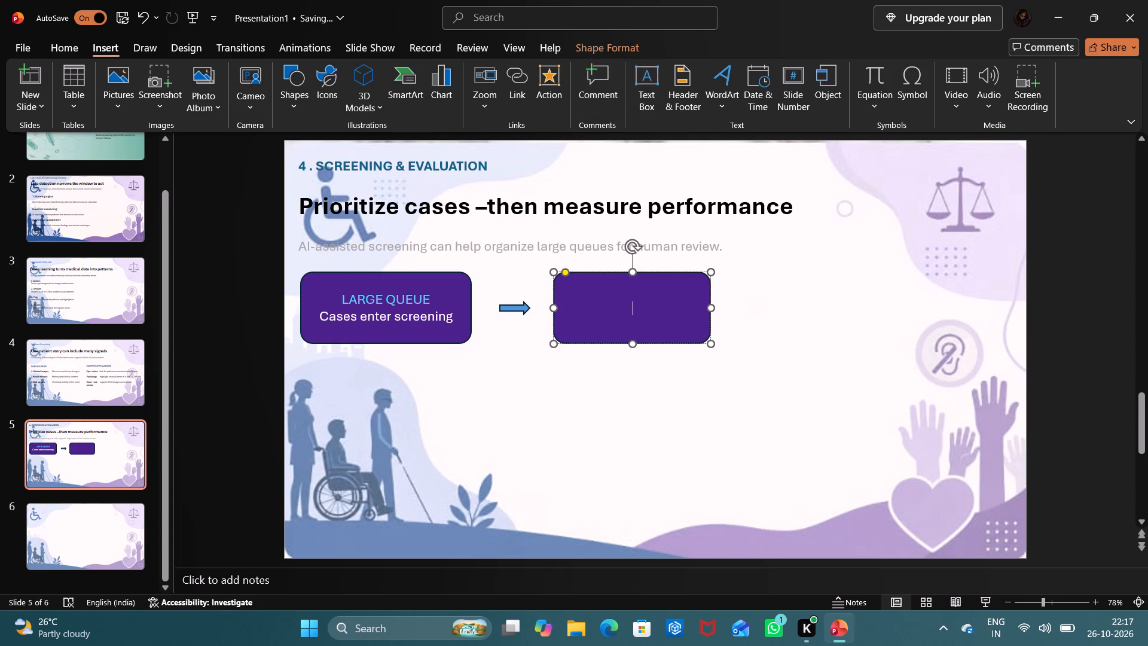
{"action": "type", "text": "POTENTIAL SIGNAL"}
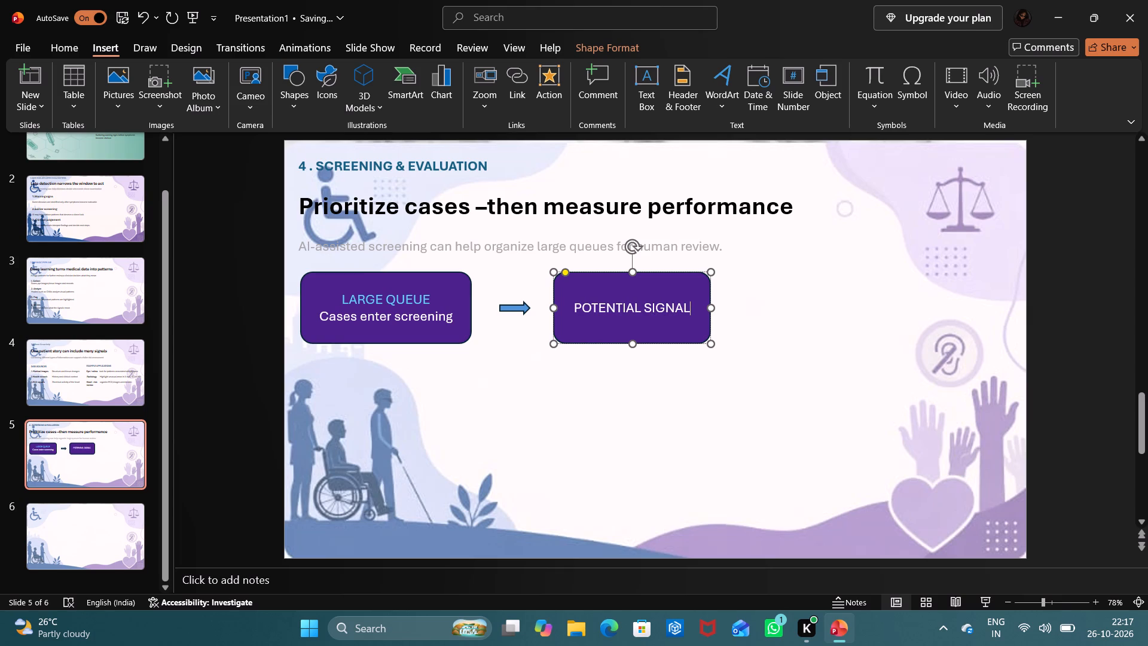
{"action": "key", "text": "Return"}
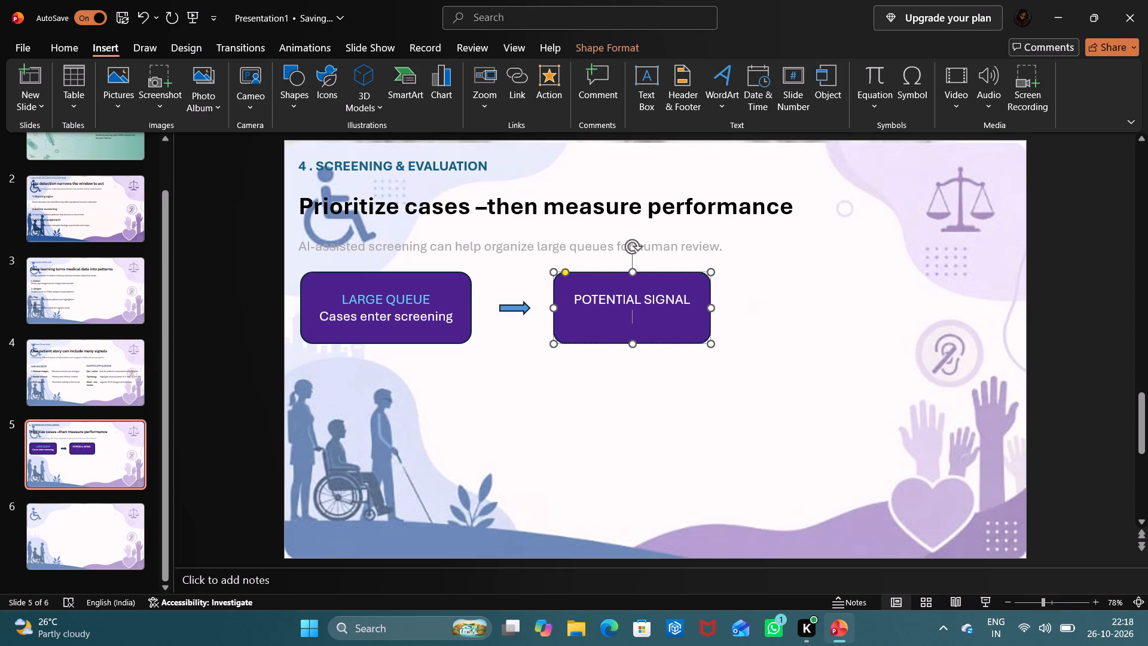
{"action": "type", "text": "patterns recieve"}
{"action": "key", "text": "space"}
{"action": "type", "text": "attention"}
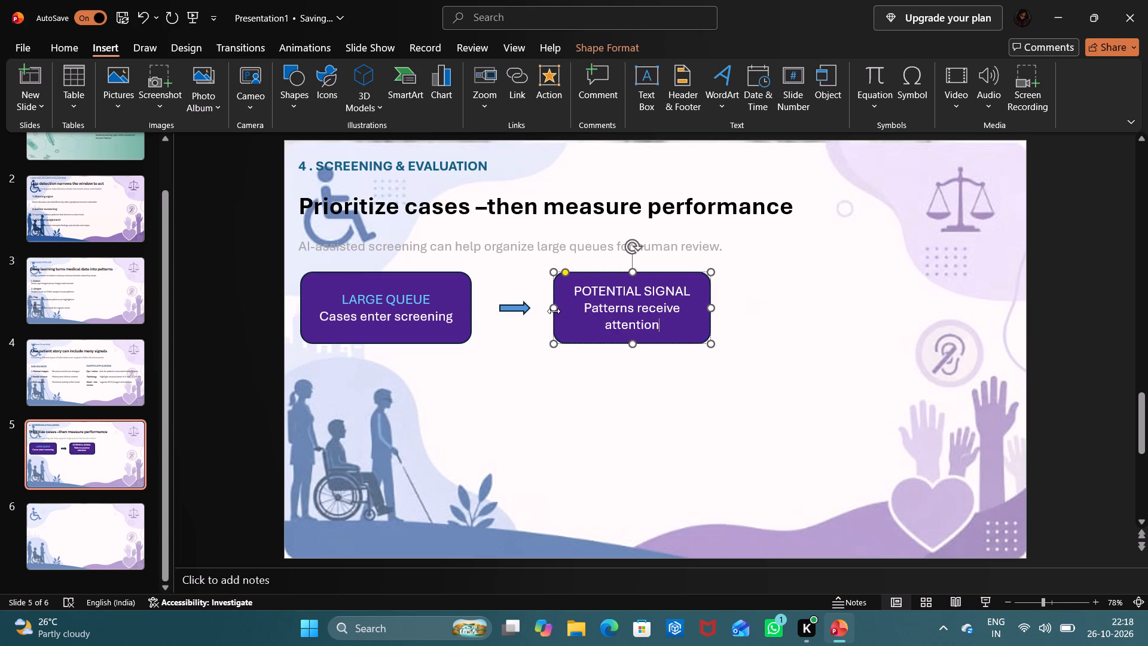
Widen the POTENTIAL SIGNAL box slightly on both sides so "Patterns receive attention" fits on one line.
{"action": "left_click_drag", "start_coordinate": [554, 311], "coordinate": [540, 313]}
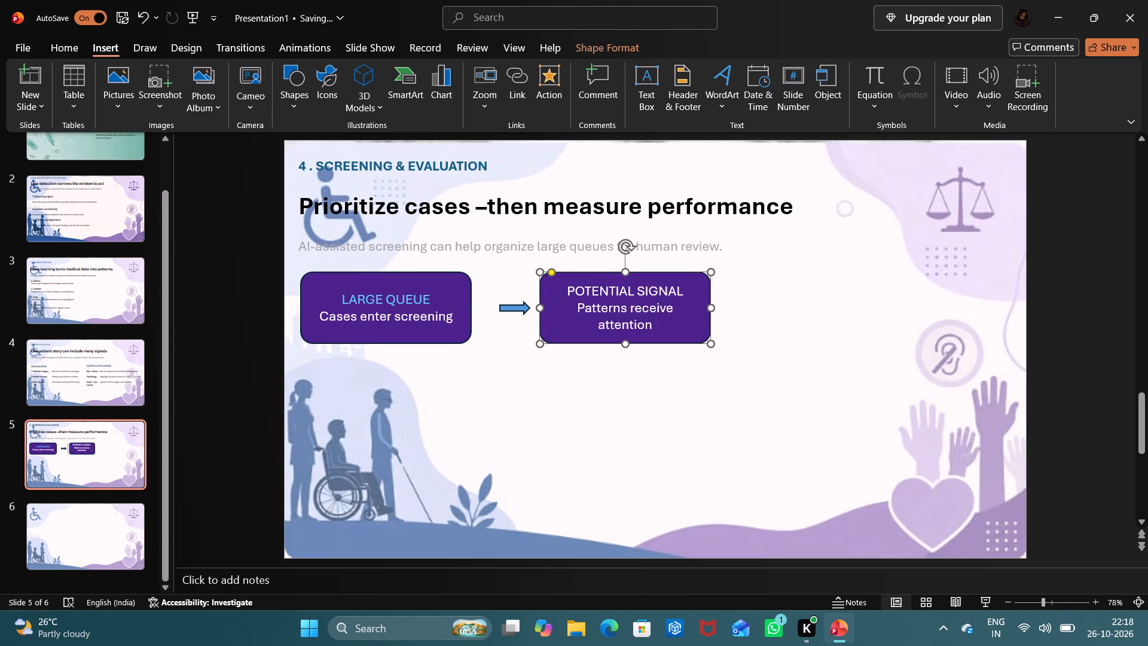
{"action": "left_click_drag", "start_coordinate": [709, 307], "coordinate": [709, 307]}
{"action": "left_click_drag", "start_coordinate": [709, 307], "coordinate": [718, 306]}
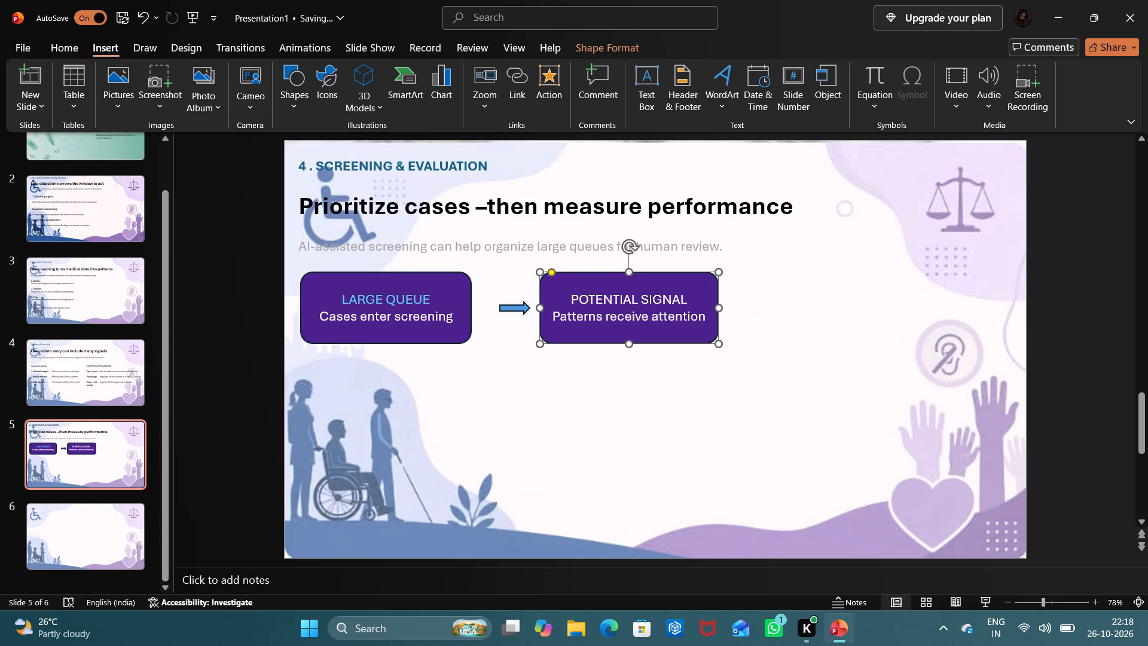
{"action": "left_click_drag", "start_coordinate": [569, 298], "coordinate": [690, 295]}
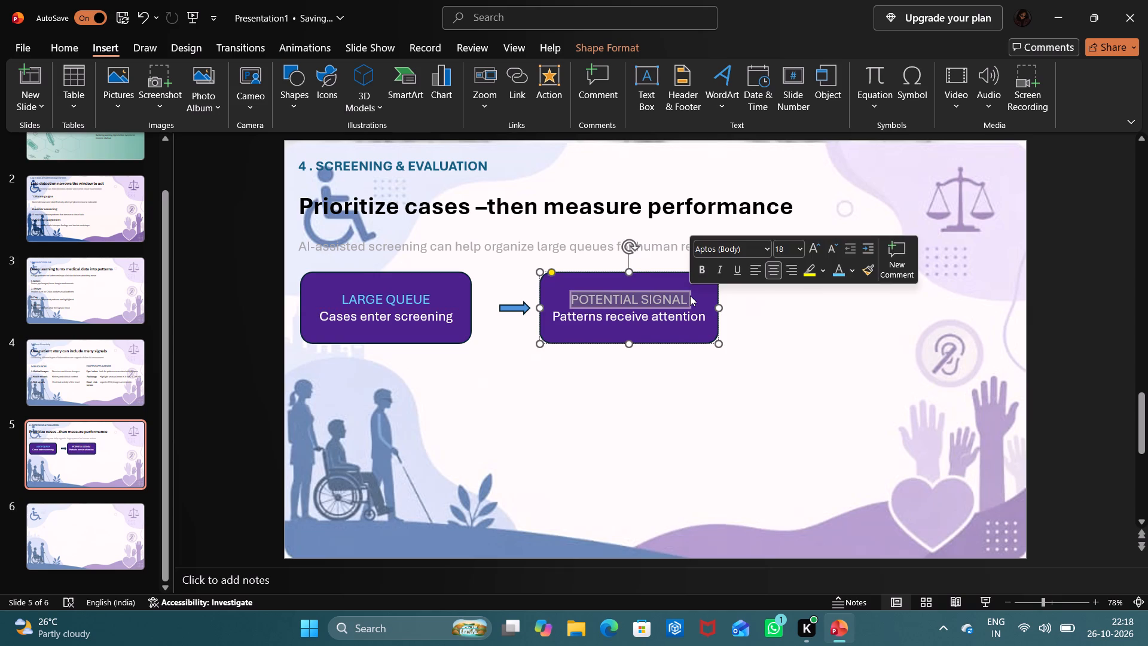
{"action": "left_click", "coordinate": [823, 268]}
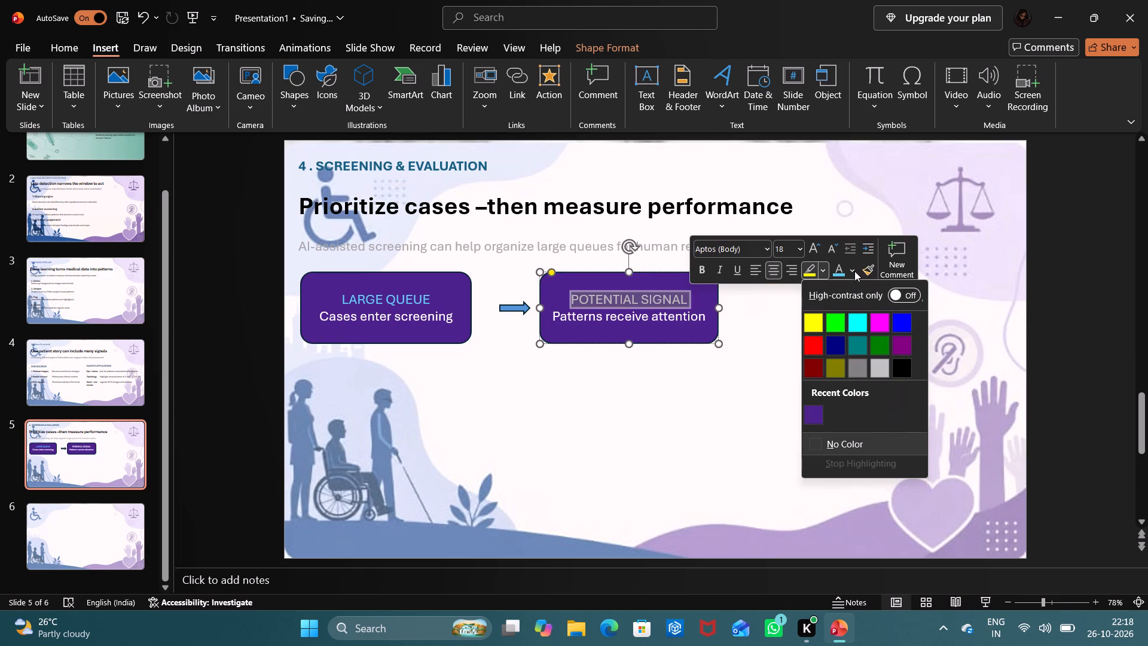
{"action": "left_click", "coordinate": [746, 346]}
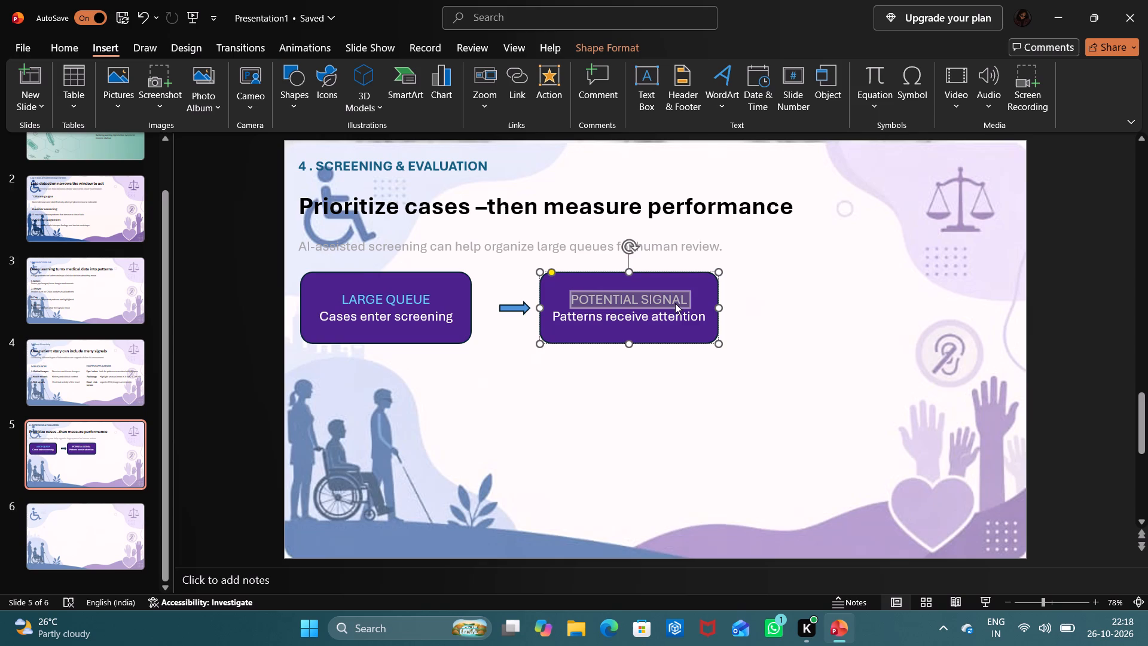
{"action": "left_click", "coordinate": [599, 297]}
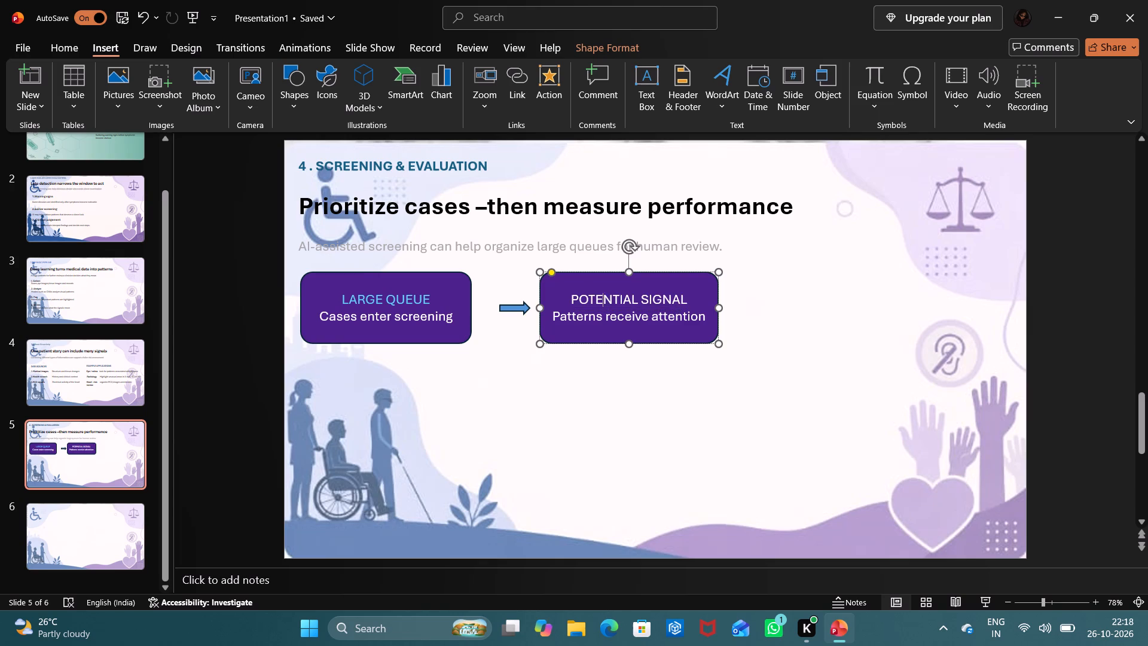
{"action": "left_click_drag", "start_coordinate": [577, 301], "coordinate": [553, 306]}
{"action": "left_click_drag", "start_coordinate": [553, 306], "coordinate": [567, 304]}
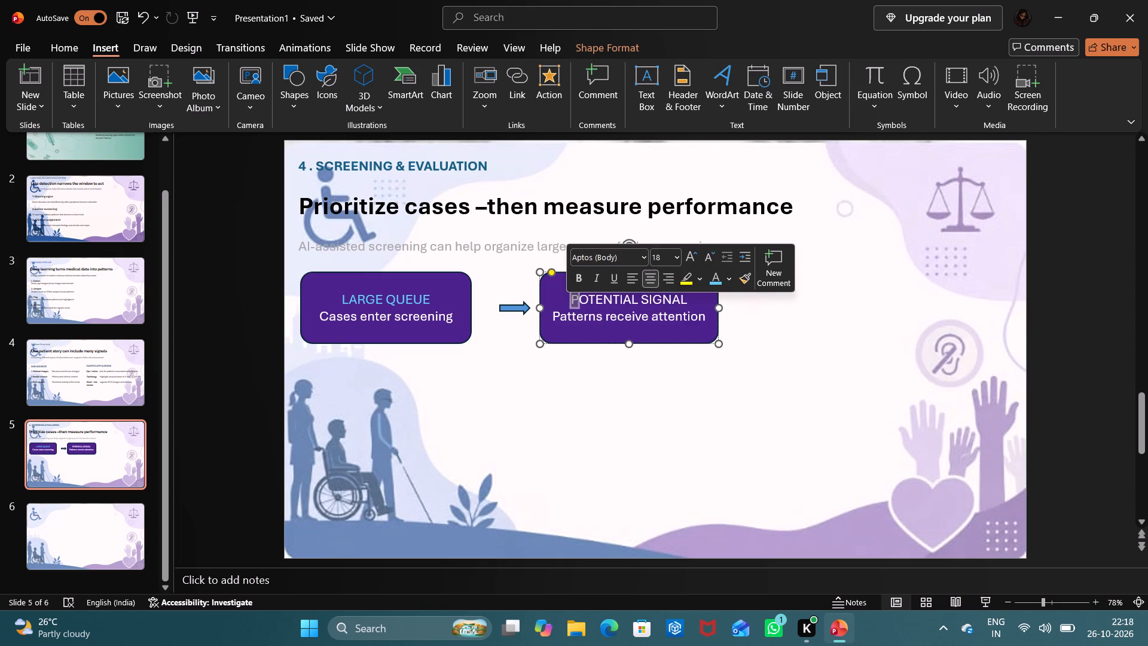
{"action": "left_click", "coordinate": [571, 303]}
Change the font colour of the "POTENTIAL SIGNAL" heading in the second box to standard red.
{"action": "left_click_drag", "start_coordinate": [571, 303], "coordinate": [676, 310]}
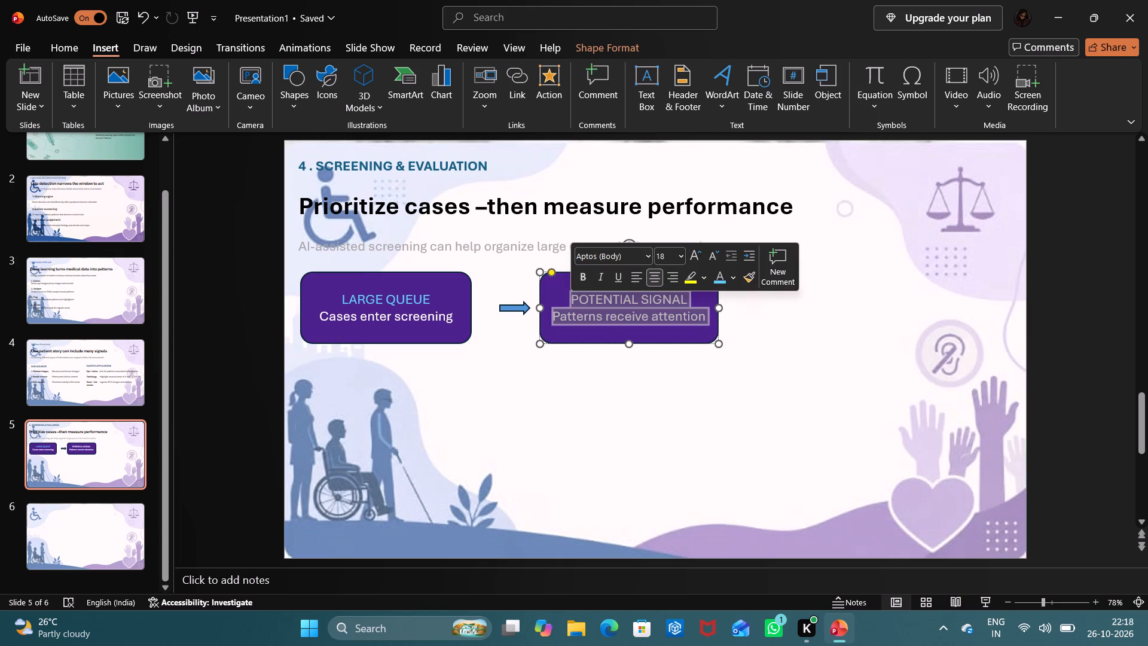
{"action": "left_click_drag", "start_coordinate": [676, 310], "coordinate": [727, 295]}
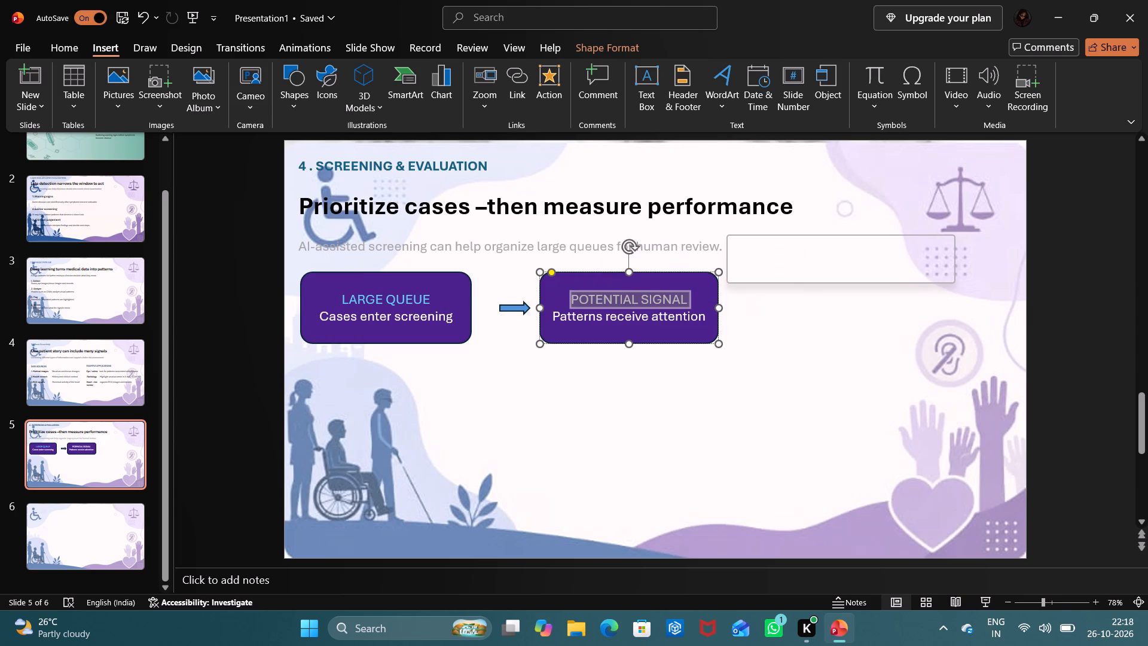
{"action": "left_click", "coordinate": [889, 271]}
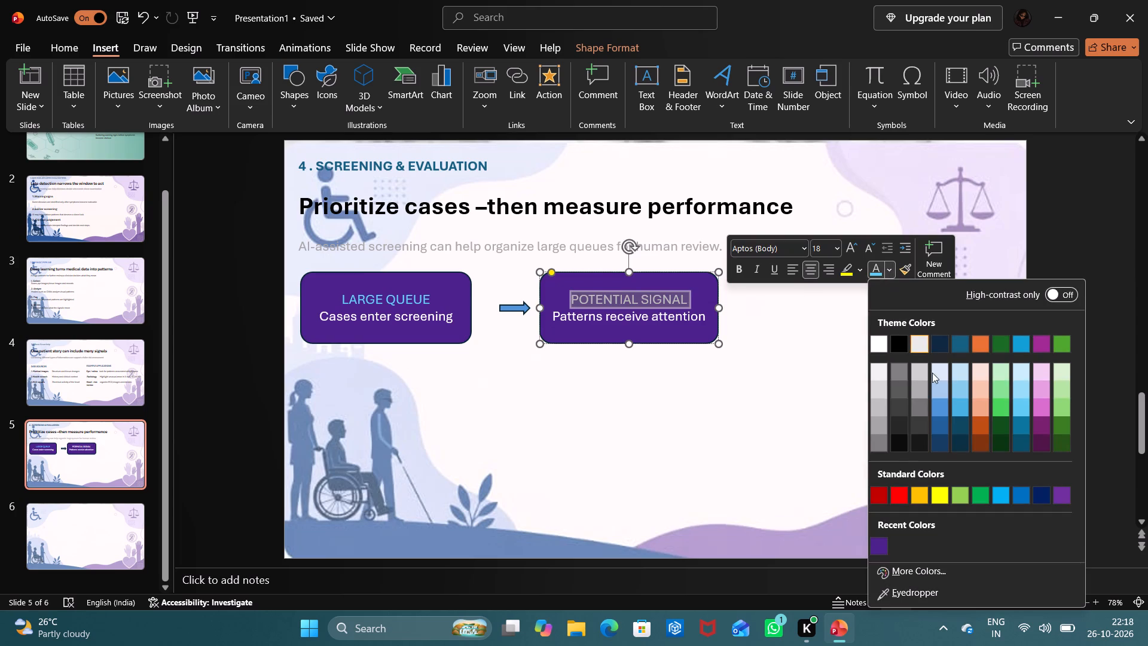
{"action": "left_click", "coordinate": [896, 490]}
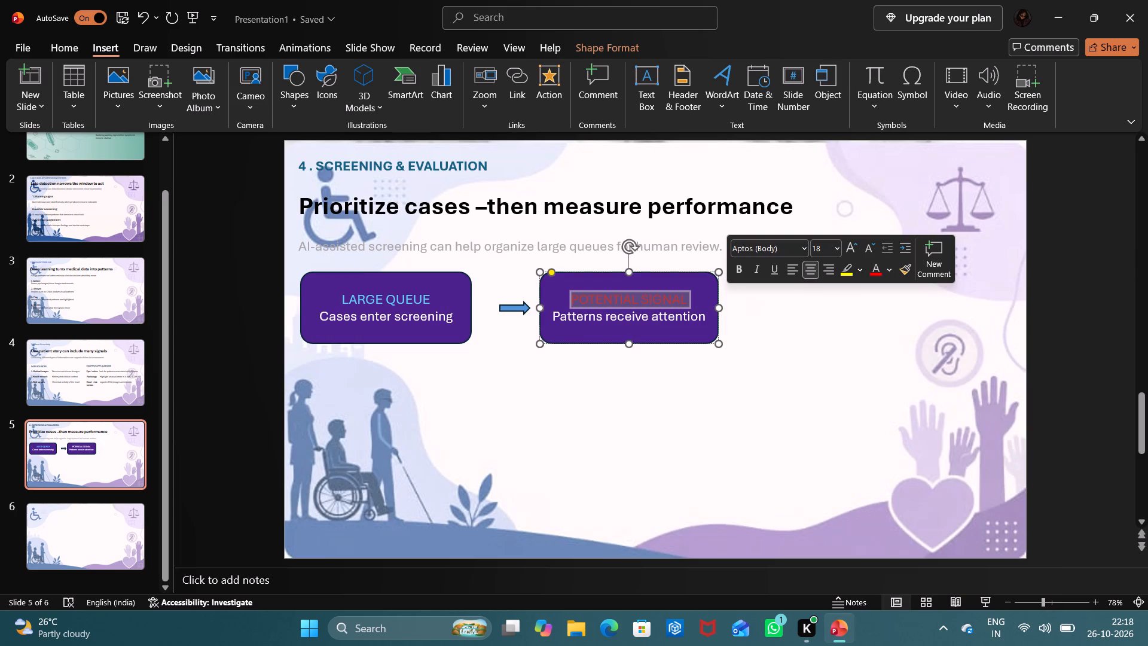
{"action": "left_click", "coordinate": [787, 458]}
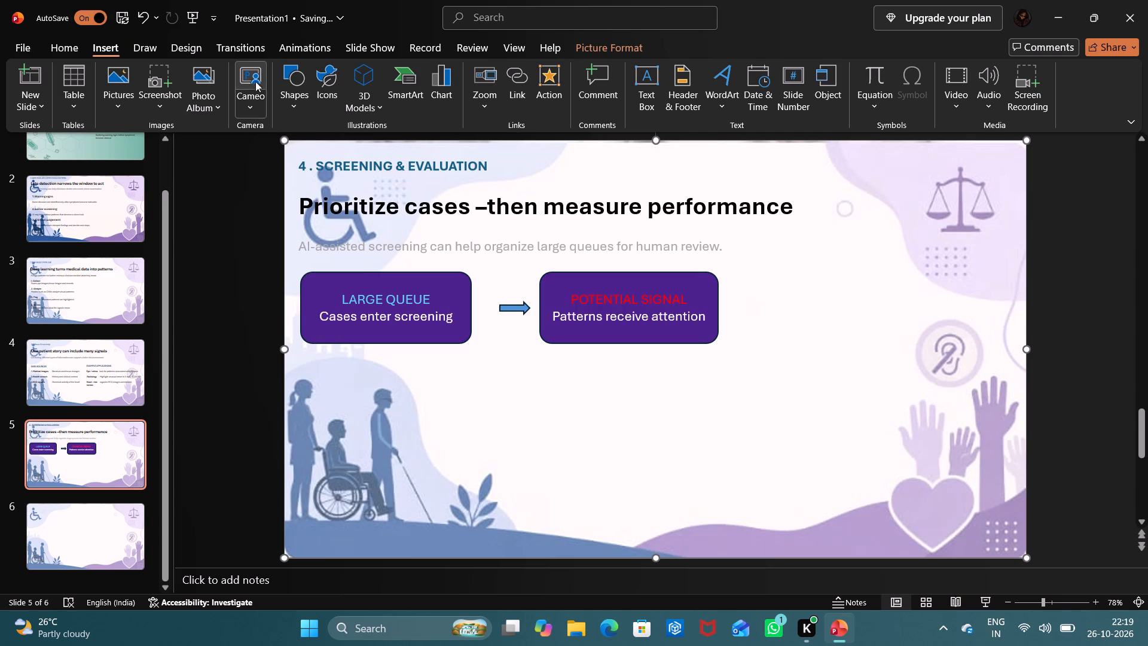
Draw a right block arrow about 1.35 cm high and 2.72 cm wide to the right of the POTENTIAL SIGNAL box.
{"action": "left_click", "coordinate": [287, 78]}
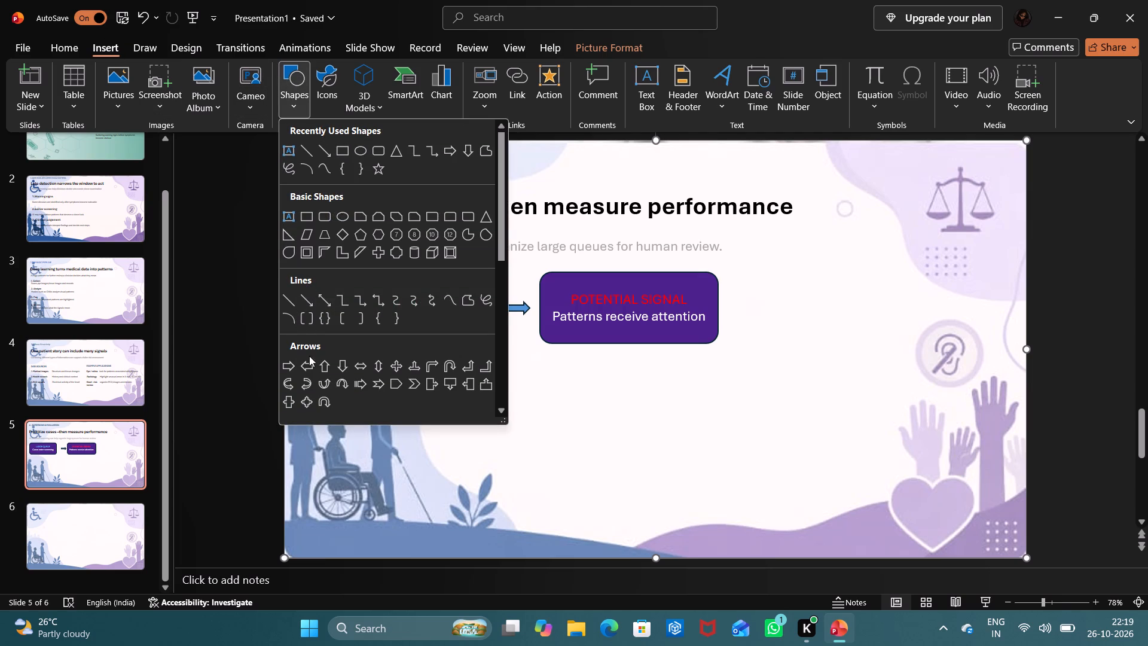
{"action": "left_click", "coordinate": [286, 361]}
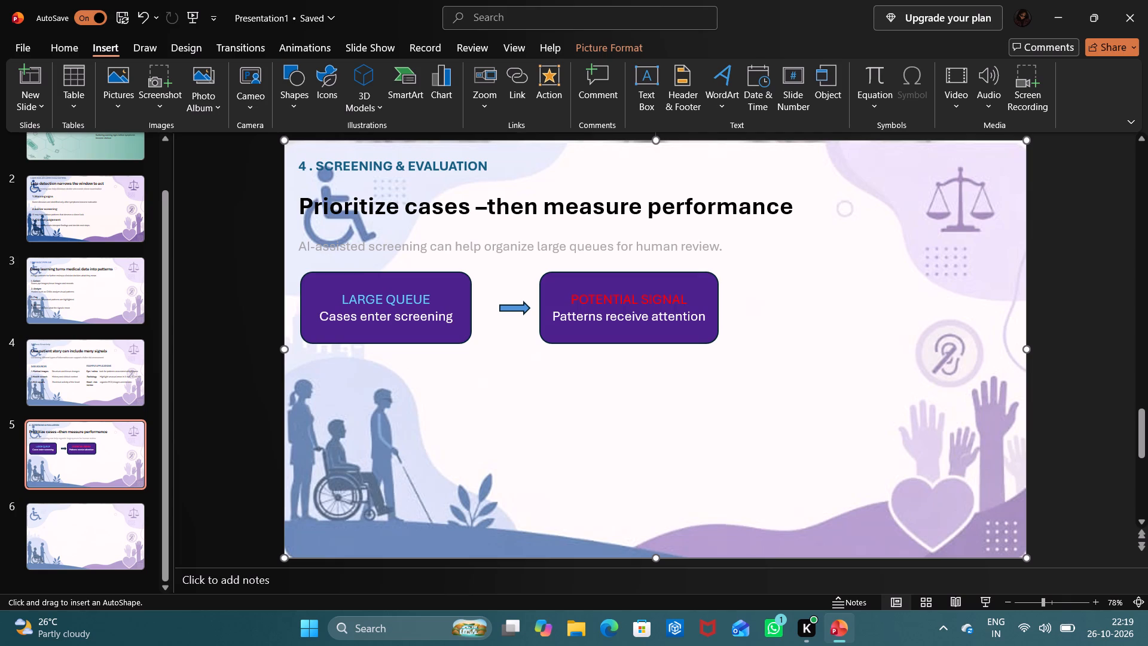
{"action": "left_click", "coordinate": [739, 309]}
{"action": "left_click_drag", "start_coordinate": [739, 309], "coordinate": [741, 305]}
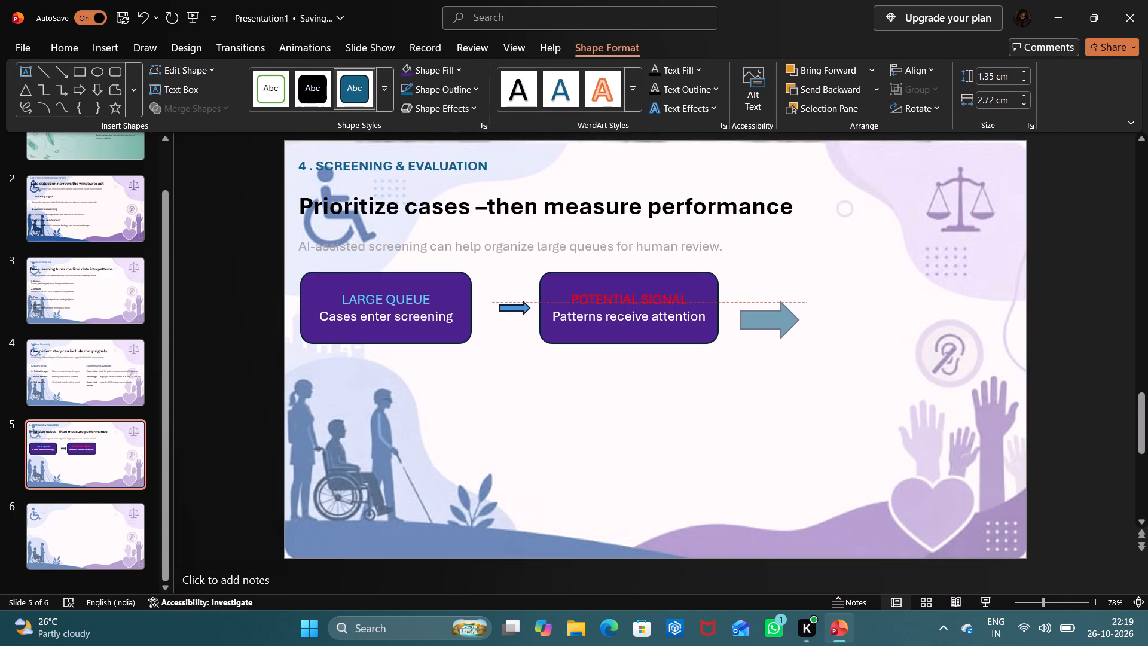
{"action": "left_click_drag", "start_coordinate": [741, 305], "coordinate": [740, 295]}
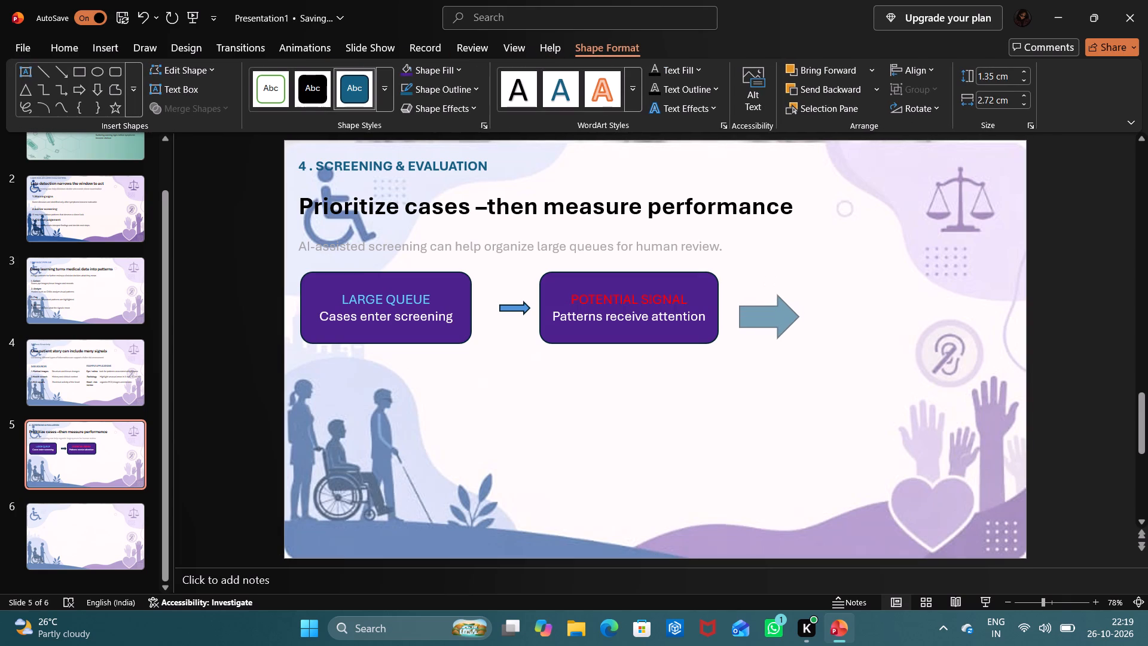
{"action": "left_click_drag", "start_coordinate": [740, 295], "coordinate": [740, 296]}
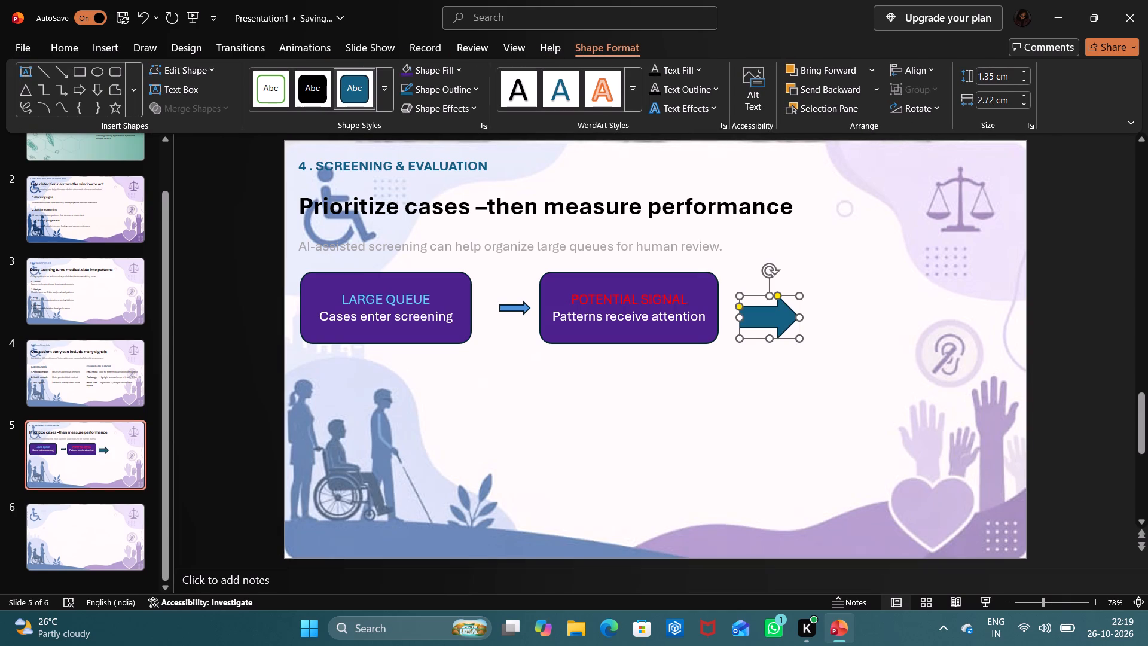
Shrink the new arrow to about 1.64 cm wide, aligning its top and bottom with the first arrow.
{"action": "left_click_drag", "start_coordinate": [771, 337], "coordinate": [770, 321]}
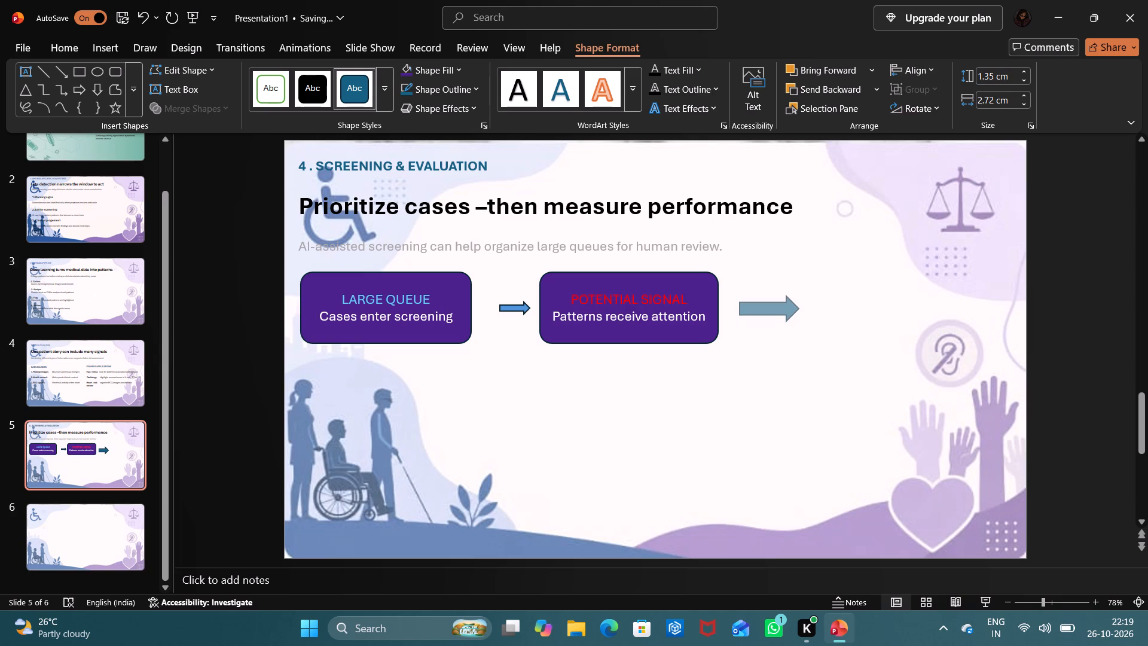
{"action": "left_click_drag", "start_coordinate": [770, 321], "coordinate": [768, 315]}
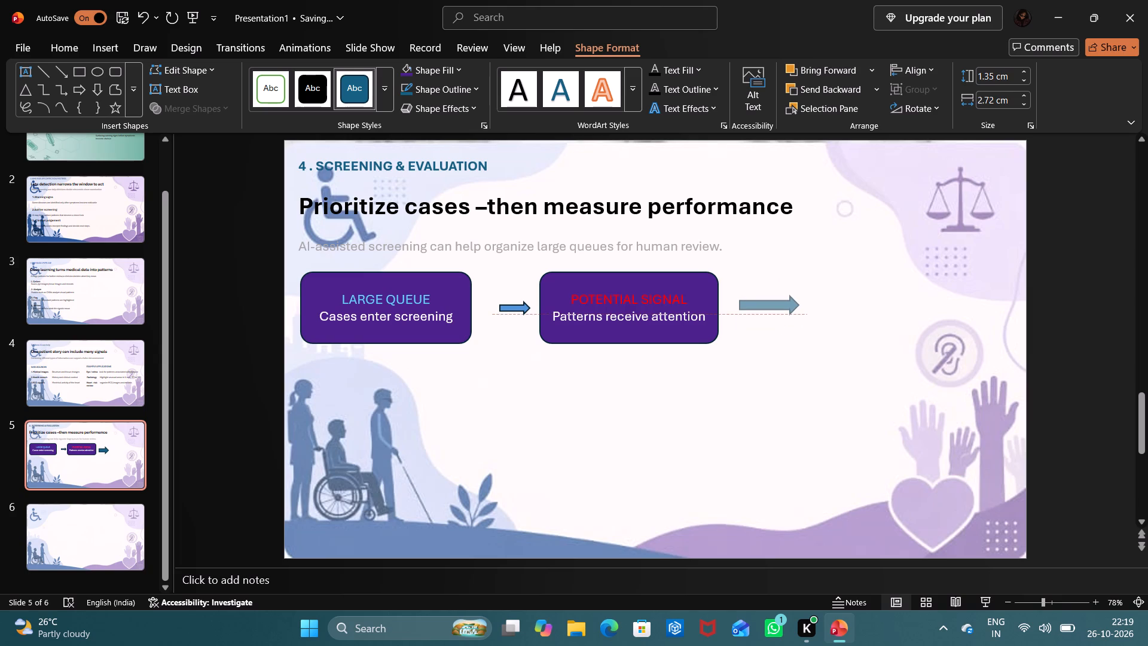
{"action": "left_click_drag", "start_coordinate": [768, 315], "coordinate": [768, 316]}
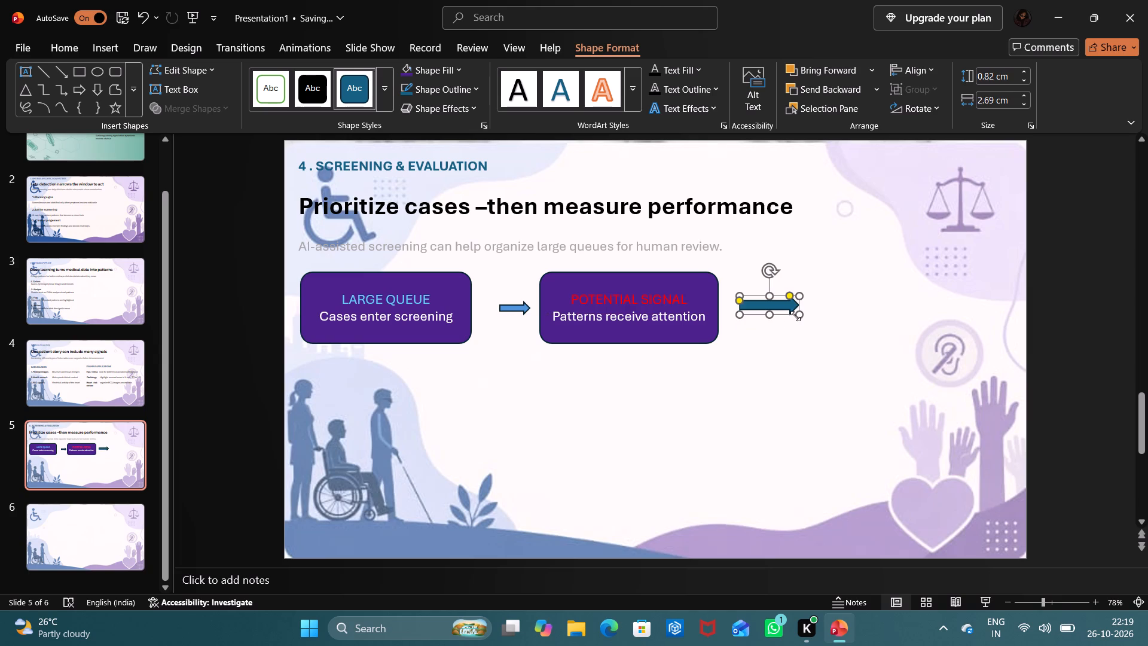
{"action": "left_click_drag", "start_coordinate": [797, 313], "coordinate": [781, 315]}
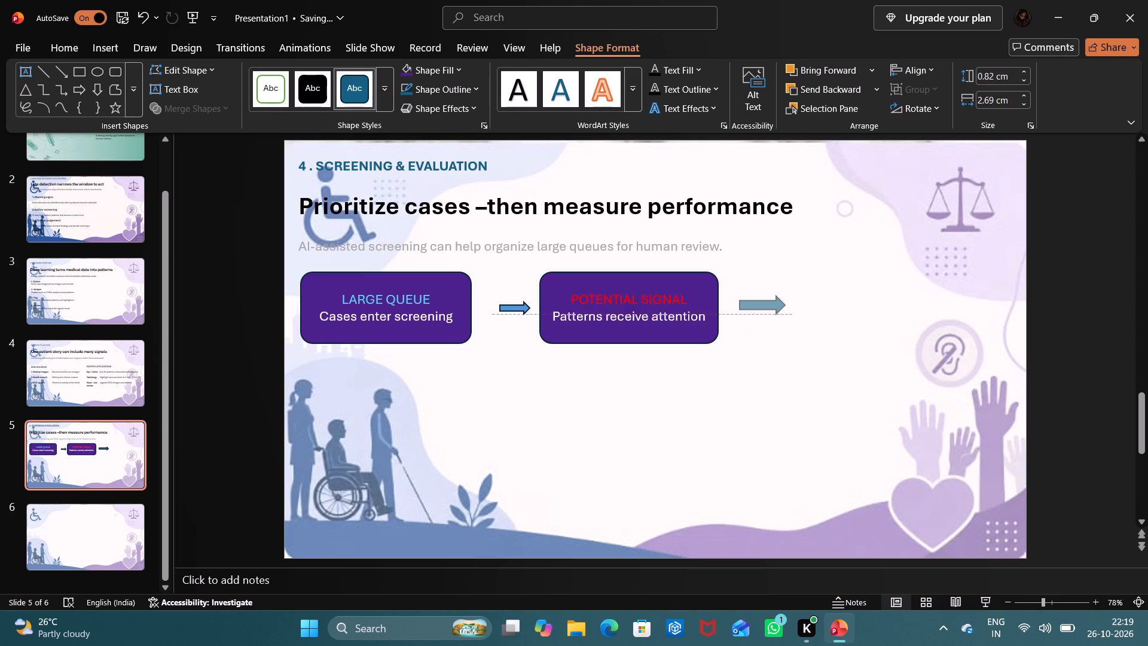
{"action": "left_click_drag", "start_coordinate": [781, 315], "coordinate": [778, 318]}
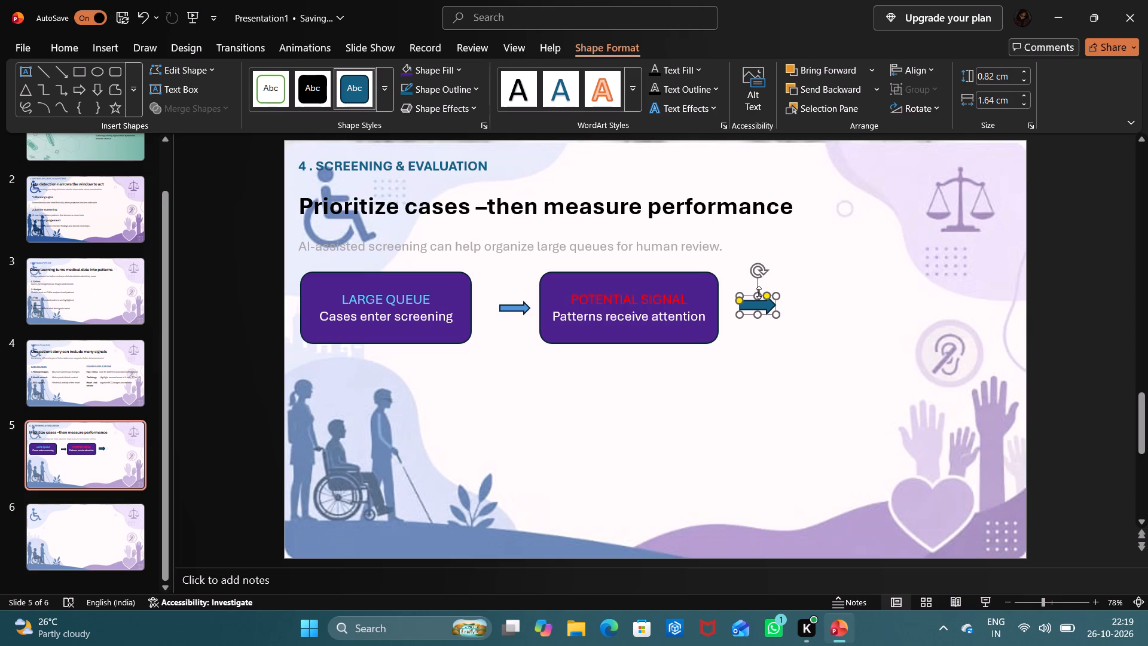
{"action": "left_click_drag", "start_coordinate": [758, 292], "coordinate": [759, 299]}
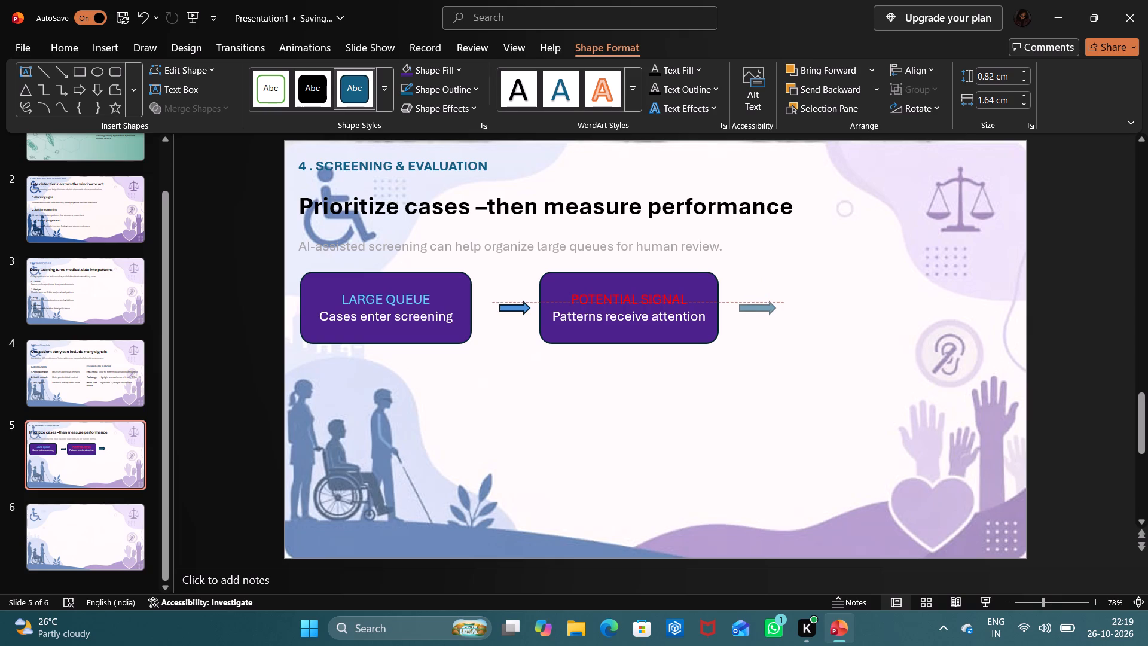
{"action": "left_click_drag", "start_coordinate": [759, 299], "coordinate": [759, 299]}
Move the first arrow slightly left to centre it between the LARGE QUEUE and POTENTIAL SIGNAL boxes.
{"action": "left_click", "coordinate": [518, 306]}
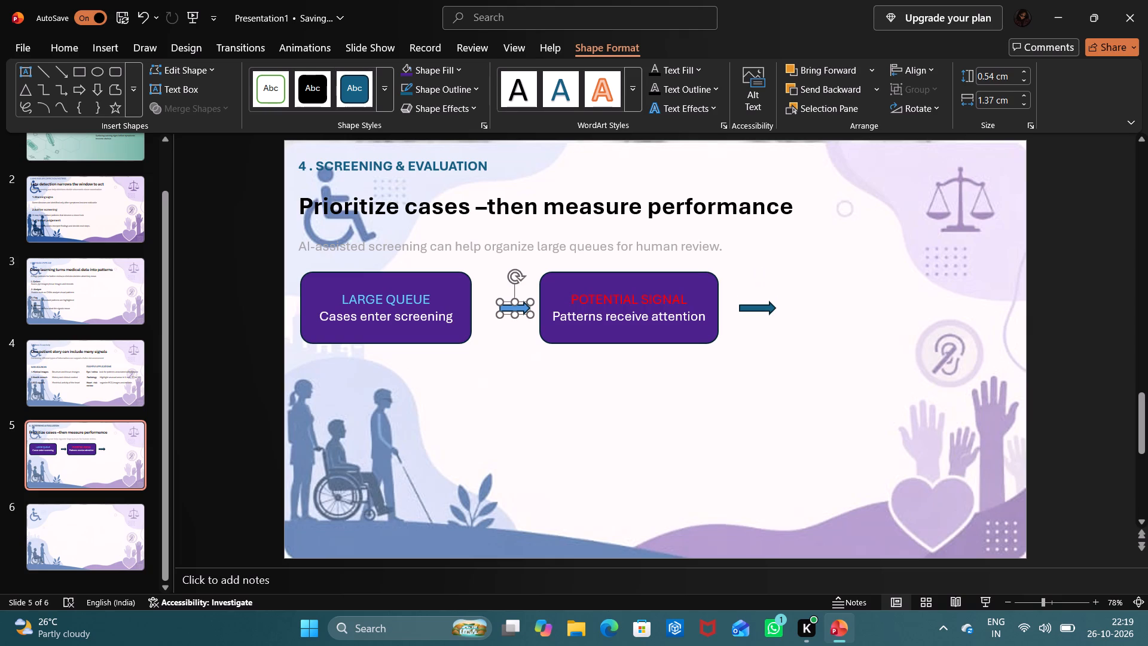
{"action": "left_click_drag", "start_coordinate": [512, 307], "coordinate": [505, 307]}
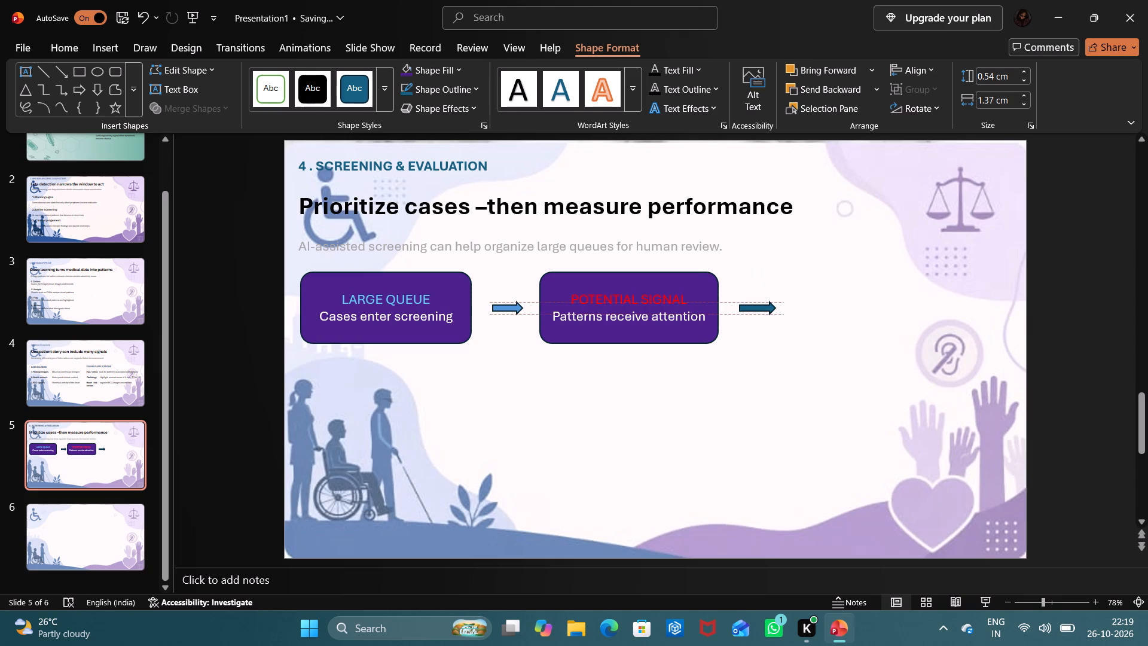
{"action": "left_click_drag", "start_coordinate": [505, 307], "coordinate": [503, 307]}
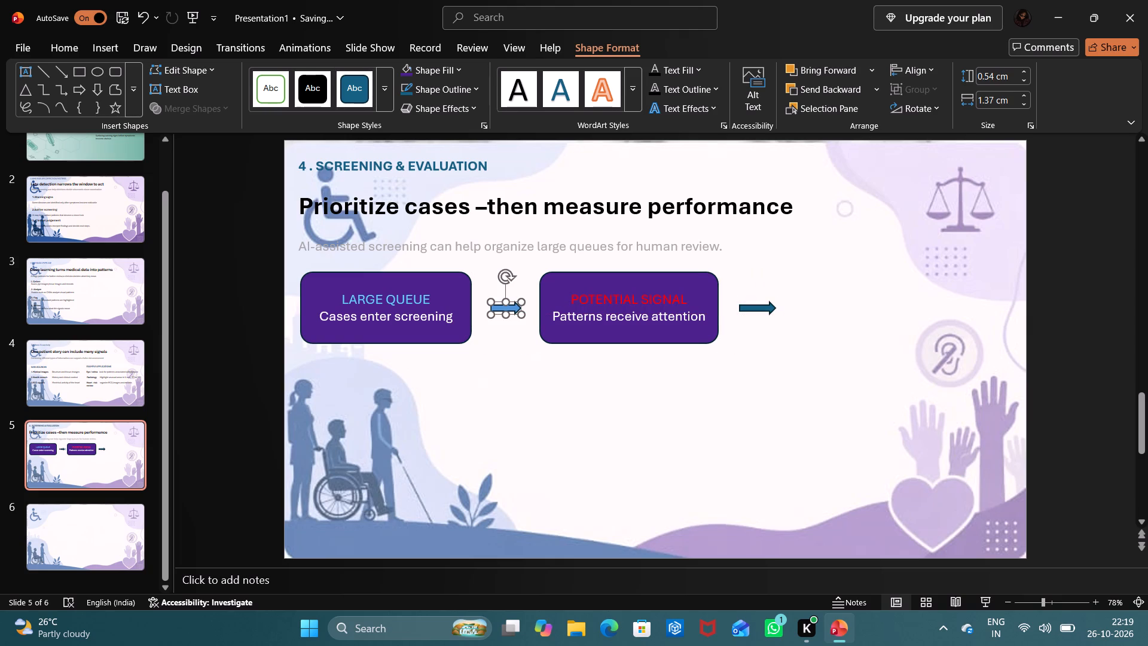
Fine-tune the second arrow's size to about 0.53 cm high and 1.65 cm wide.
{"action": "double_click", "coordinate": [759, 308]}
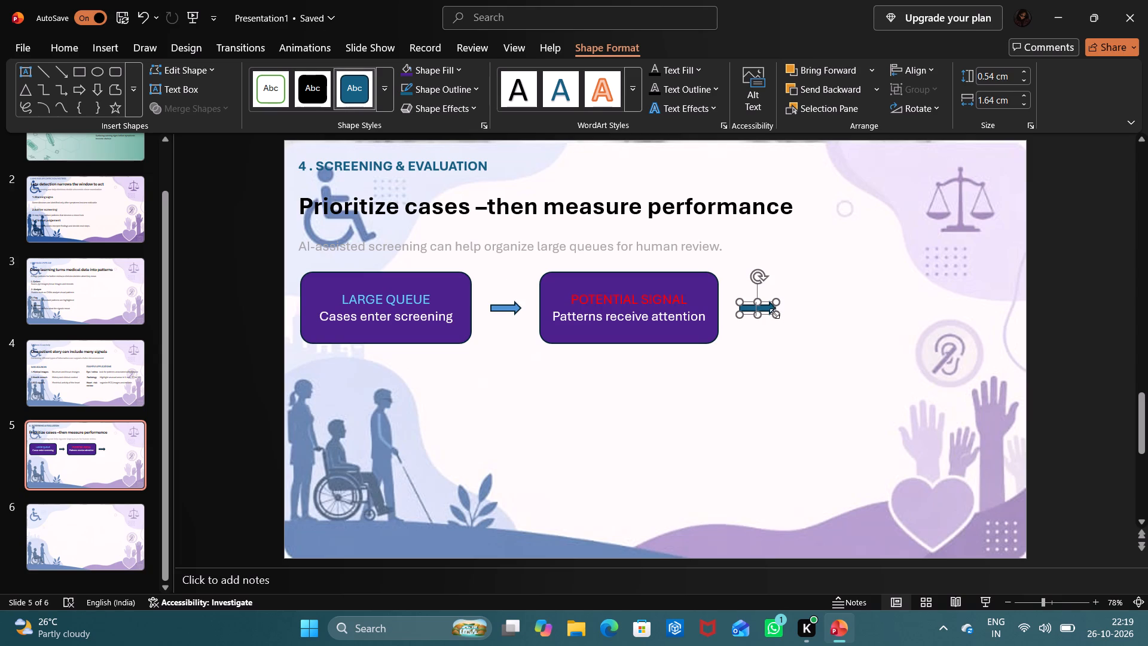
{"action": "left_click", "coordinate": [777, 313]}
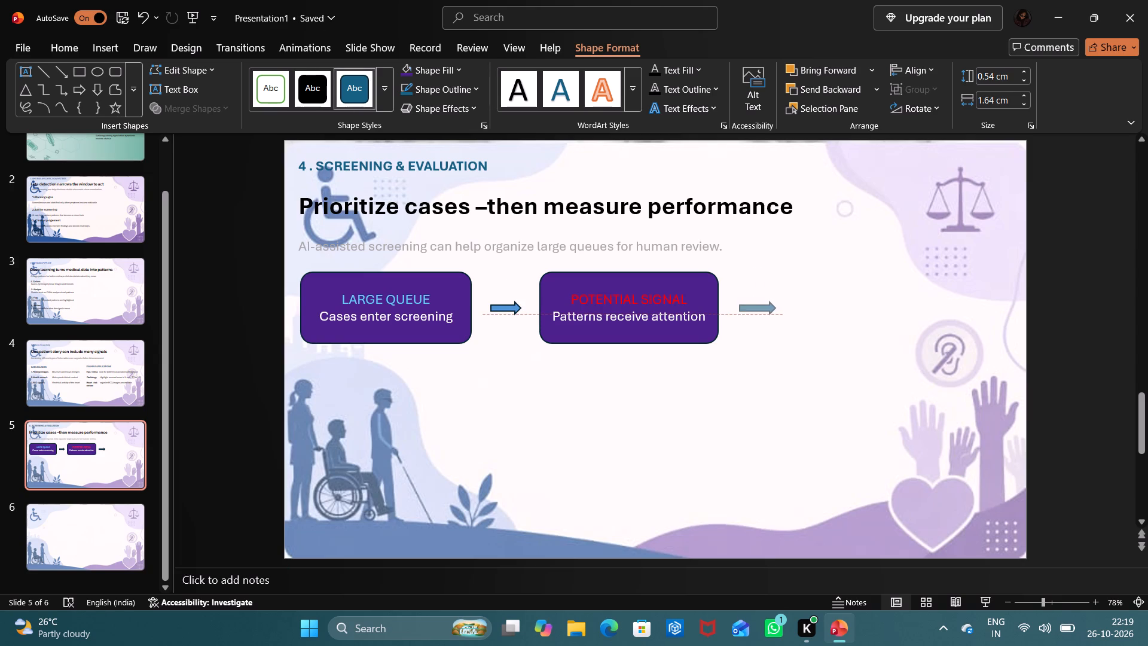
{"action": "left_click", "coordinate": [769, 306]}
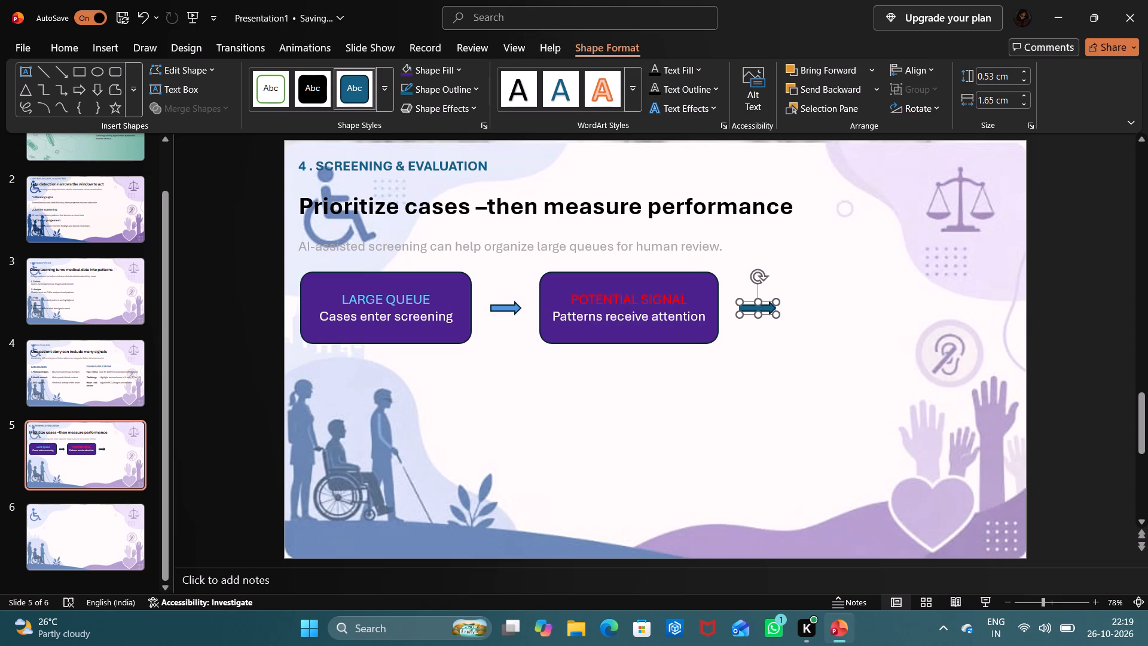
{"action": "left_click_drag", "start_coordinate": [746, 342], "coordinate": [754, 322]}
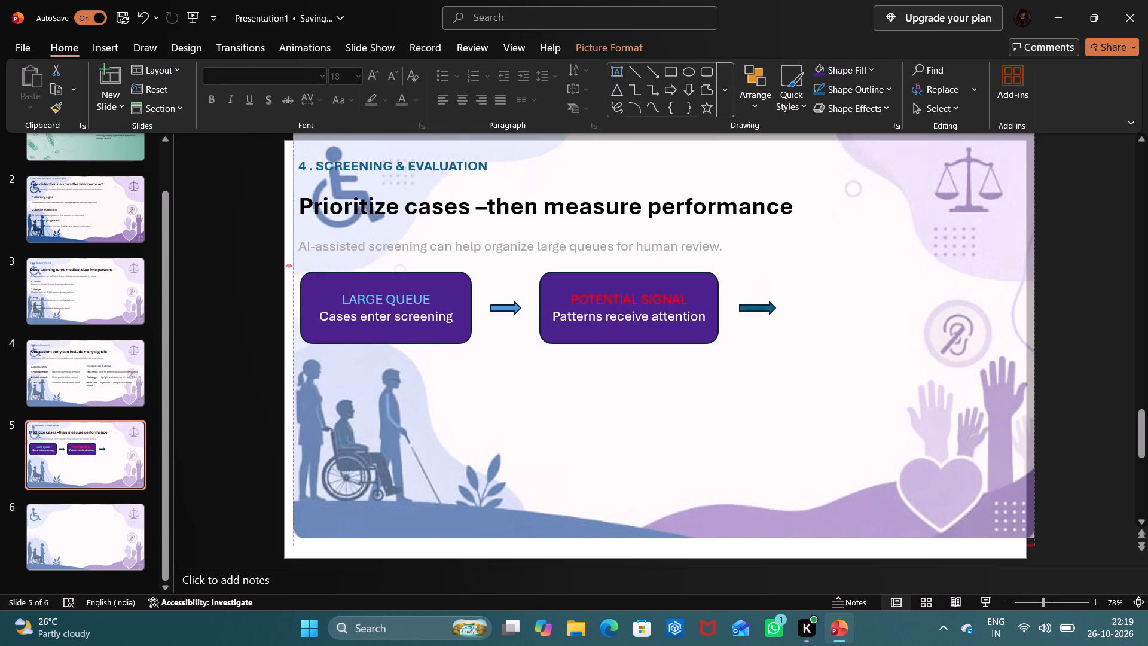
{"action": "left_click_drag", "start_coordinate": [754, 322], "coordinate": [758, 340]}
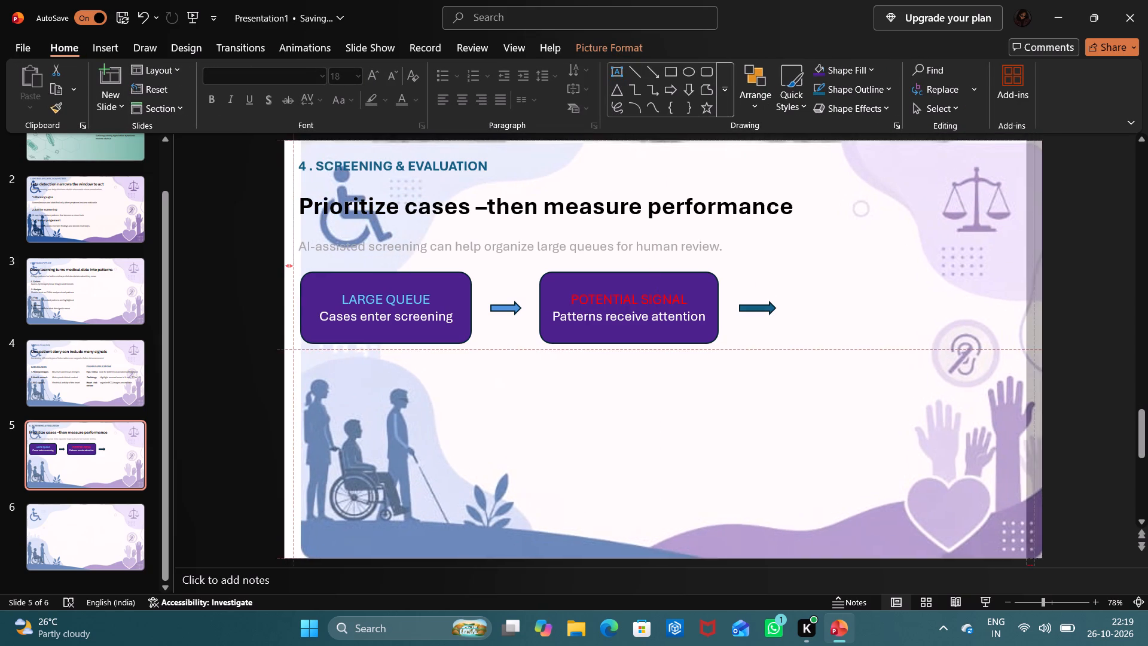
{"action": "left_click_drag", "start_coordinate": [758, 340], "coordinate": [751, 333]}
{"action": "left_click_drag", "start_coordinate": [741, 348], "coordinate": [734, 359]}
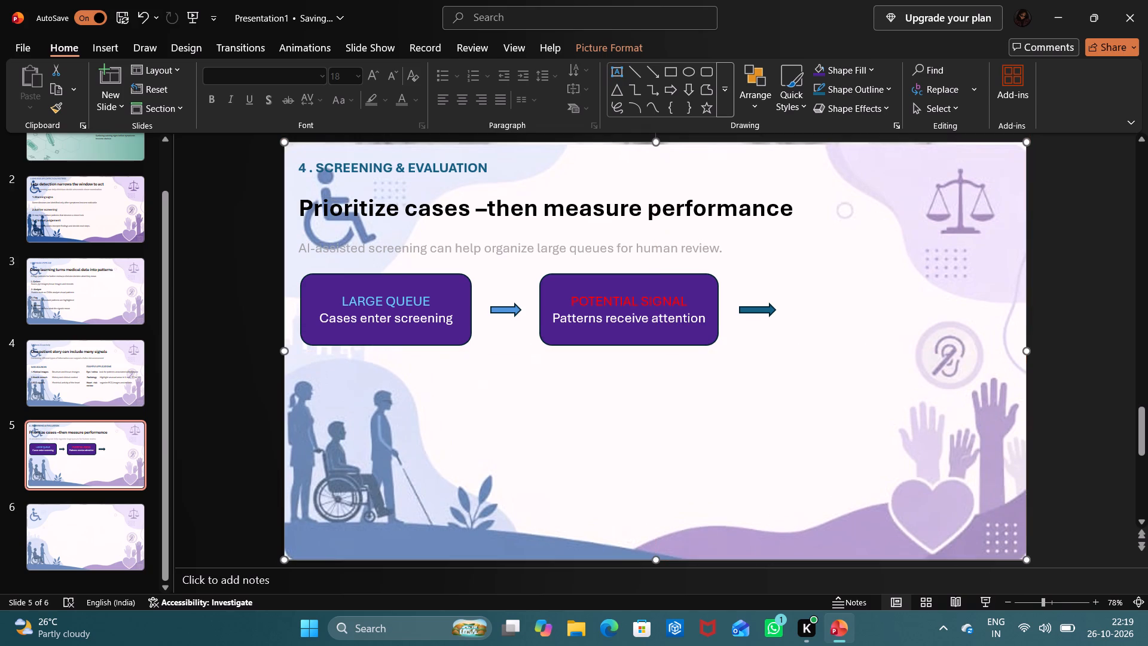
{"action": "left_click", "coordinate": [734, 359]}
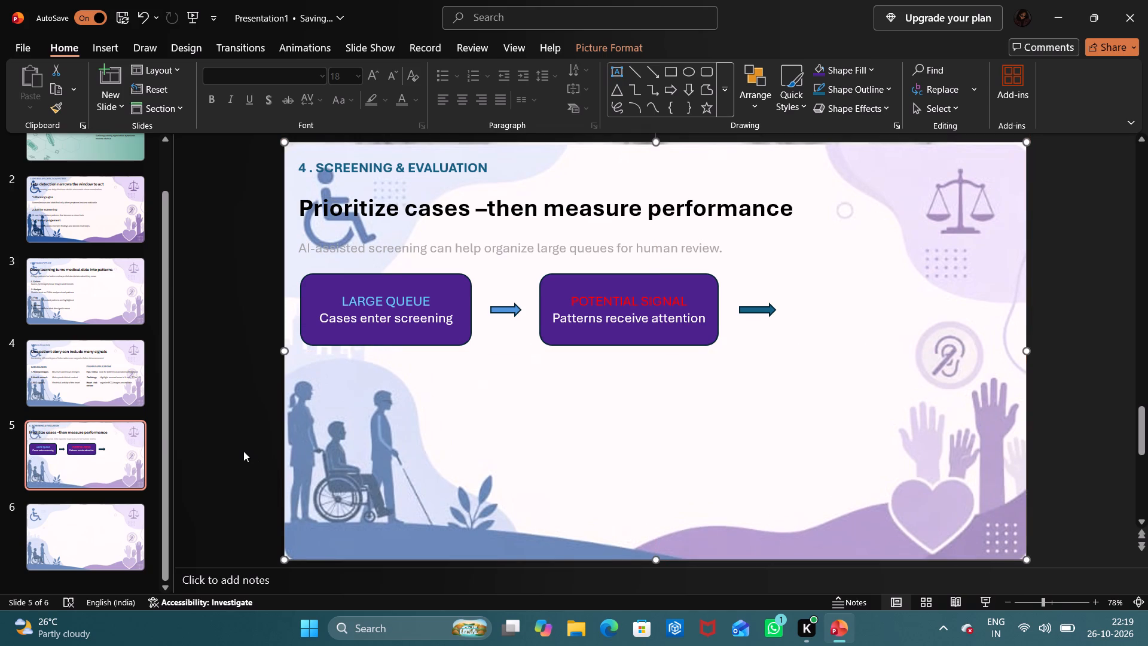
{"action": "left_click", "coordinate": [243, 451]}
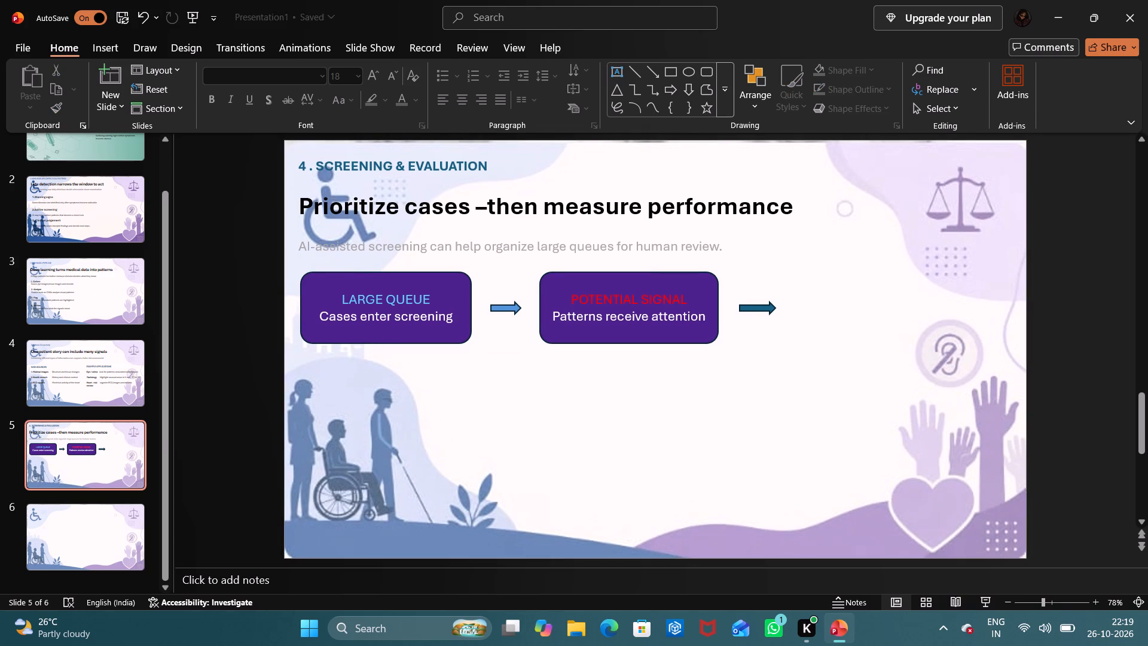
Fill the second arrow with the same medium blue theme colour as the first arrow.
{"action": "left_click", "coordinate": [767, 303]}
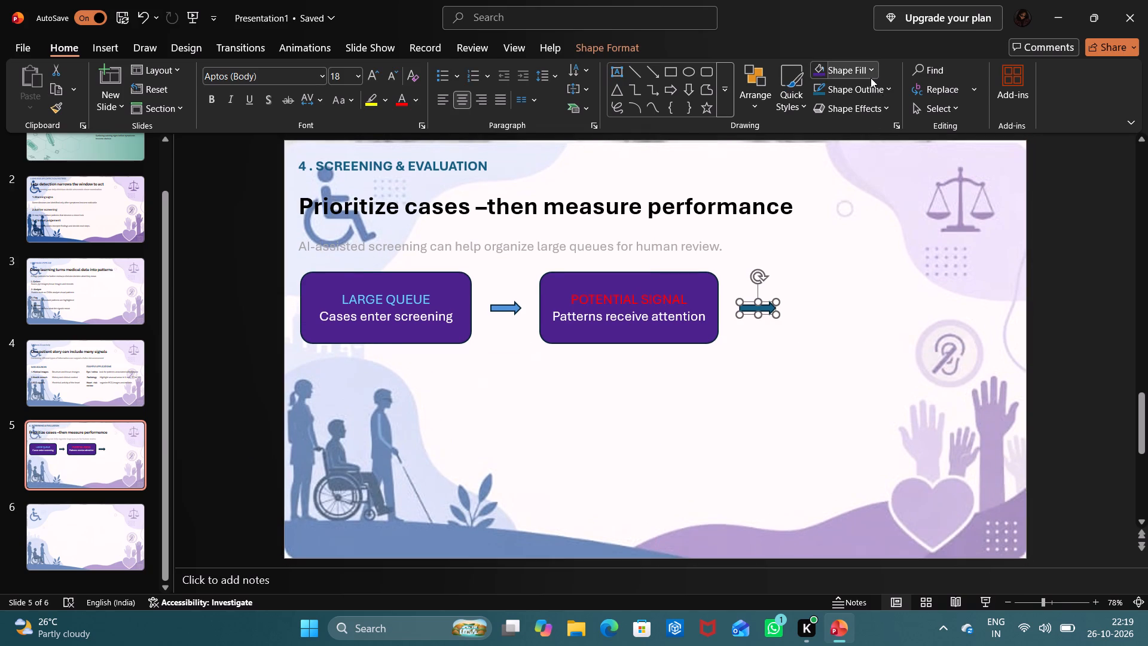
{"action": "left_click", "coordinate": [871, 78]}
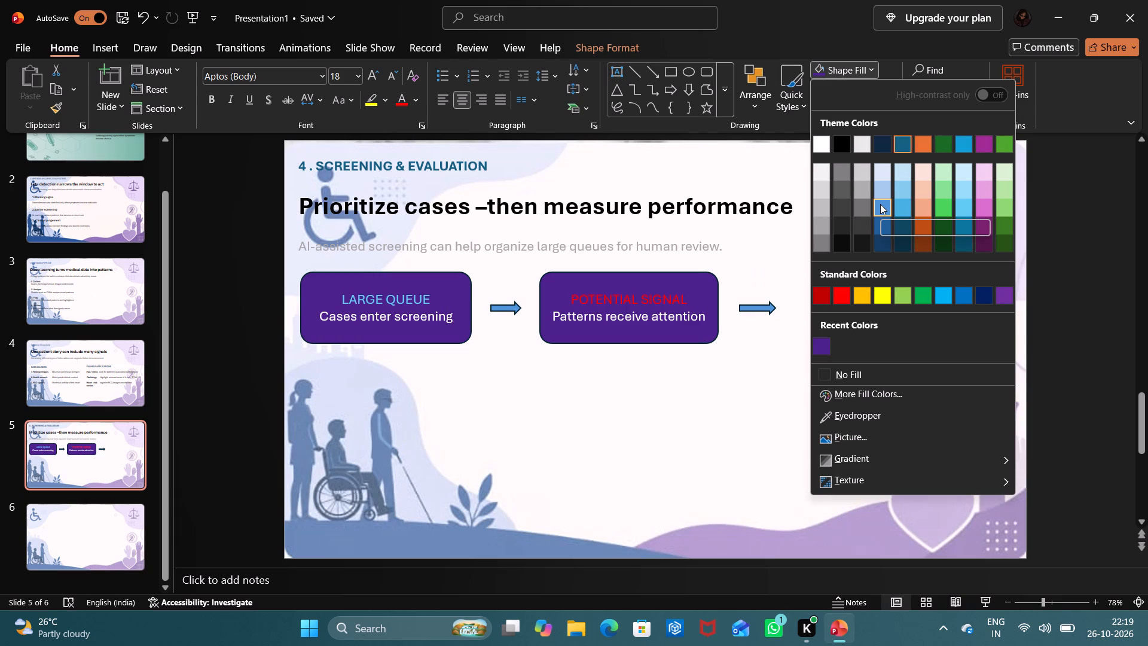
{"action": "left_click", "coordinate": [880, 204]}
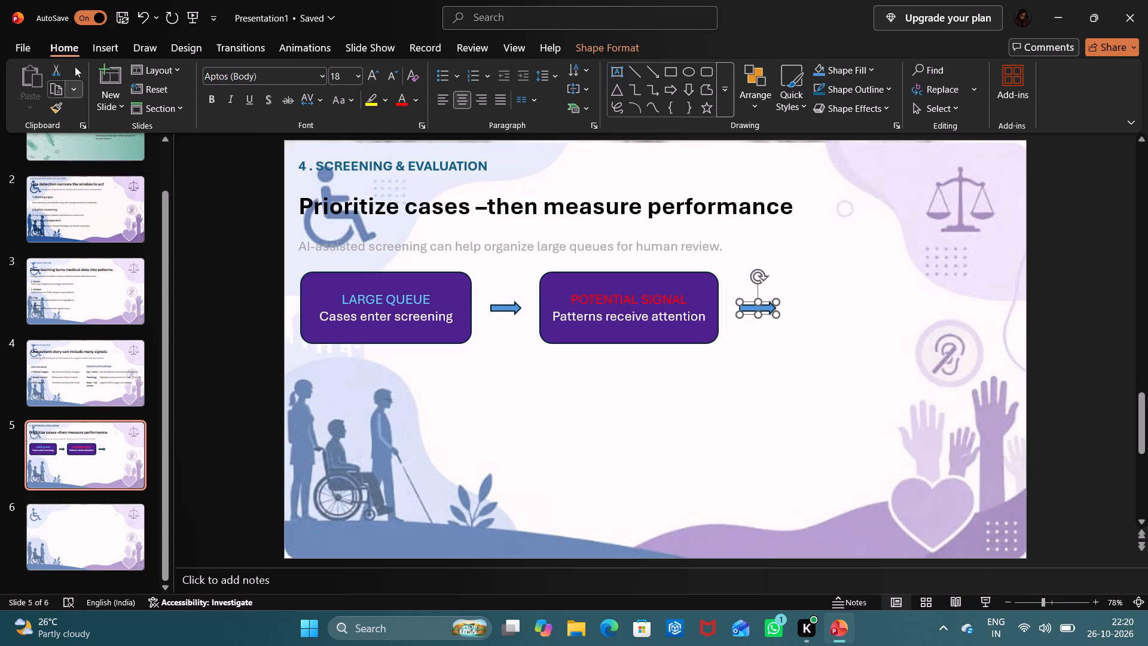
Draw a rounded rectangle about 3.25 cm high and 8.55 cm wide beyond the second arrow, aligning its top and bottom with the other boxes.
{"action": "left_click", "coordinate": [106, 44]}
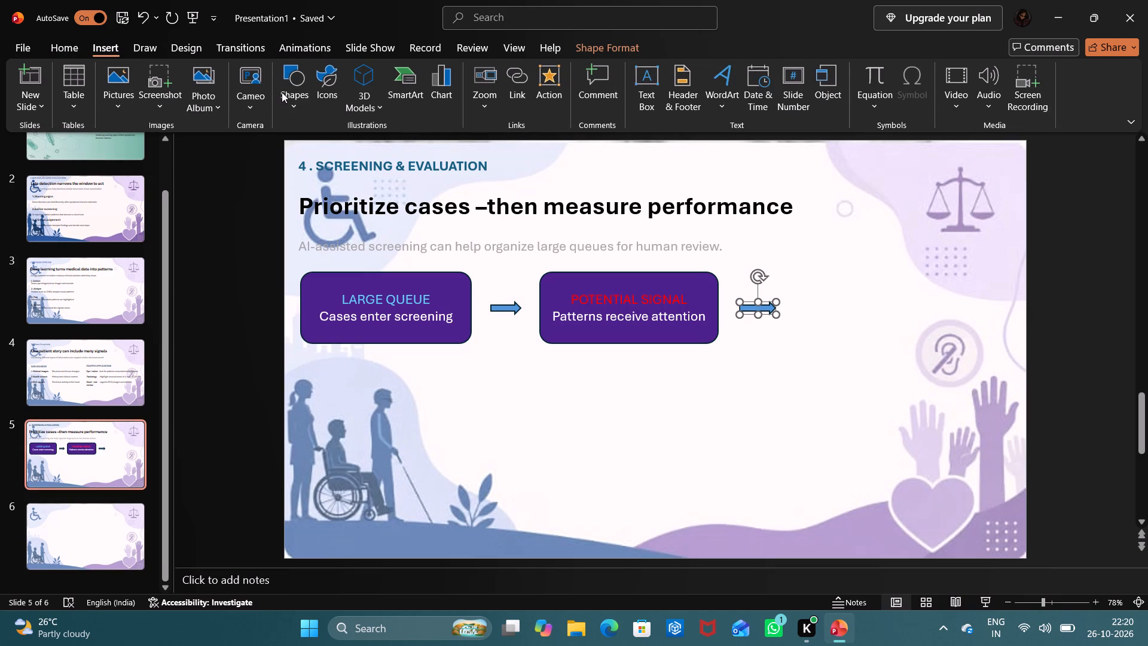
{"action": "left_click", "coordinate": [279, 93]}
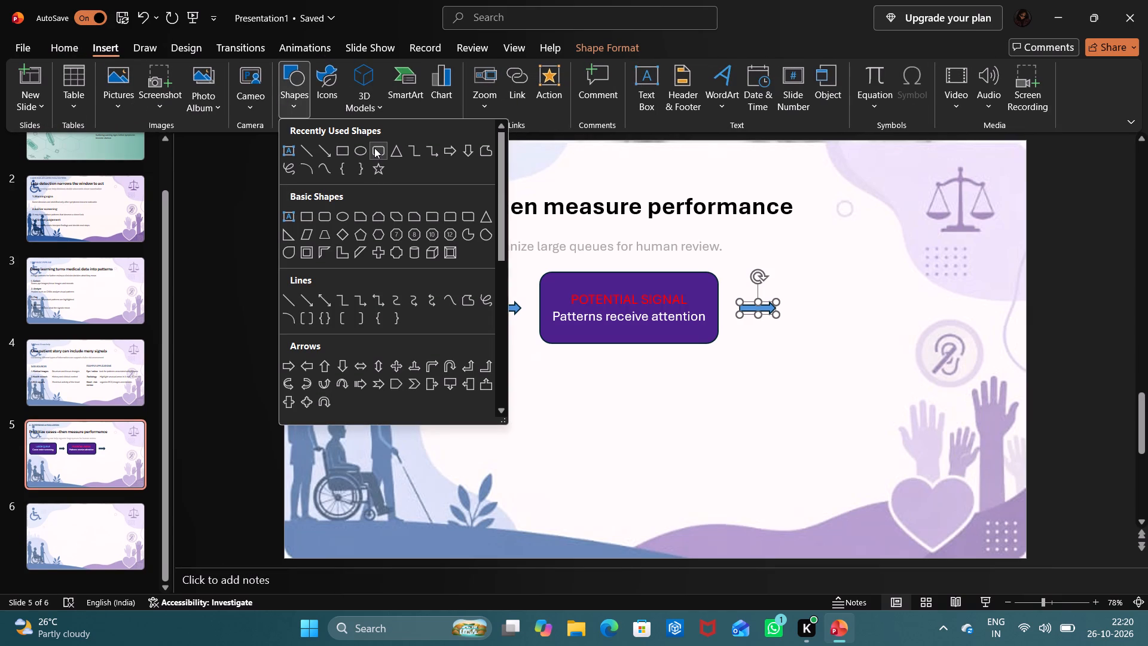
{"action": "left_click", "coordinate": [374, 148]}
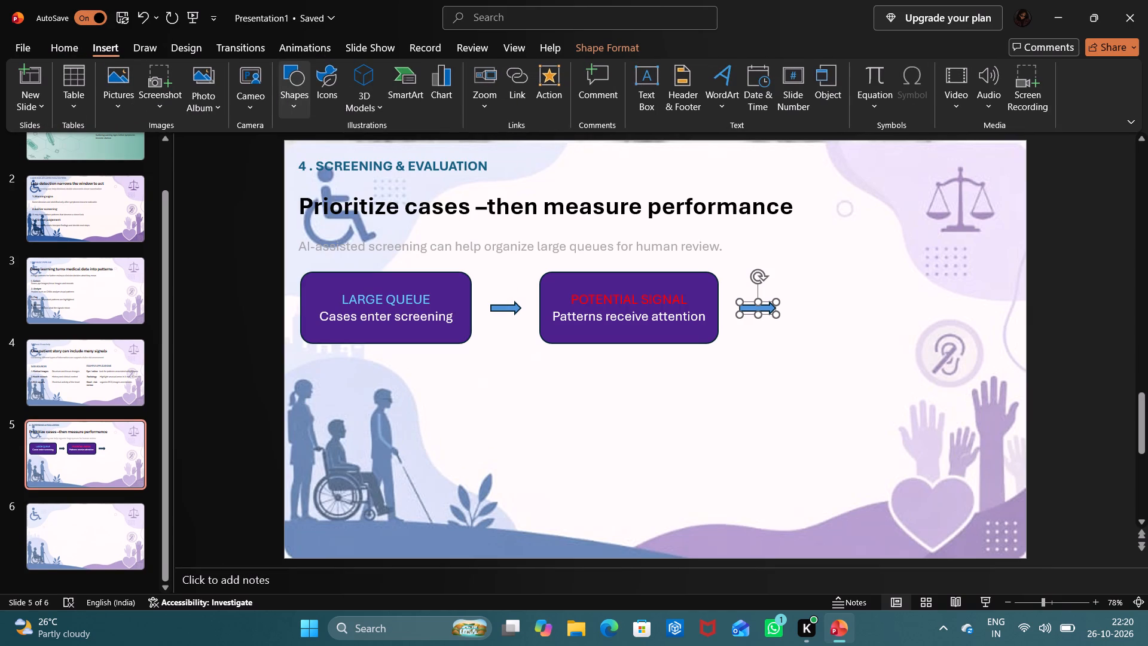
{"action": "left_click_drag", "start_coordinate": [807, 288], "coordinate": [823, 294]}
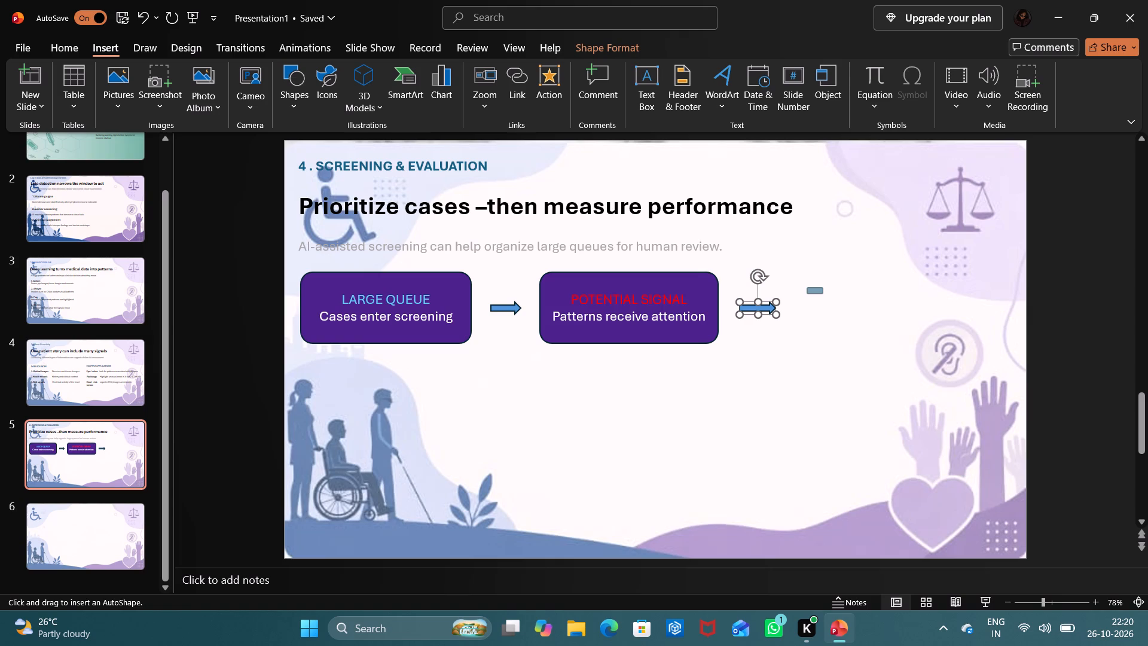
{"action": "left_click_drag", "start_coordinate": [823, 294], "coordinate": [999, 344]}
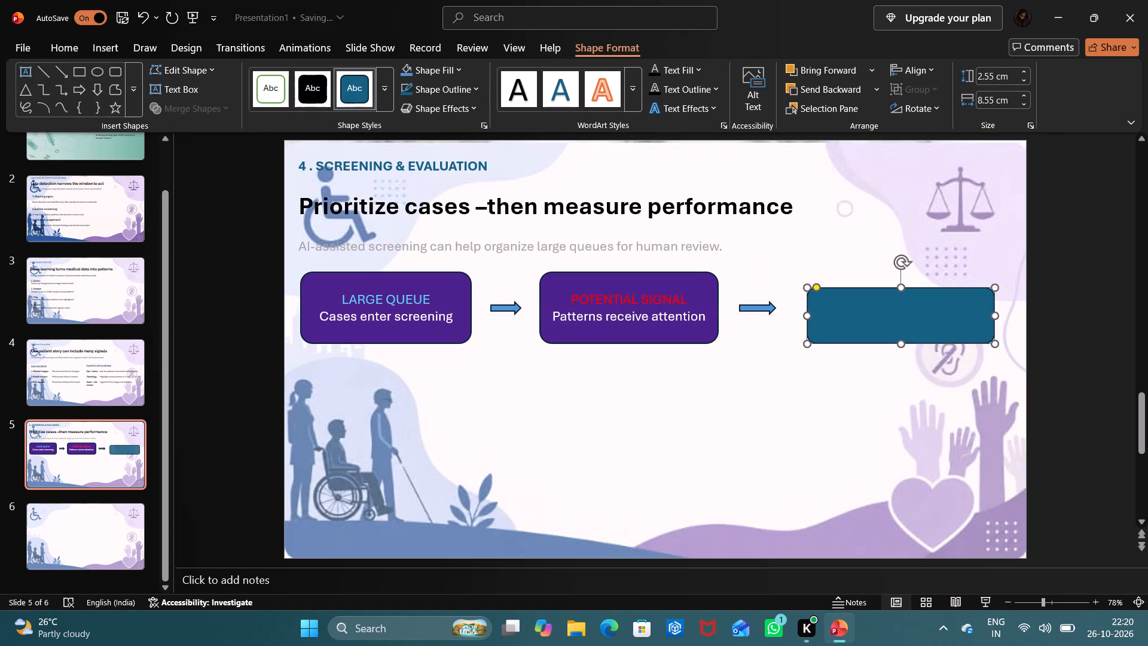
{"action": "left_click_drag", "start_coordinate": [900, 288], "coordinate": [898, 278]}
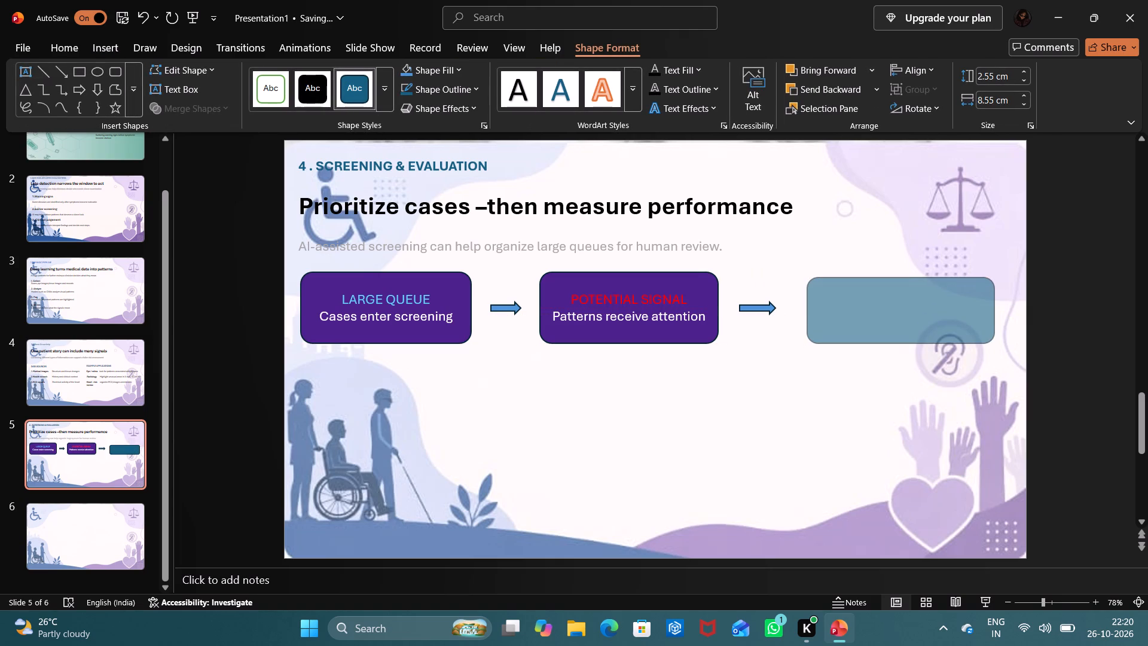
{"action": "left_click_drag", "start_coordinate": [898, 278], "coordinate": [897, 273]}
{"action": "left_click", "coordinate": [917, 316]}
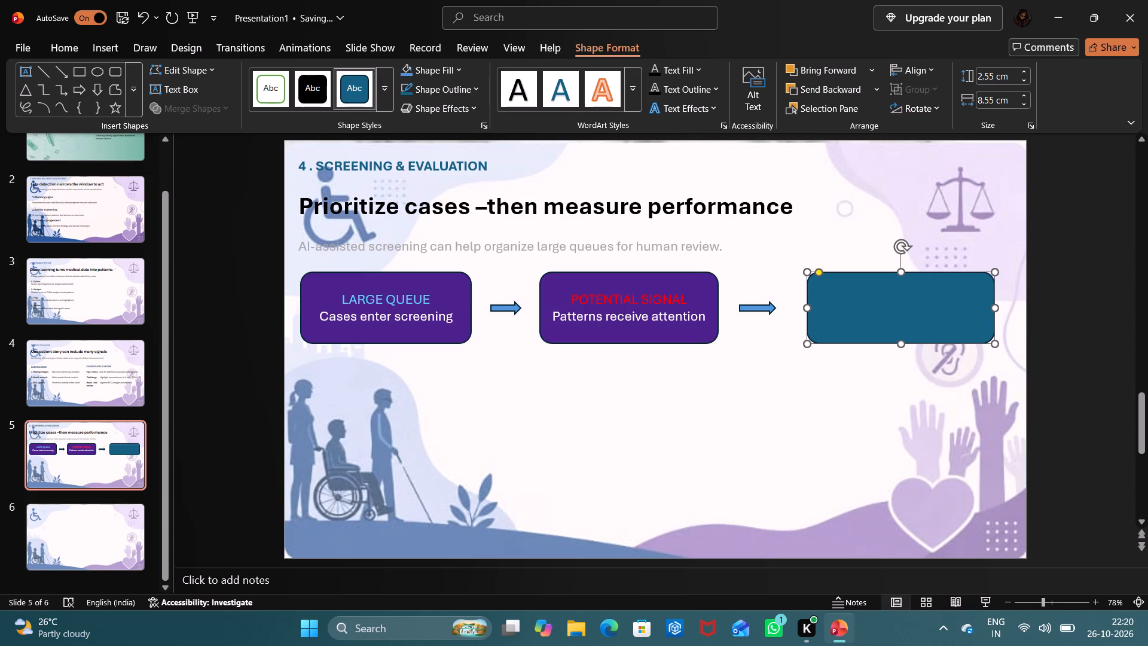
Fill the new rounded rectangle with the recently used dark purple of the other boxes.
{"action": "left_click", "coordinate": [451, 65]}
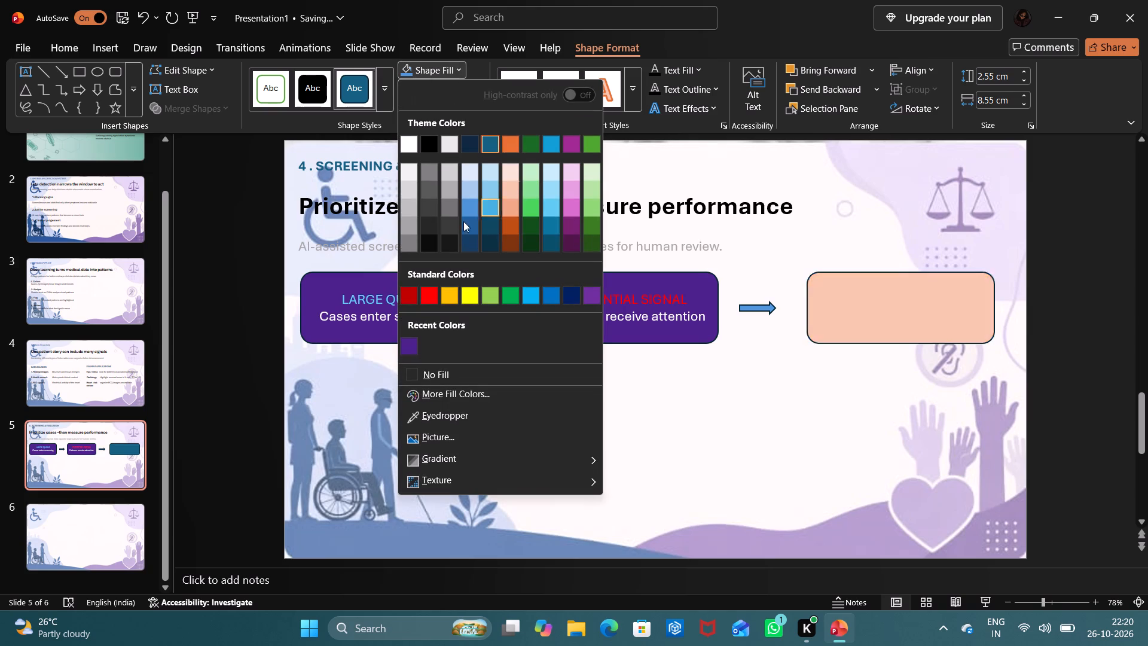
{"action": "left_click", "coordinate": [409, 343]}
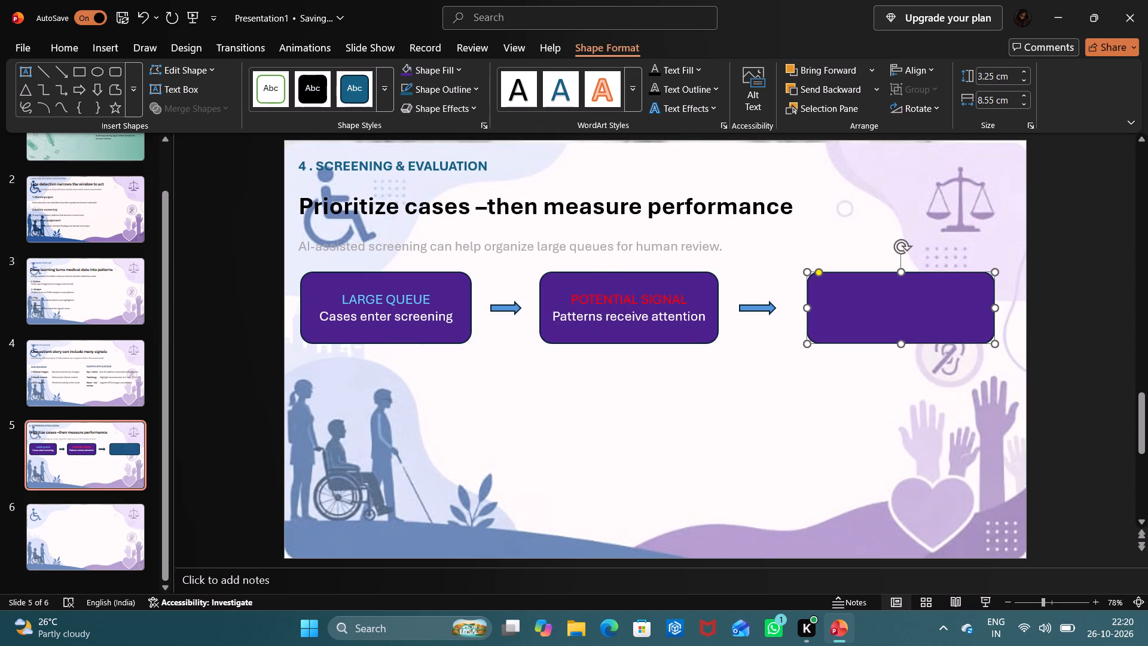
Move the third box slightly left so the second arrow has equal gaps on both sides.
{"action": "left_click_drag", "start_coordinate": [871, 279], "coordinate": [868, 279]}
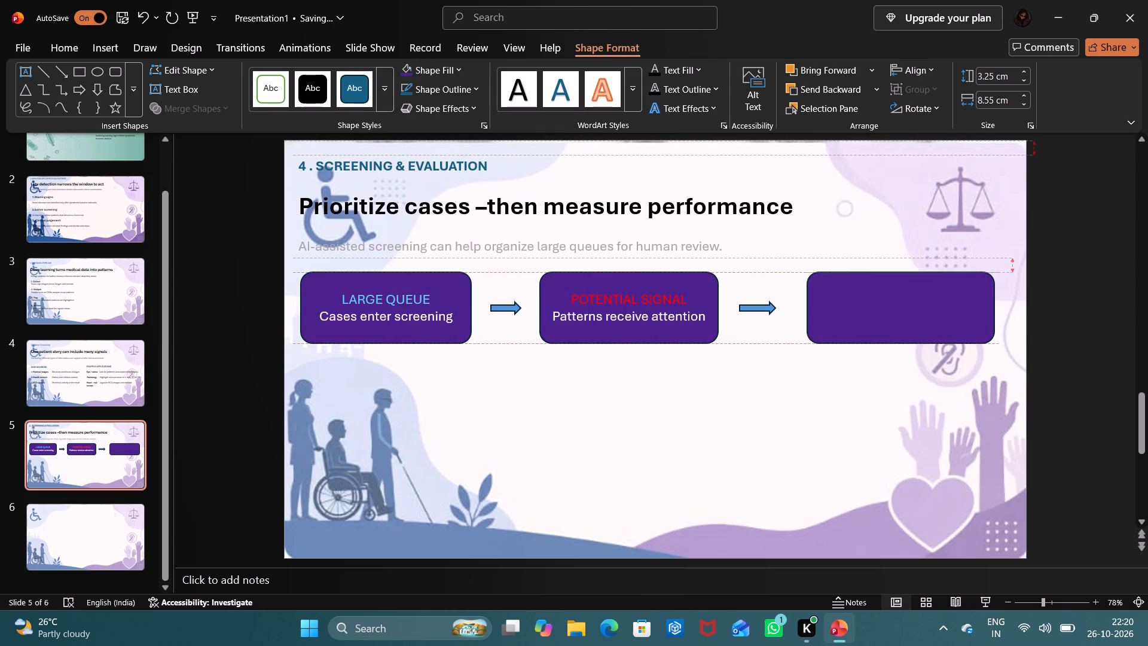
{"action": "left_click_drag", "start_coordinate": [868, 279], "coordinate": [860, 281]}
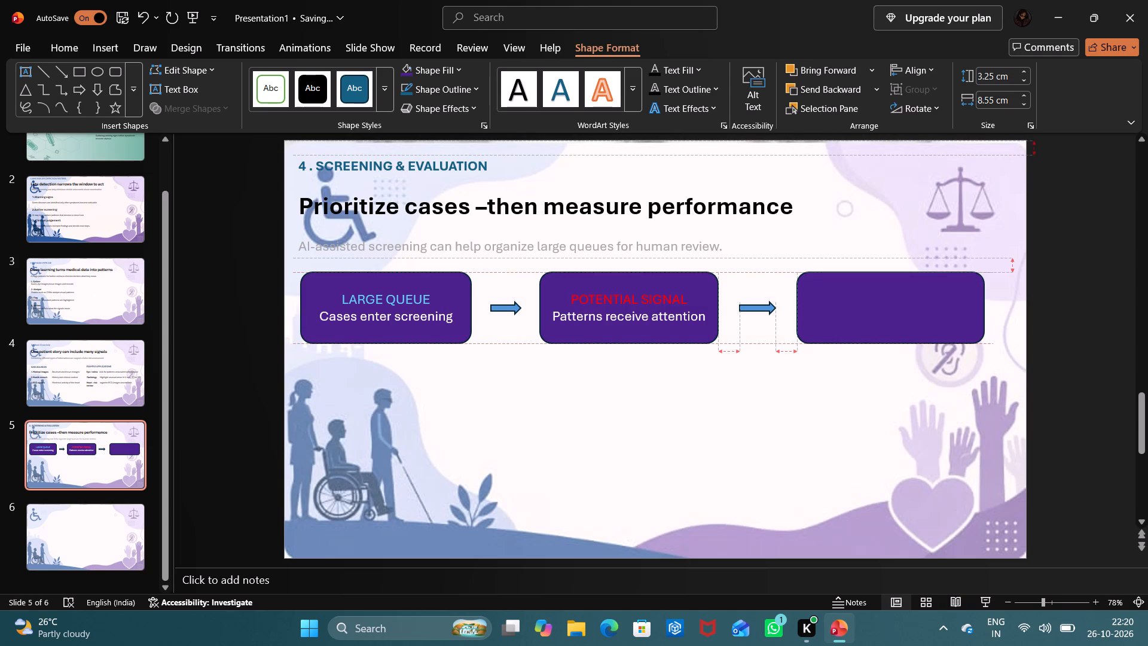
{"action": "left_click_drag", "start_coordinate": [860, 281], "coordinate": [857, 281]}
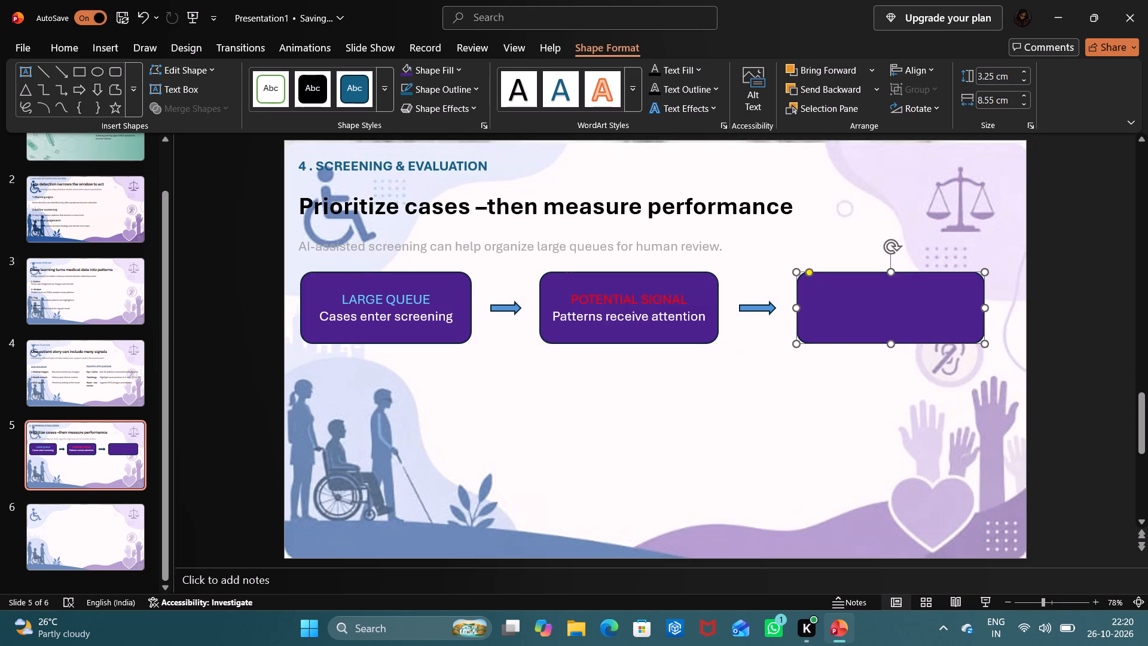
Enter the heading "HUMAN REVIEW" in the third box with "Clinicians examine the case" on the line below.
{"action": "left_click", "coordinate": [91, 47]}
{"action": "left_click", "coordinate": [632, 92]}
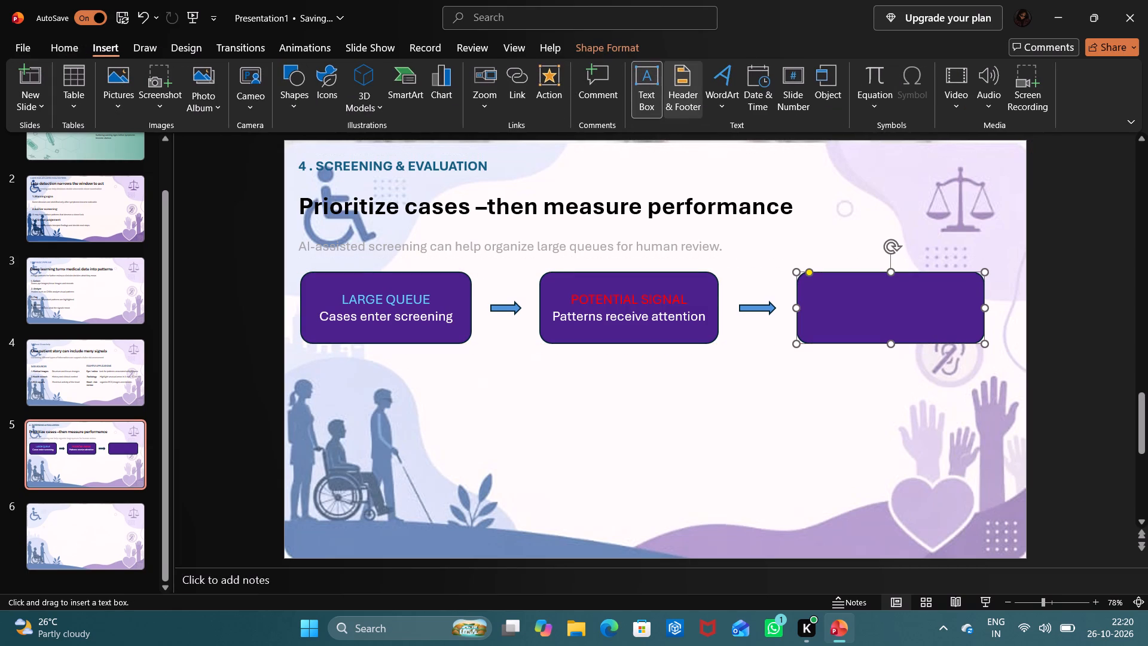
{"action": "left_click", "coordinate": [895, 294]}
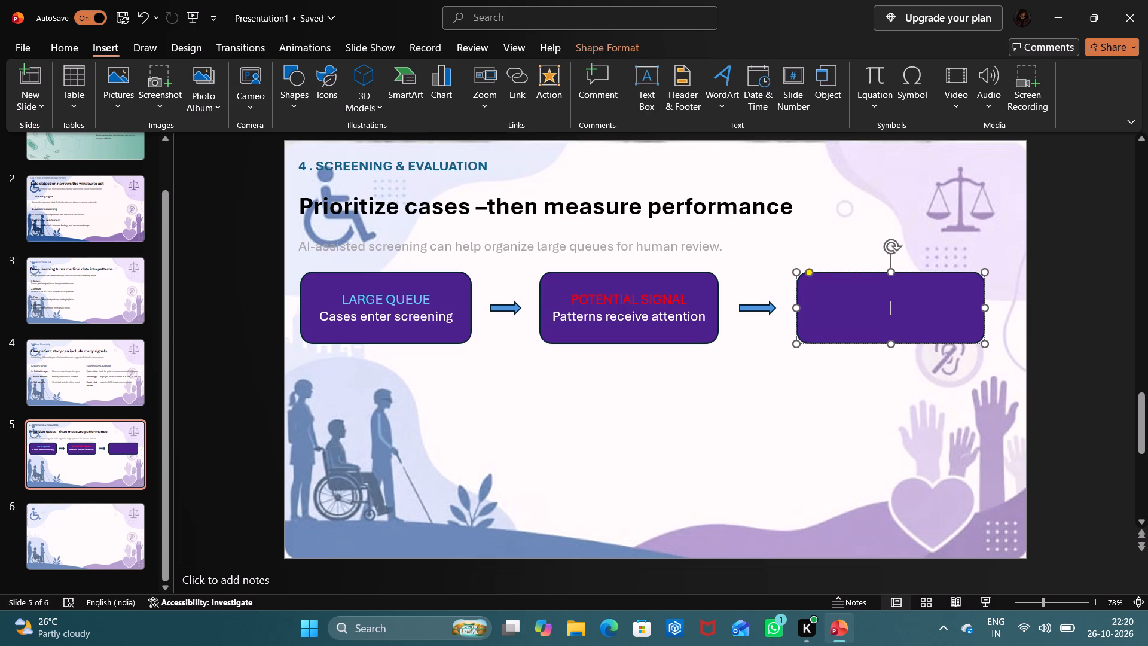
{"action": "type", "text": "HUMAN REVIEW"}
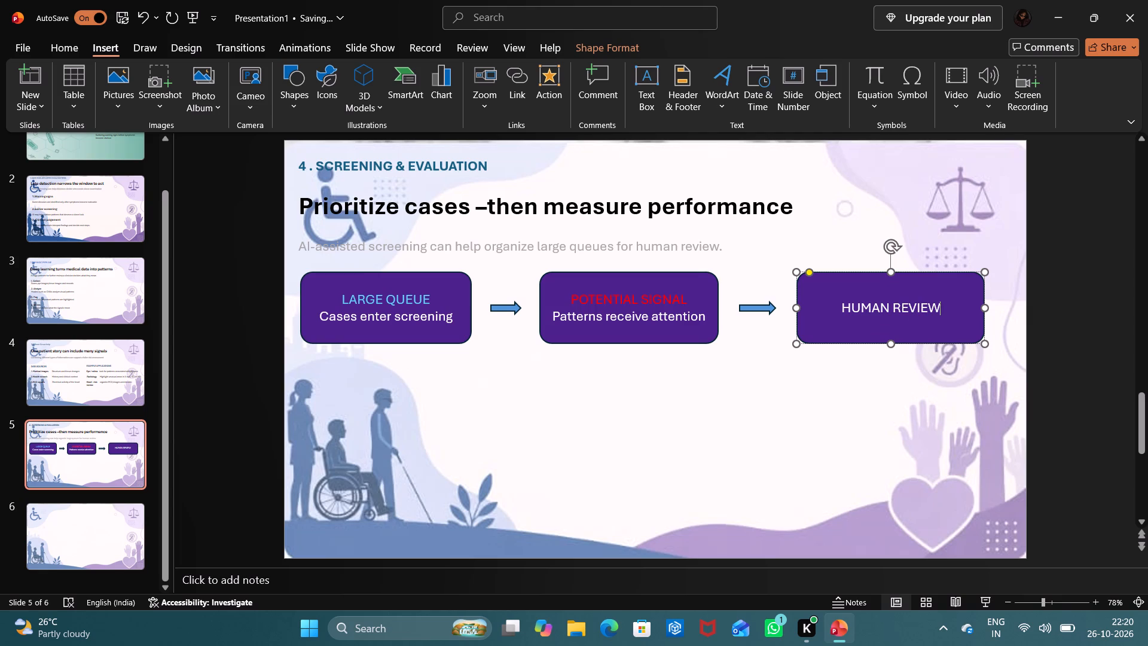
{"action": "key", "text": "Return"}
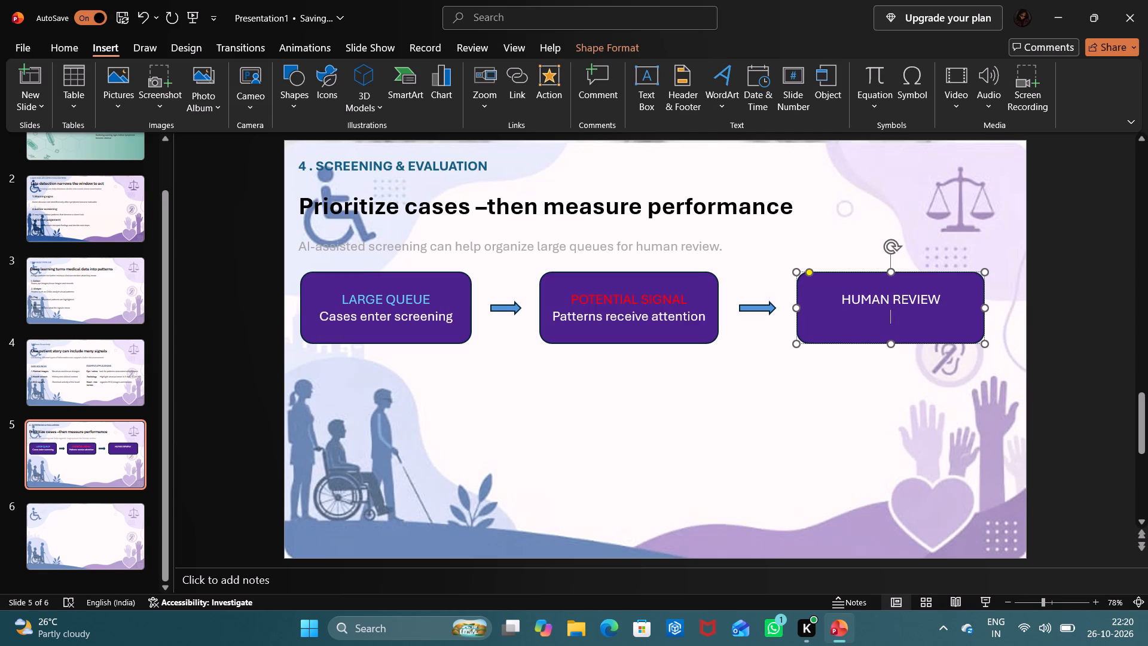
{"action": "type", "text": "clinicia"}
{"action": "key", "text": "n"}
{"action": "type", "text": "s examine the case"}
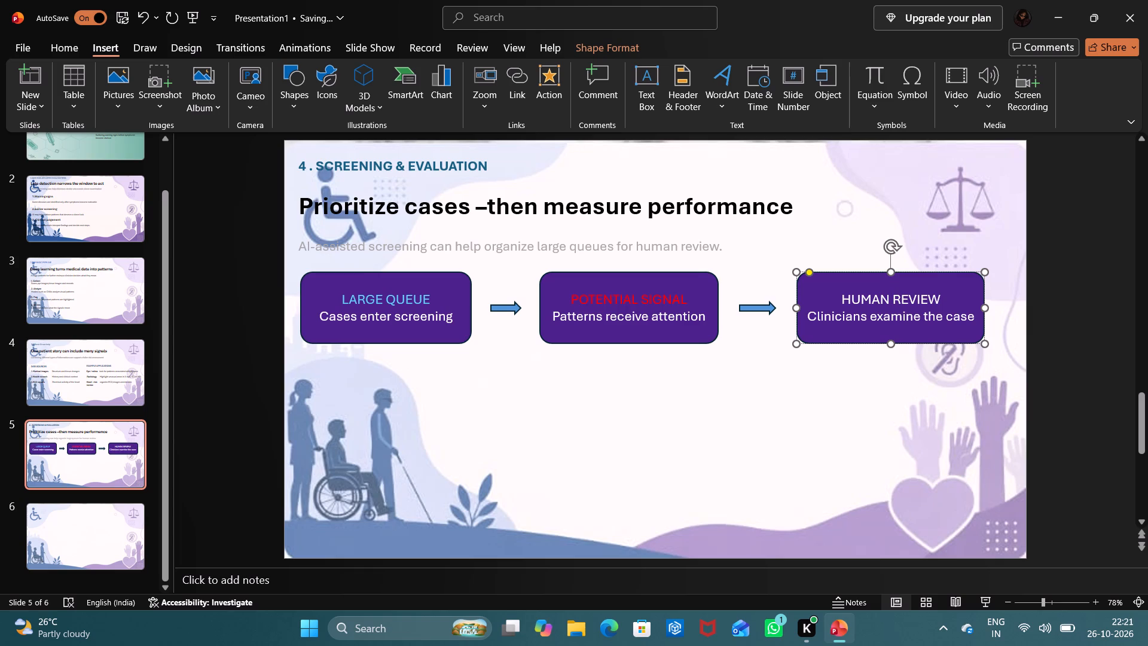
Change the font colour of the "HUMAN REVIEW" heading to the light blue theme colour.
{"action": "left_click_drag", "start_coordinate": [848, 296], "coordinate": [838, 298]}
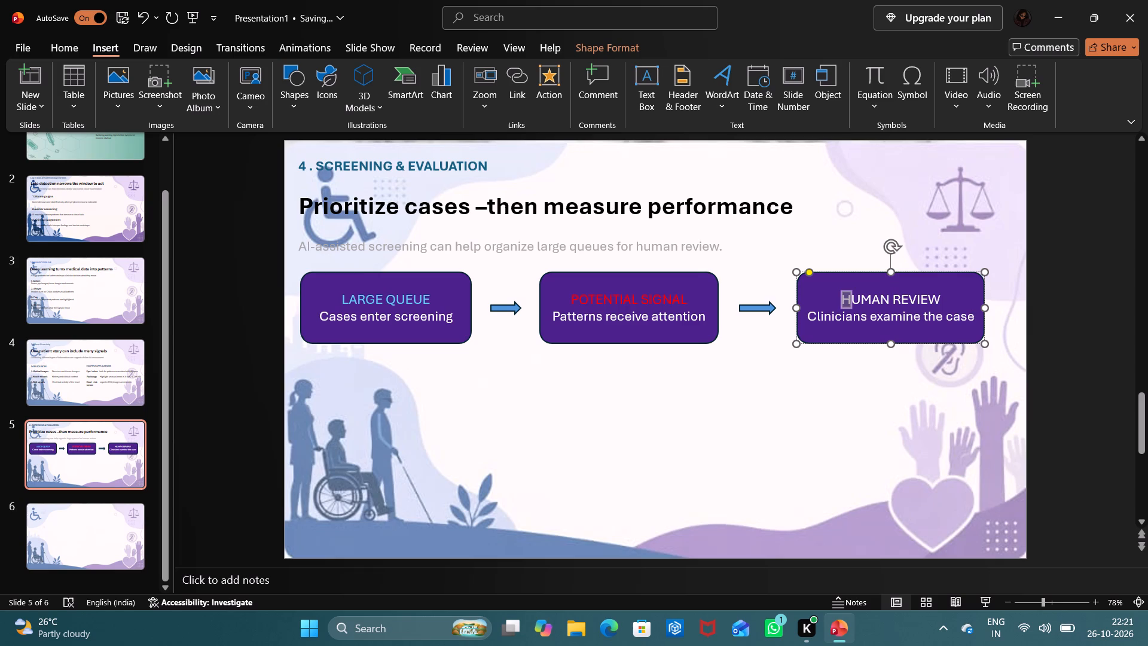
{"action": "left_click_drag", "start_coordinate": [838, 298], "coordinate": [841, 298]}
{"action": "left_click", "coordinate": [841, 298]}
{"action": "left_click_drag", "start_coordinate": [841, 298], "coordinate": [923, 285]}
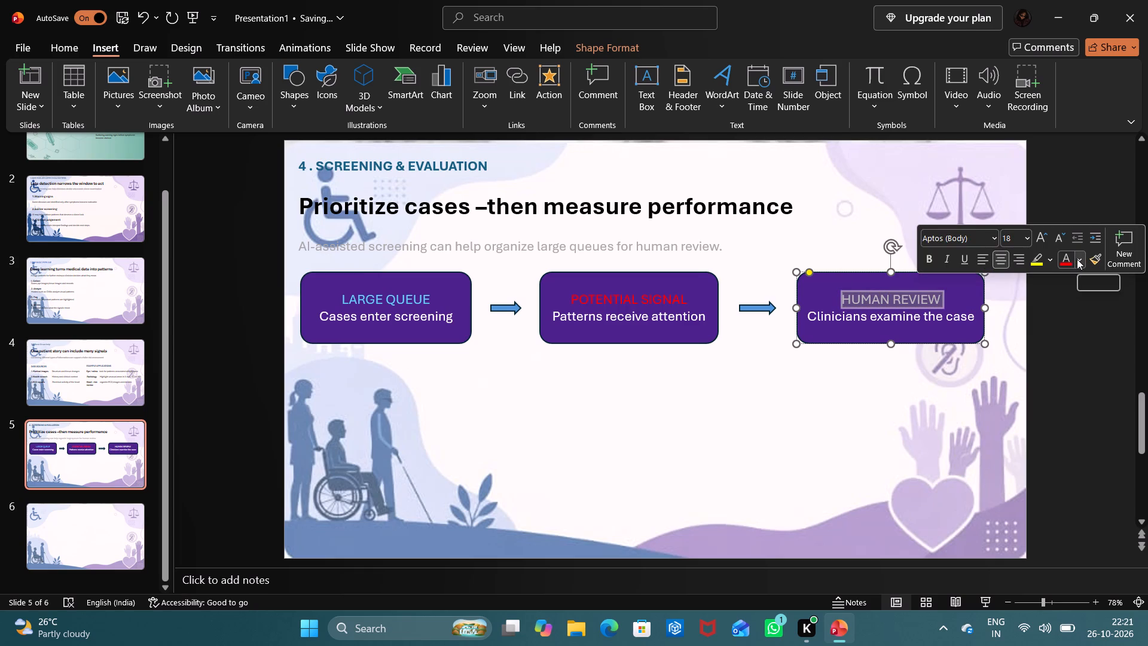
{"action": "left_click", "coordinate": [1077, 259]}
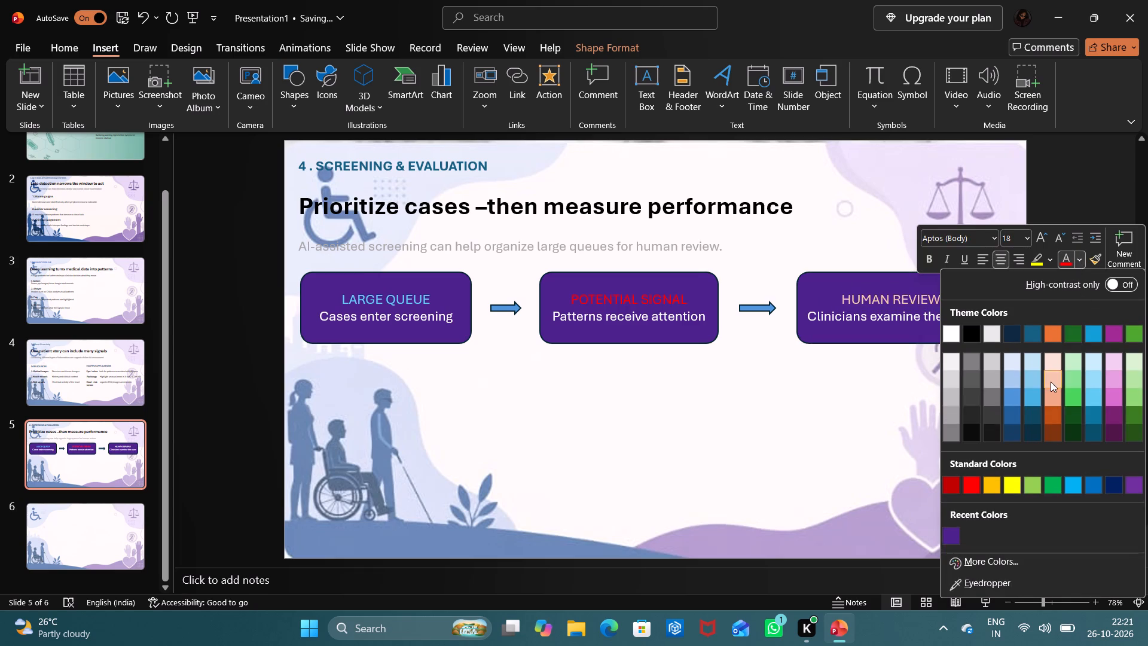
{"action": "left_click", "coordinate": [1096, 393]}
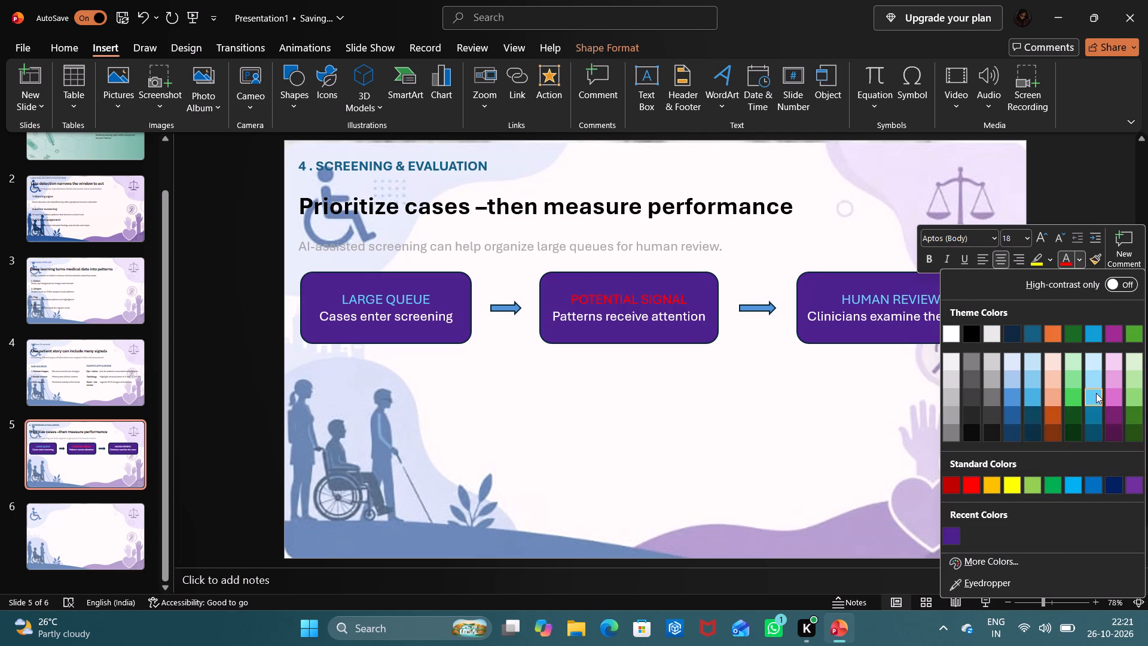
{"action": "left_click", "coordinate": [876, 441]}
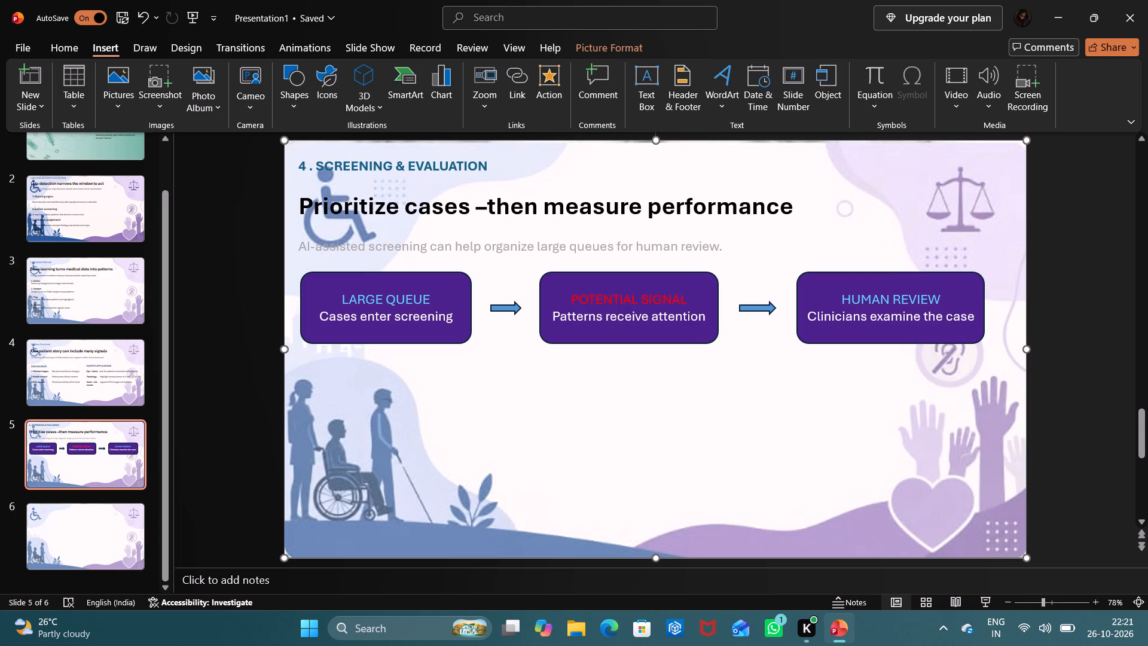
Add a text box beneath the first two flow boxes and enlarge it to span from under LARGE QUEUE to under POTENTIAL SIGNAL.
{"action": "left_click", "coordinate": [643, 107]}
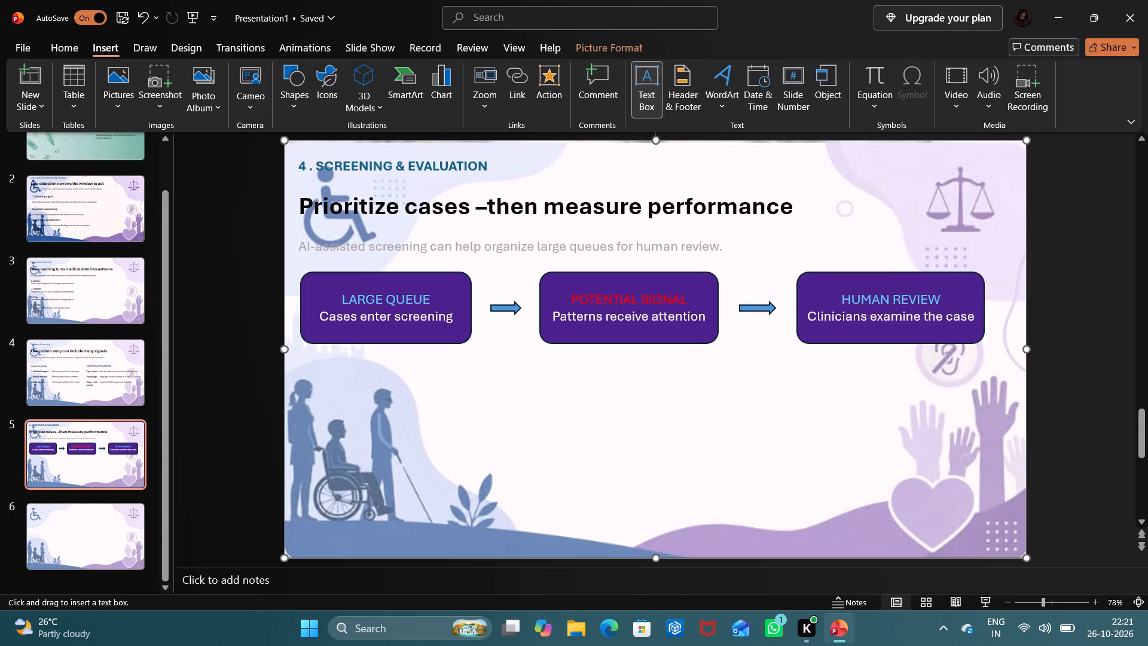
{"action": "left_click", "coordinate": [309, 379]}
{"action": "left_click_drag", "start_coordinate": [309, 379], "coordinate": [382, 403]}
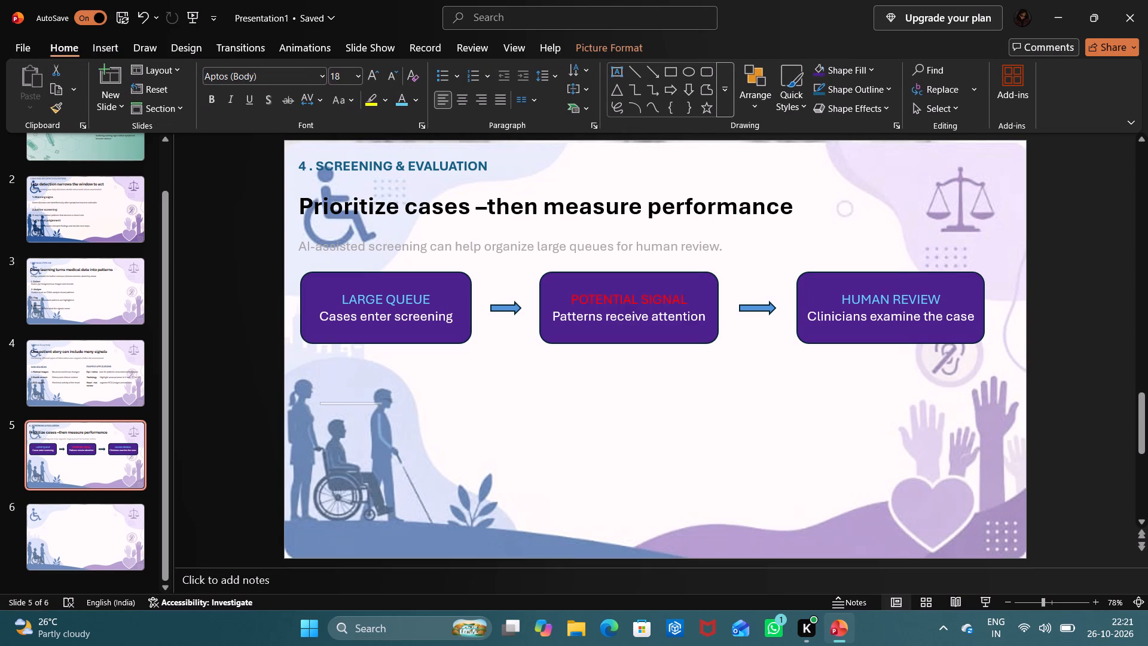
{"action": "left_click_drag", "start_coordinate": [382, 403], "coordinate": [361, 367]}
{"action": "left_click_drag", "start_coordinate": [362, 388], "coordinate": [485, 520]}
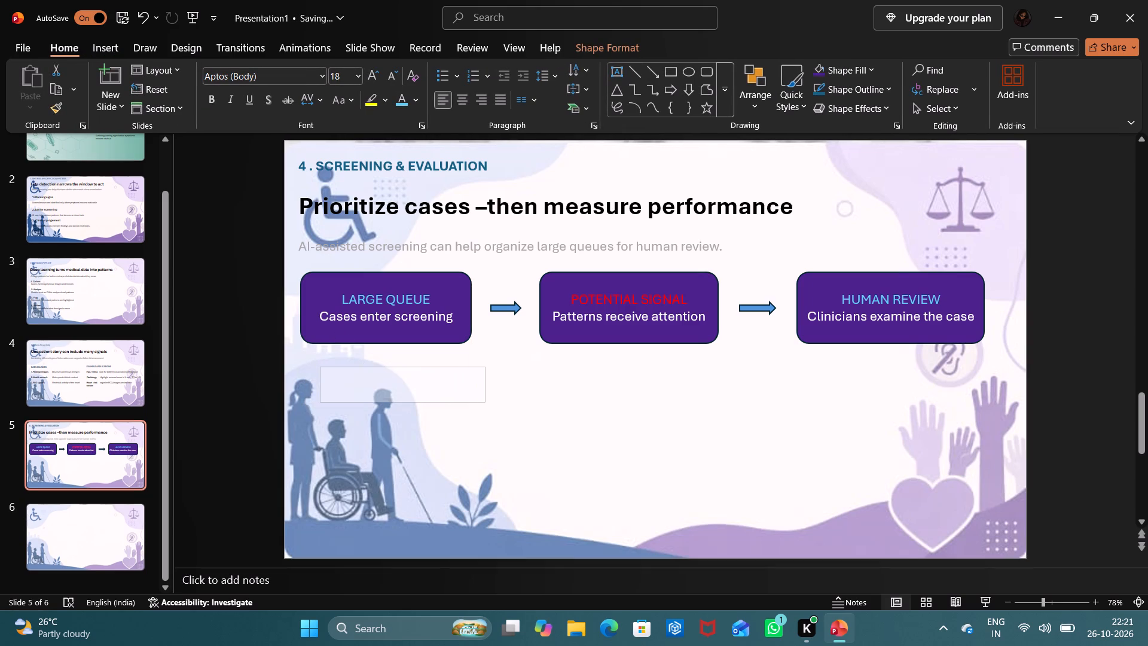
{"action": "left_click_drag", "start_coordinate": [485, 520], "coordinate": [485, 525]}
{"action": "left_click_drag", "start_coordinate": [485, 525], "coordinate": [485, 528]}
{"action": "left_click_drag", "start_coordinate": [484, 403], "coordinate": [490, 509]}
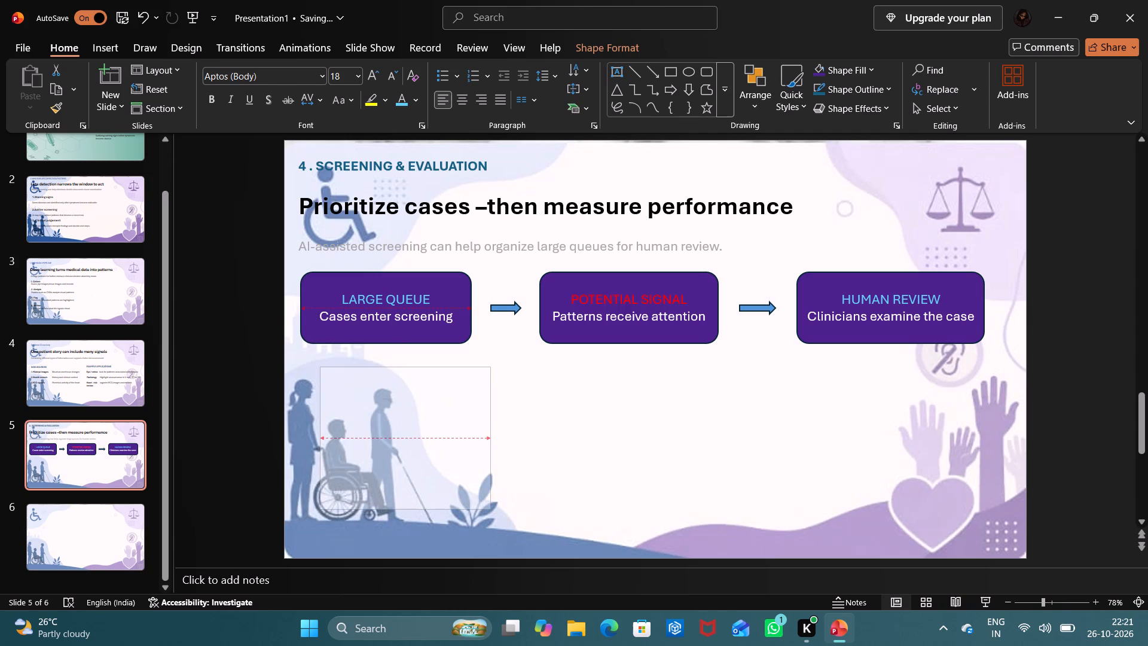
{"action": "left_click_drag", "start_coordinate": [490, 509], "coordinate": [551, 513]}
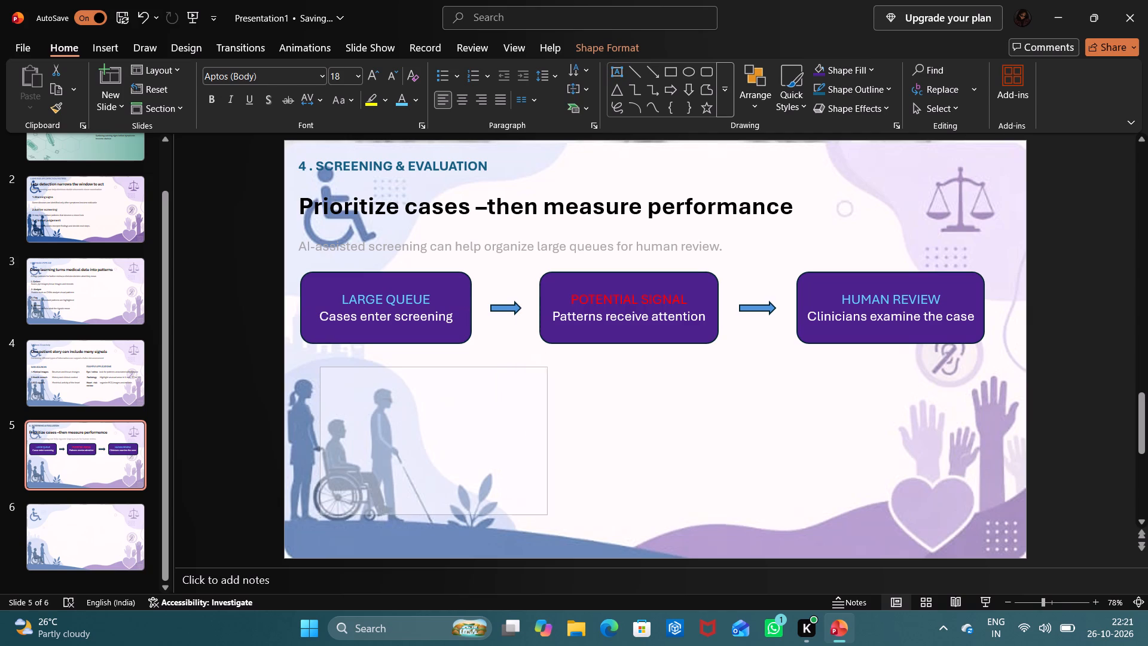
{"action": "left_click_drag", "start_coordinate": [551, 513], "coordinate": [658, 518]}
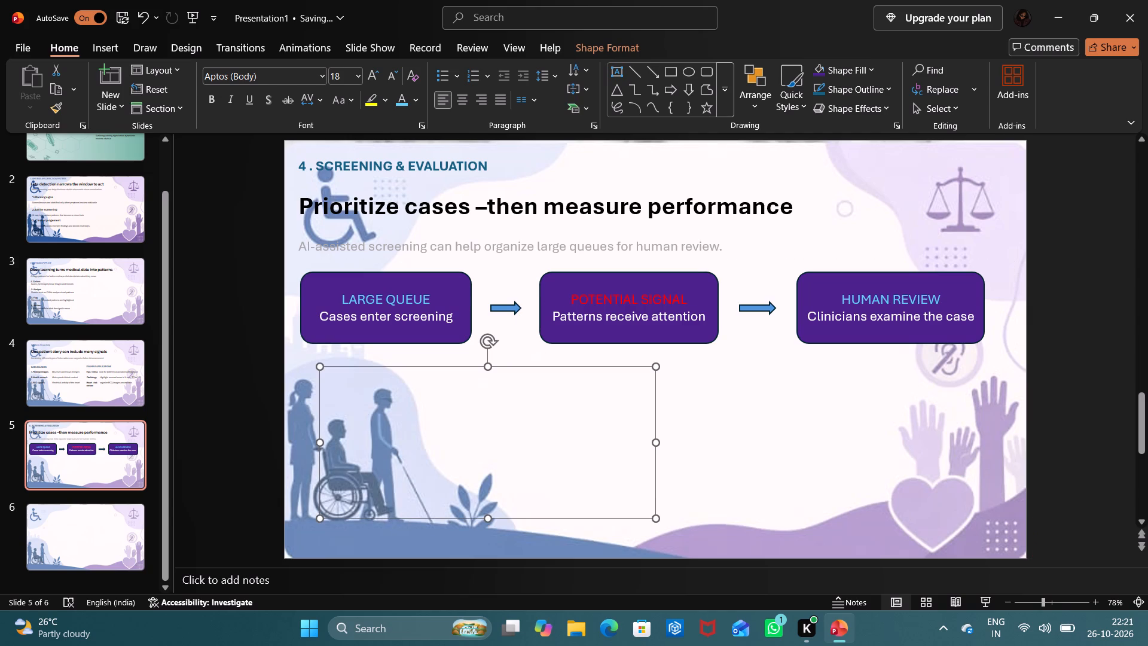
Enter the heading "BEFORE TRUST,MEASURE:" in the new text box.
{"action": "left_click", "coordinate": [331, 380]}
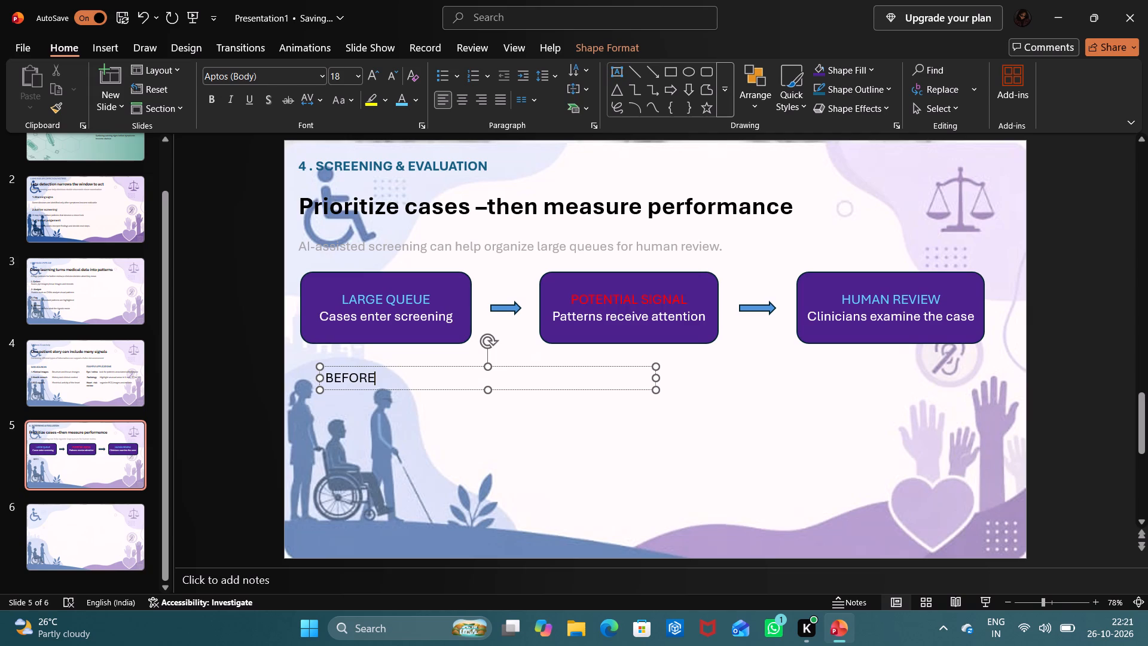
{"action": "type", "text": "TRUST"}
{"action": "key", "text": "space"}
{"action": "key", "text": "BackSpace"}
{"action": "key", "text": "comma"}
{"action": "type", "text": "MEASURE"}
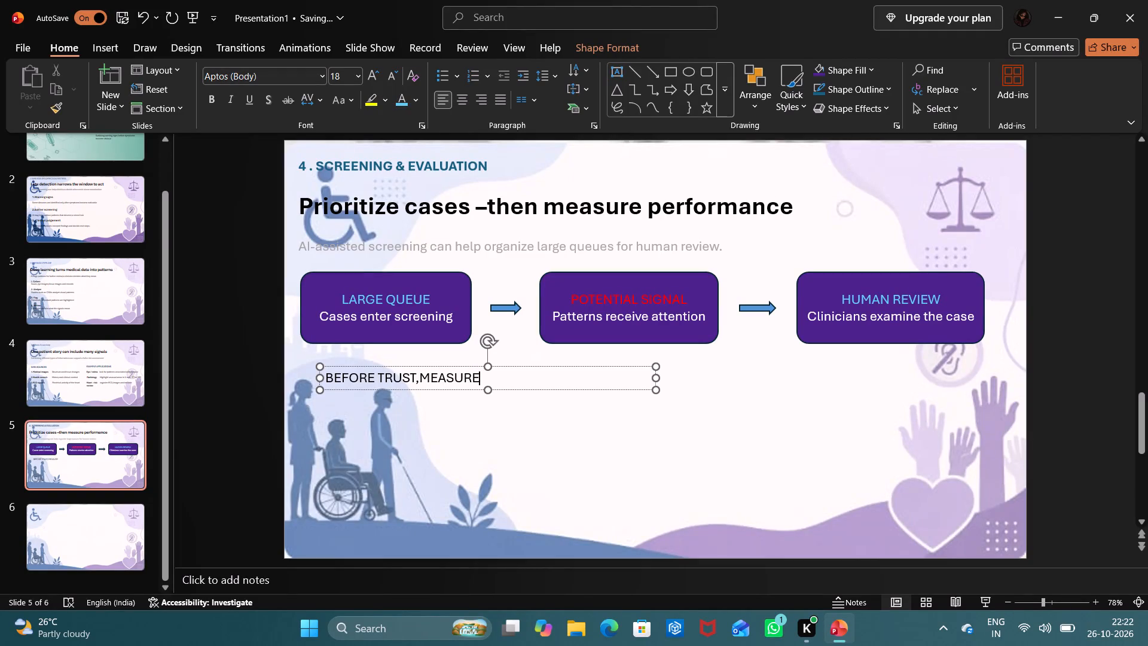
{"action": "key", "text": "shift+colon"}
Leave a blank line below the heading and enter "sensitivity" with "identifies positive cases" spaced out beside it on the same line.
{"action": "key", "text": "Return"}
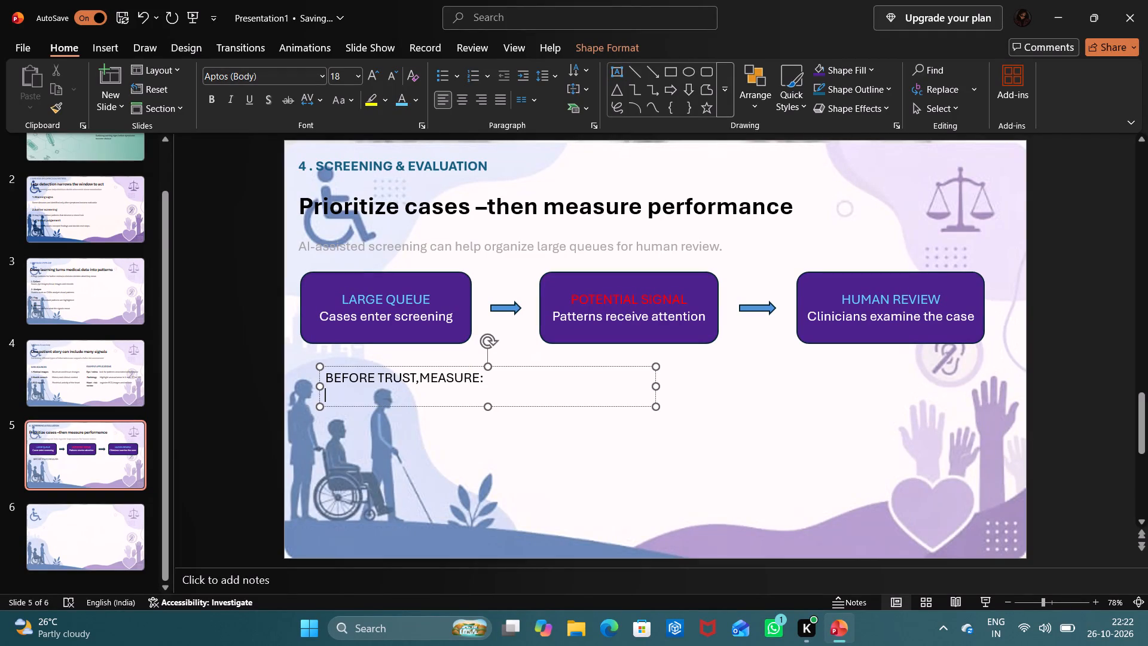
{"action": "key", "text": "Return"}
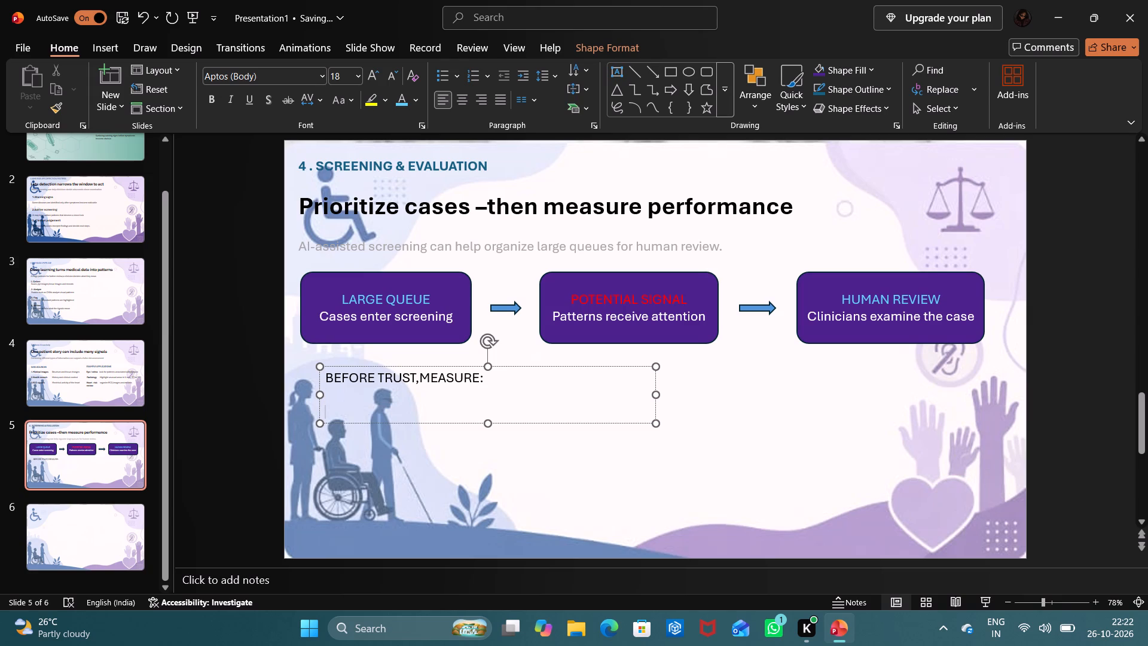
{"action": "key", "text": "space"}
{"action": "type", "text": "sens"}
{"action": "key", "text": "i"}
{"action": "type", "text": "tivity"}
{"action": "key", "text": "space"}
{"action": "key", "text": "space"}
{"action": "key", "text": "space"}
{"action": "key", "text": "space"}
{"action": "key", "text": "space"}
{"action": "key", "text": "space"}
{"action": "key", "text": "space"}
{"action": "key", "text": "space"}
{"action": "key", "text": "space"}
{"action": "key", "text": "space"}
{"action": "key", "text": "space"}
{"action": "key", "text": "space"}
{"action": "type", "text": "identifies positive"}
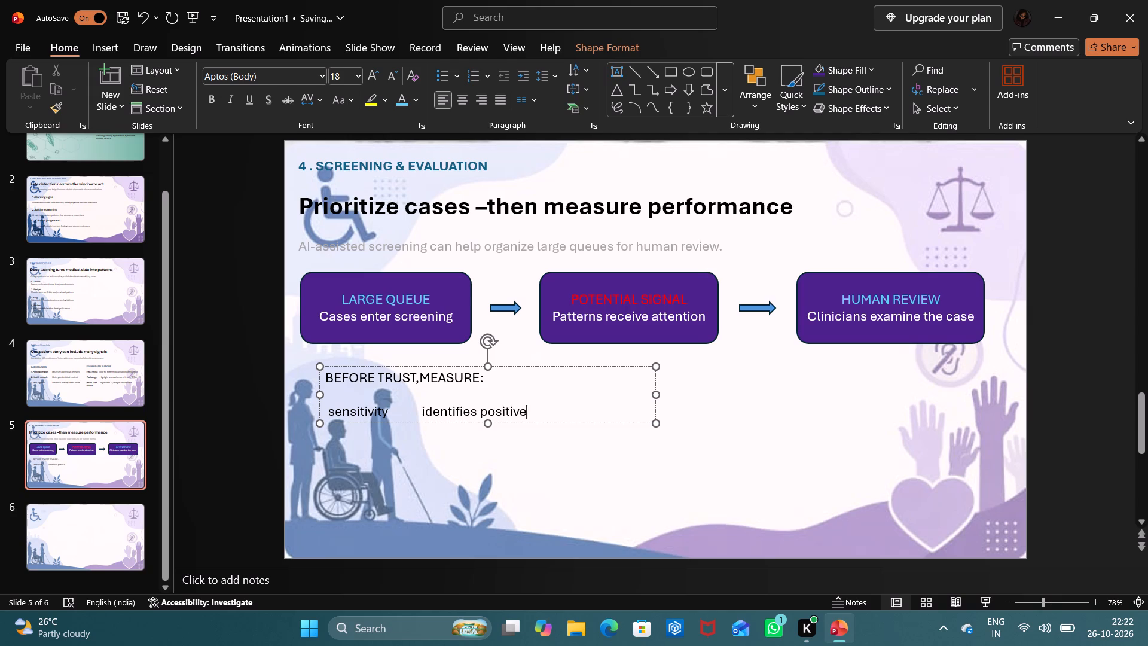
{"action": "key", "text": "space"}
{"action": "type", "text": "cases"}
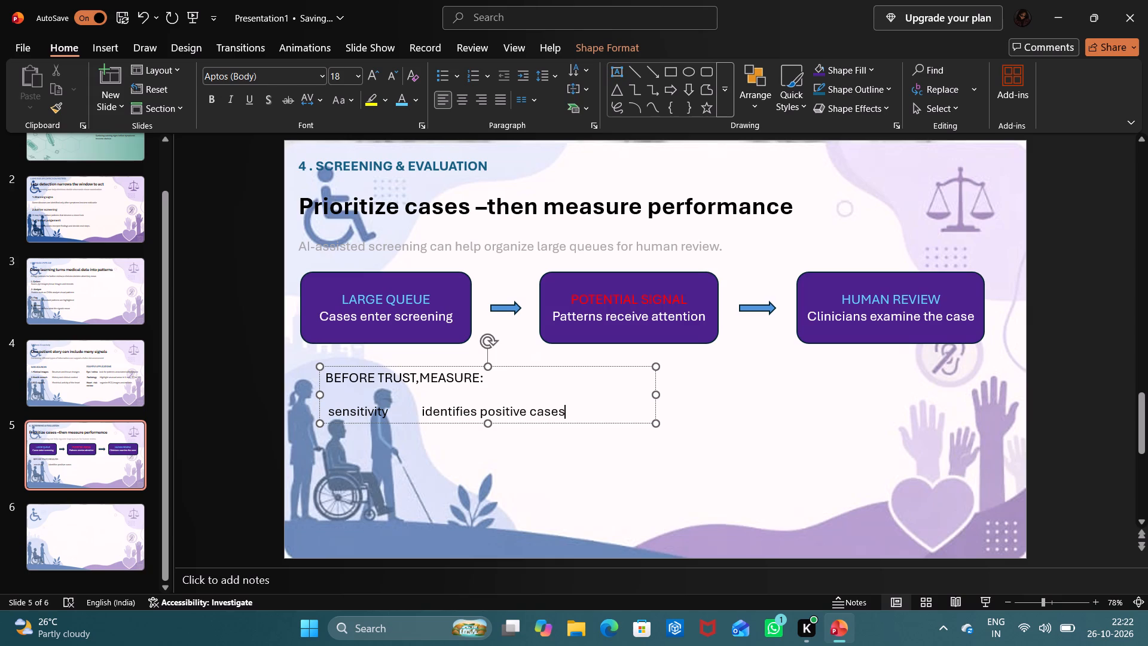
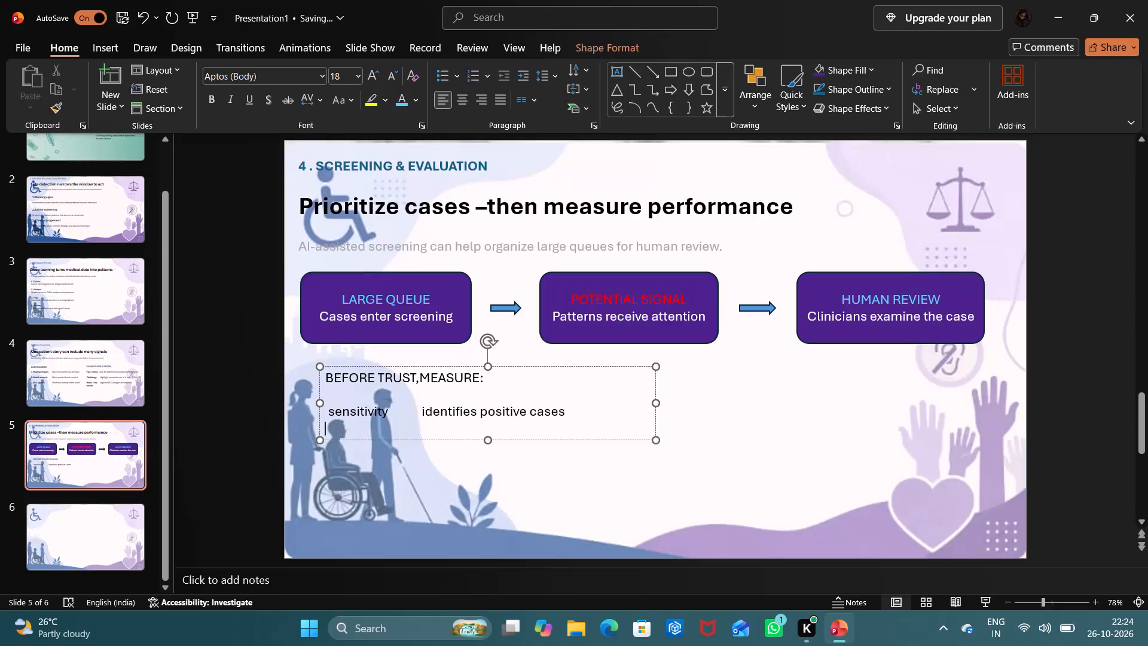
Leave a blank line below the sensitivity line and enter "Specificity" as the second measure.
{"action": "key", "text": "Return"}
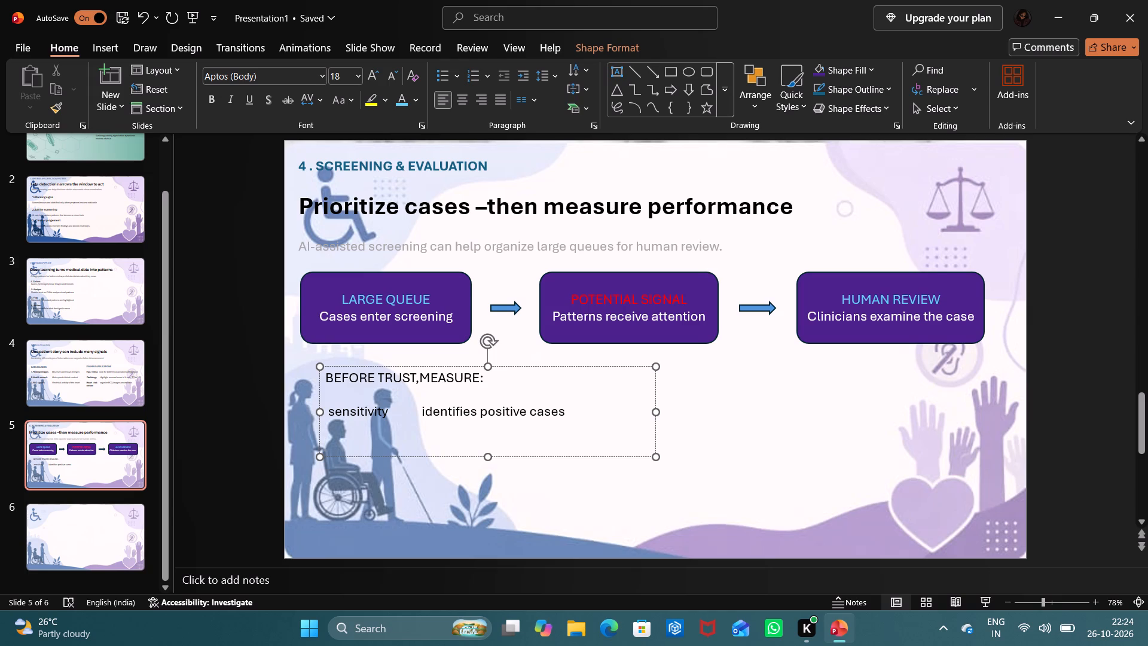
{"action": "type", "text": "sp"}
{"action": "type", "text": "ec"}
{"action": "type", "text": "ci"}
{"action": "key", "text": "BackSpace"}
{"action": "key", "text": "BackSpace"}
{"action": "key", "text": "i"}
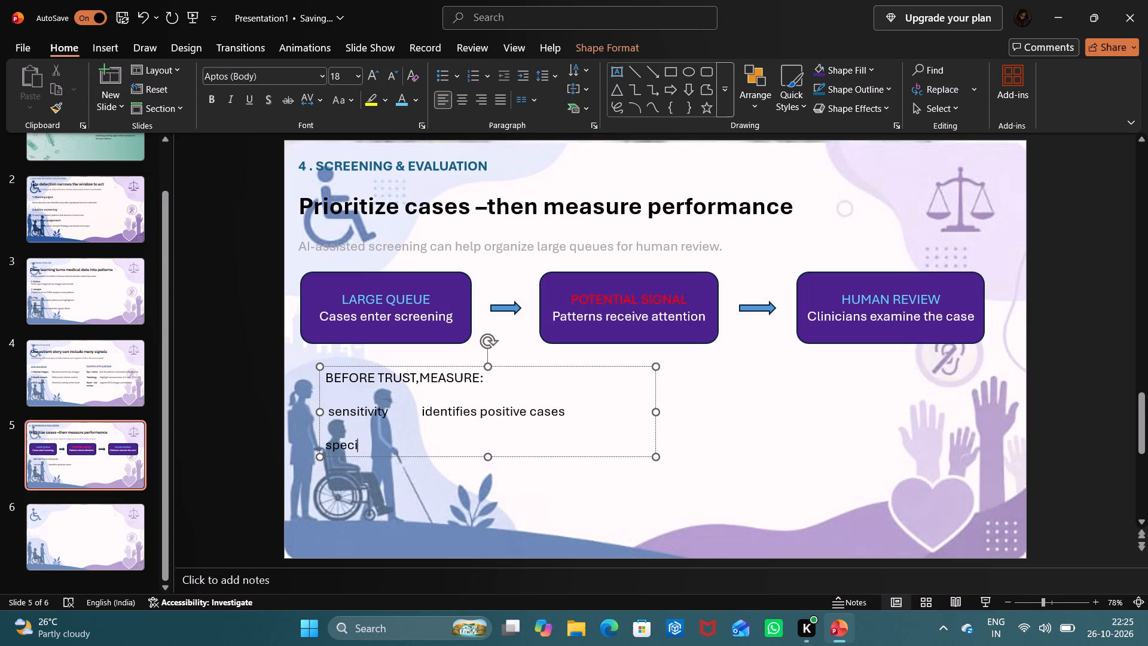
{"action": "type", "text": "fic"}
{"action": "type", "text": "ity"}
Space across from "Specificity" to line up with the description above and enter "Avoids" on the same line.
{"action": "key", "text": "space"}
{"action": "key", "text": "space"}
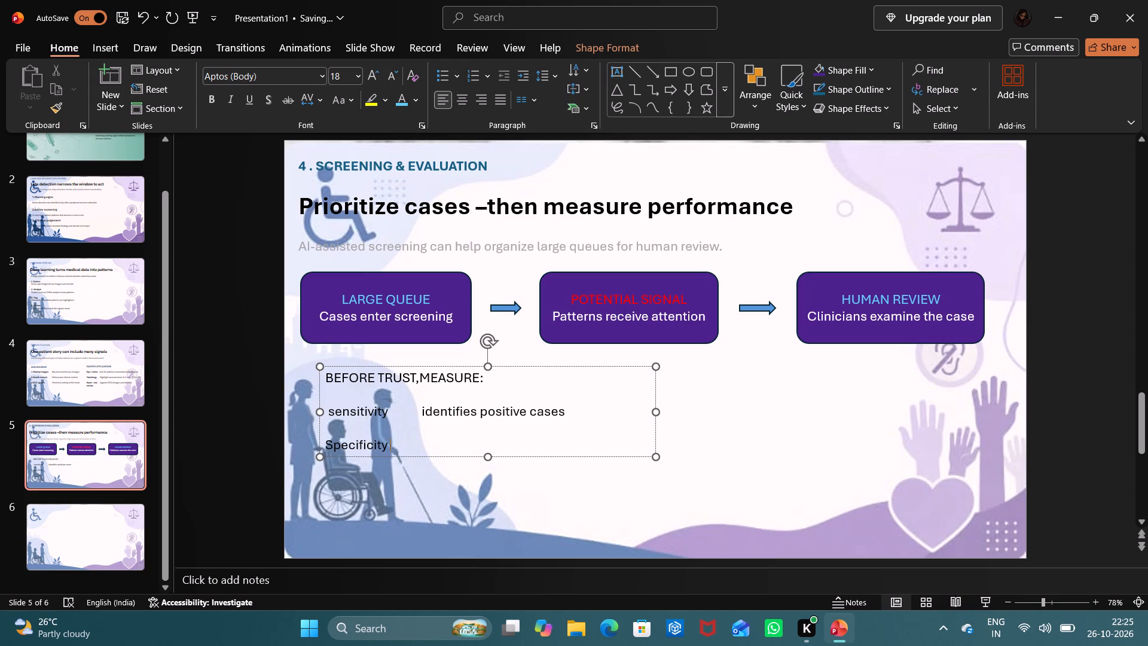
{"action": "key", "text": "space"}
{"action": "key", "text": "space"}
{"action": "key", "text": "space"}
{"action": "key", "text": "space"}
{"action": "key", "text": "space"}
{"action": "key", "text": "space"}
{"action": "key", "text": "space"}
{"action": "key", "text": "space"}
{"action": "key", "text": "space"}
{"action": "key", "text": "space"}
{"action": "key", "text": "space"}
{"action": "key", "text": "a"}
{"action": "type", "text": "voids"}
Look through slides 1 to 5 to check their text.
{"action": "left_click", "coordinate": [47, 133]}
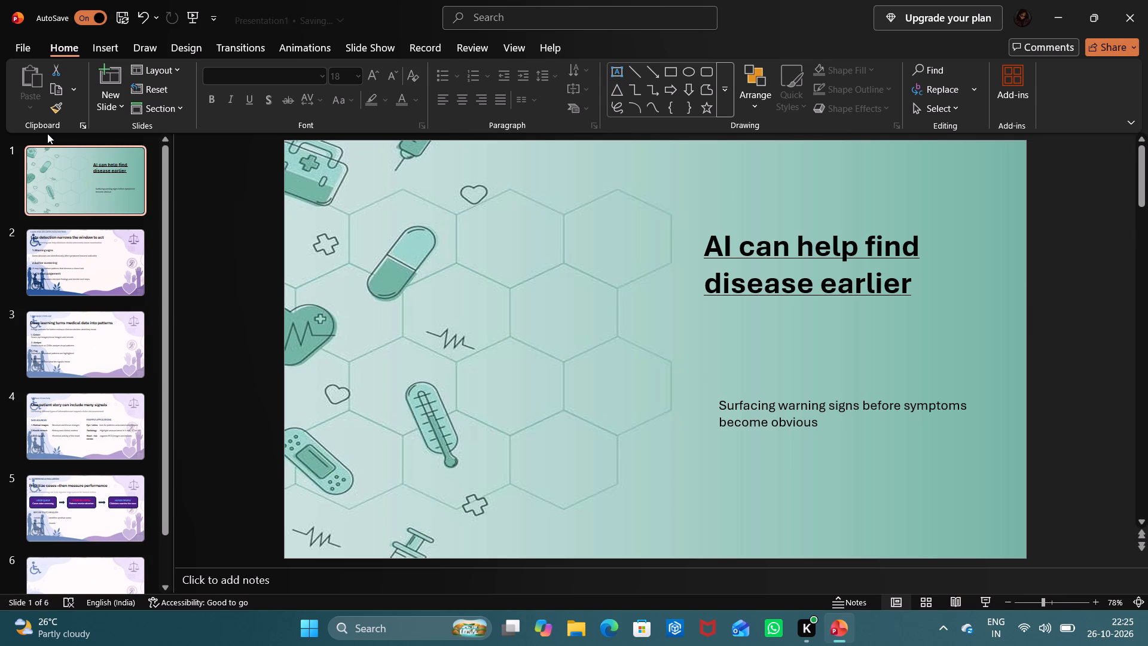
{"action": "left_click", "coordinate": [48, 245]}
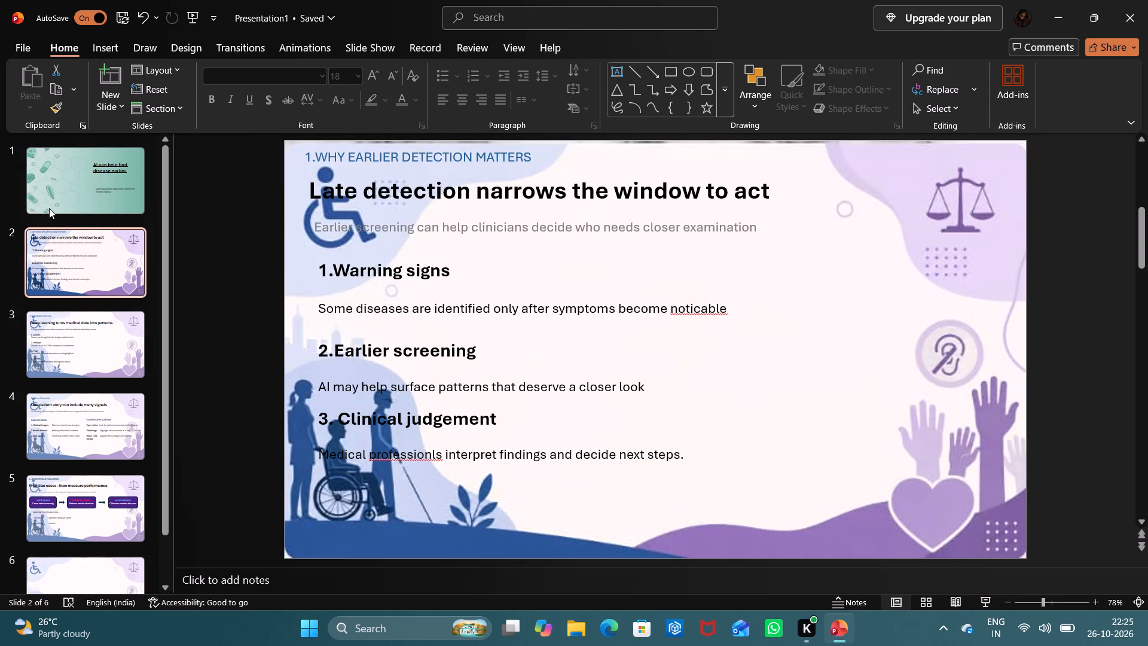
{"action": "left_click", "coordinate": [52, 203]}
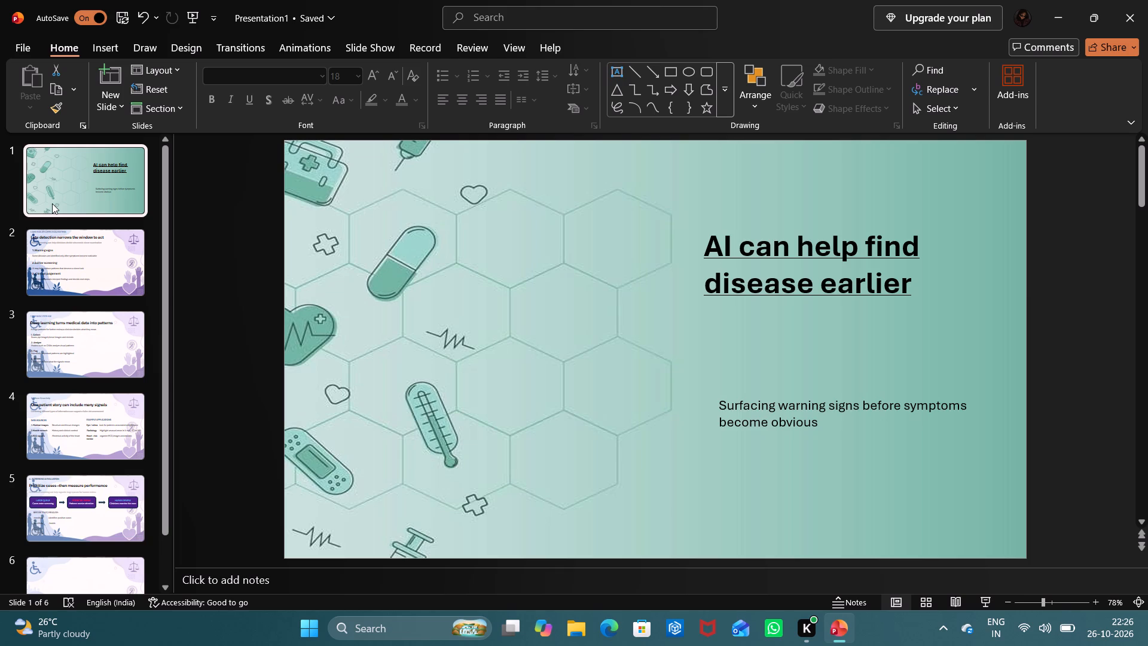
{"action": "left_click", "coordinate": [51, 275]}
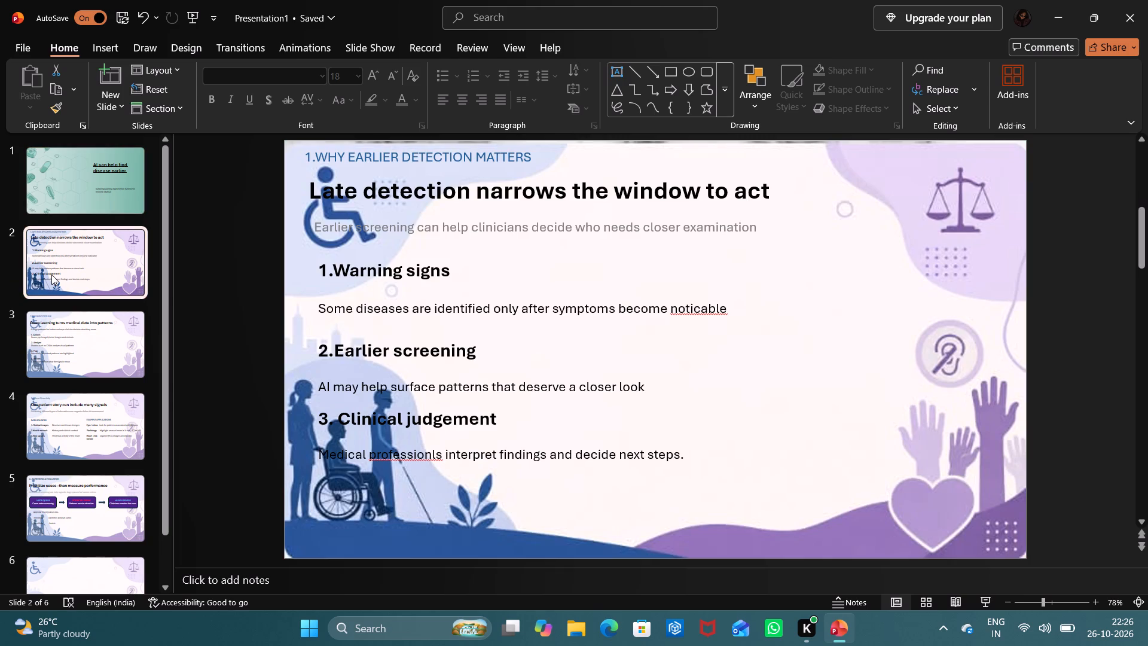
{"action": "left_click", "coordinate": [45, 329]}
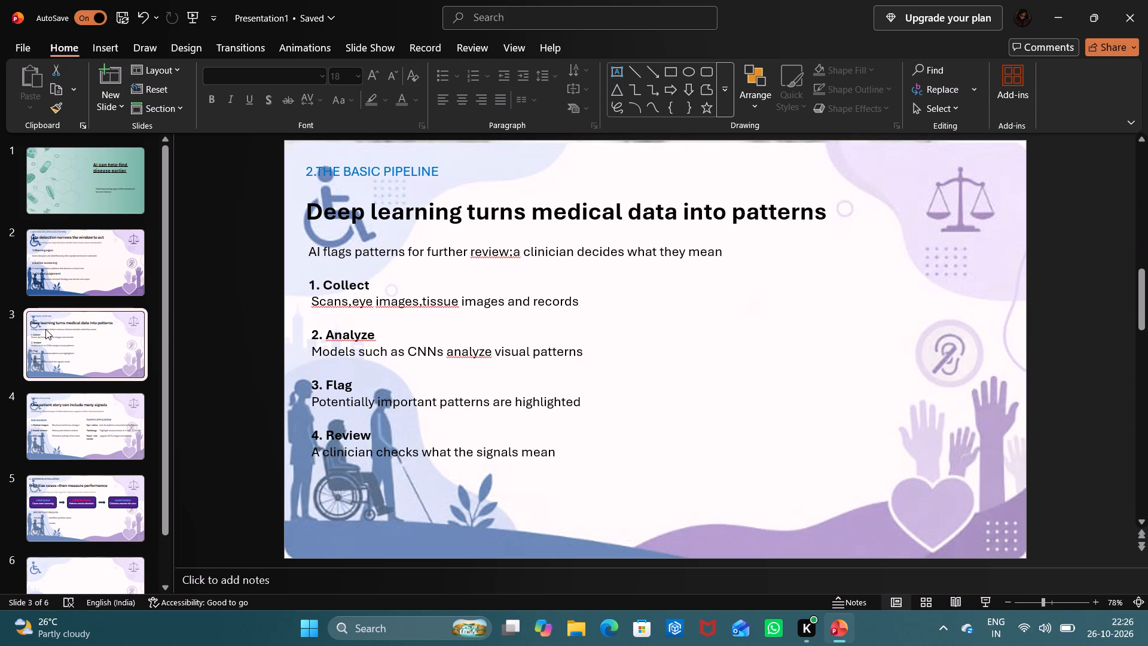
{"action": "left_click", "coordinate": [43, 398]}
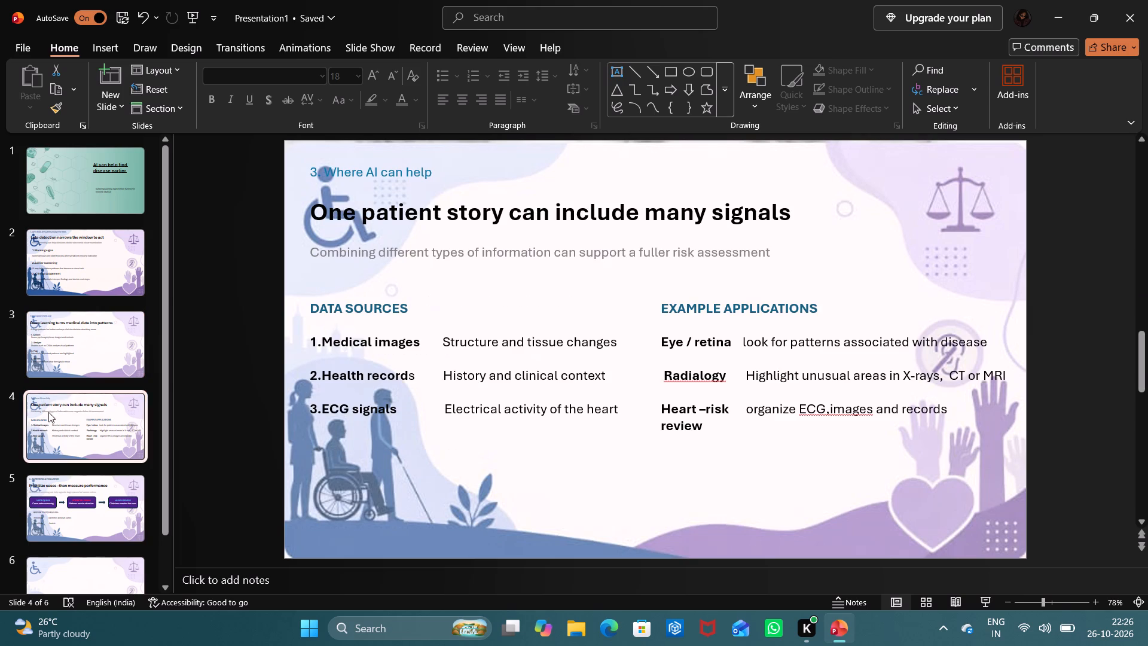
{"action": "left_click", "coordinate": [86, 525]}
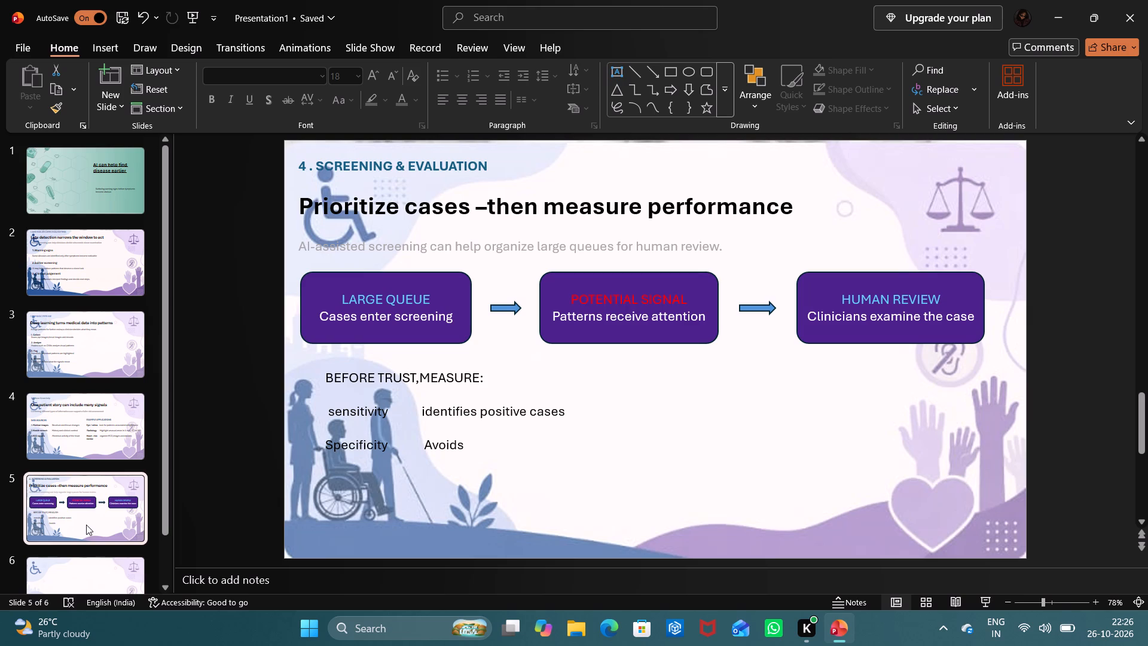
{"action": "type", "text": "aa"}
Correct the spelling of "noticable" to "noticeable" in the Warning signs sentence on slide 2.
{"action": "left_click", "coordinate": [99, 260]}
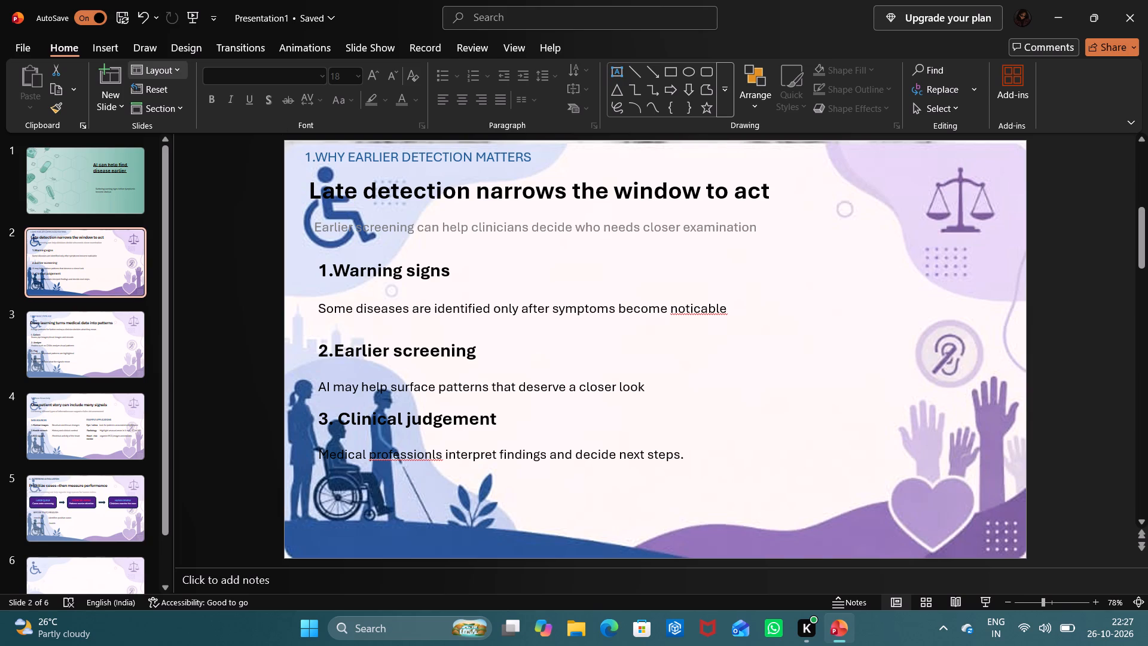
{"action": "left_click", "coordinate": [697, 308]}
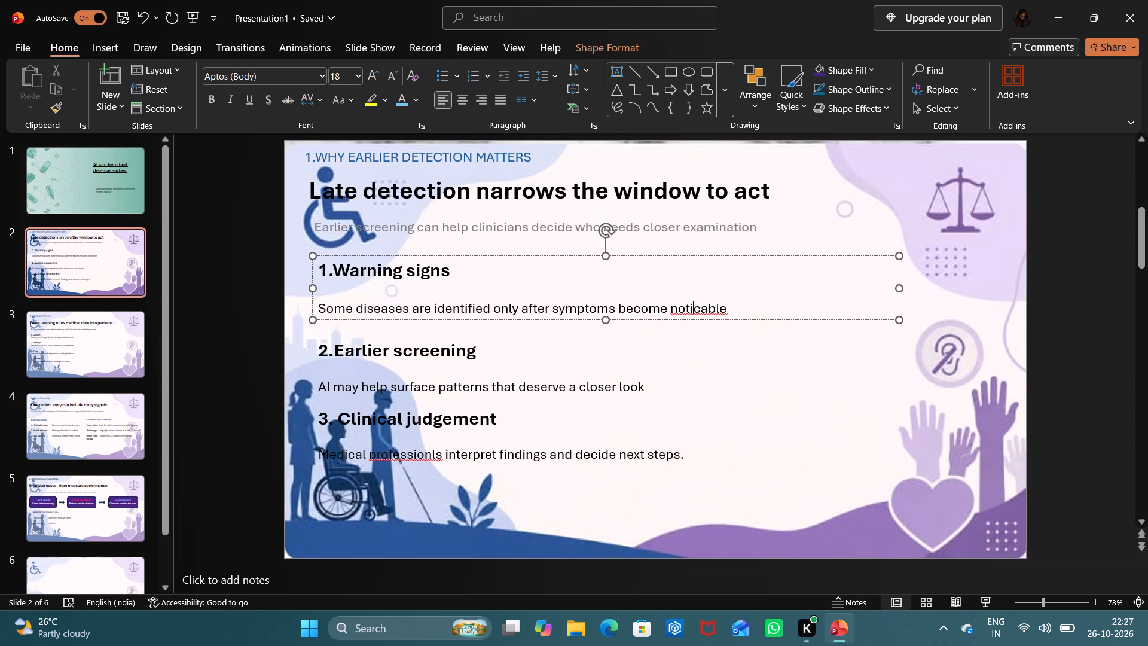
{"action": "left_click", "coordinate": [700, 312]}
{"action": "key", "text": "e"}
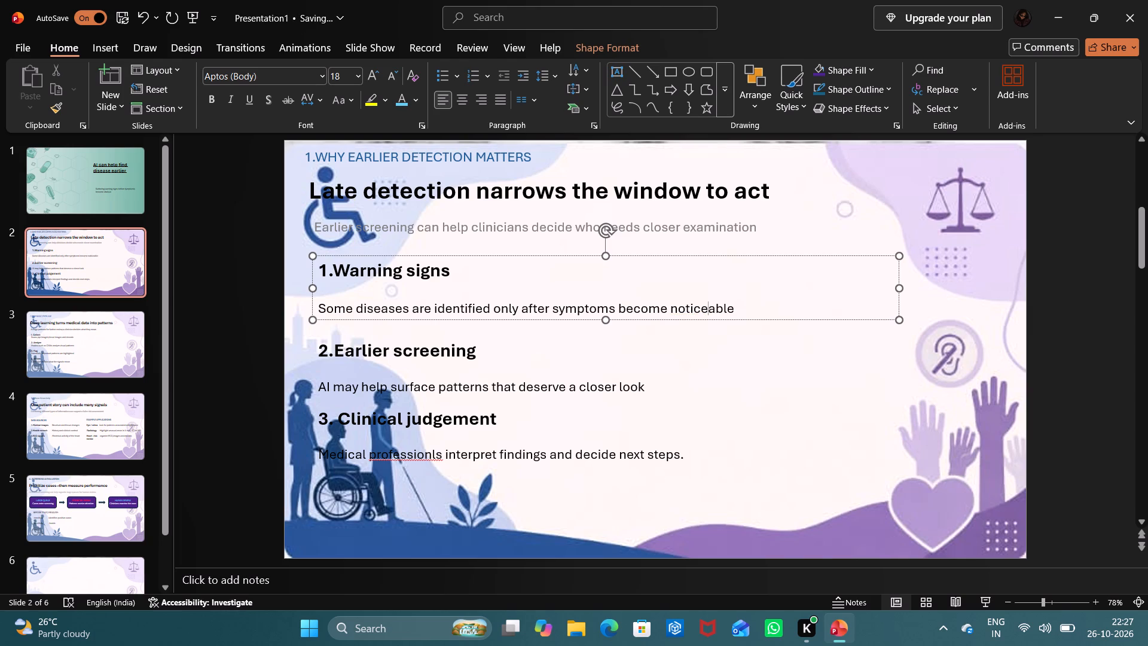
Add a full stop at the end of the Warning signs sentence.
{"action": "left_click", "coordinate": [734, 310]}
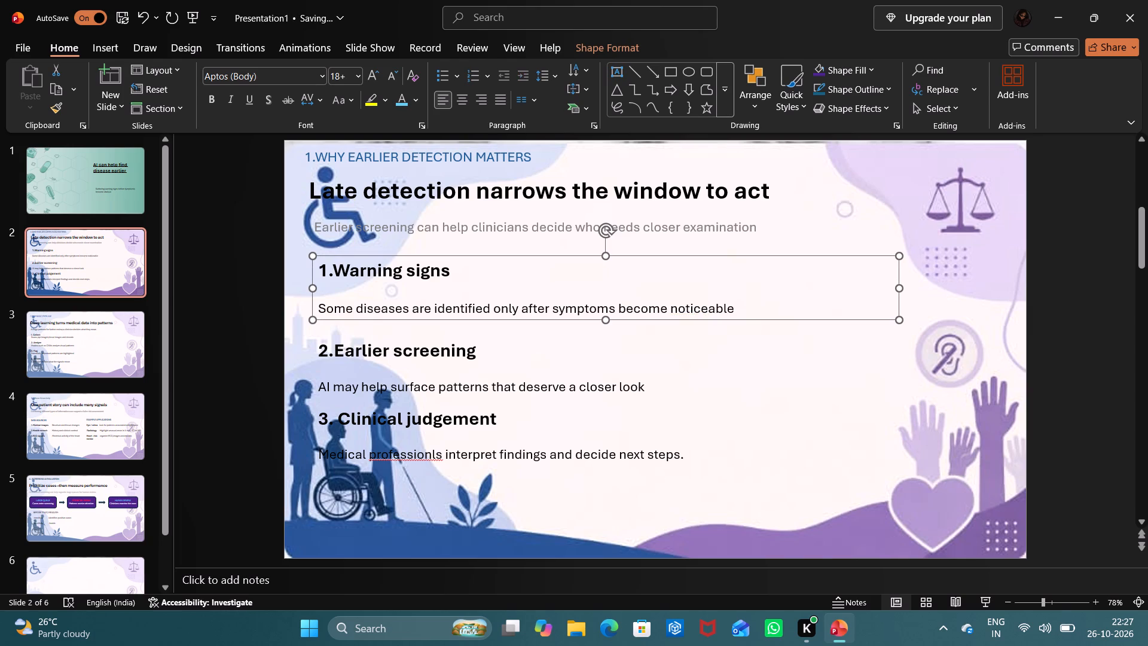
{"action": "left_click", "coordinate": [735, 308]}
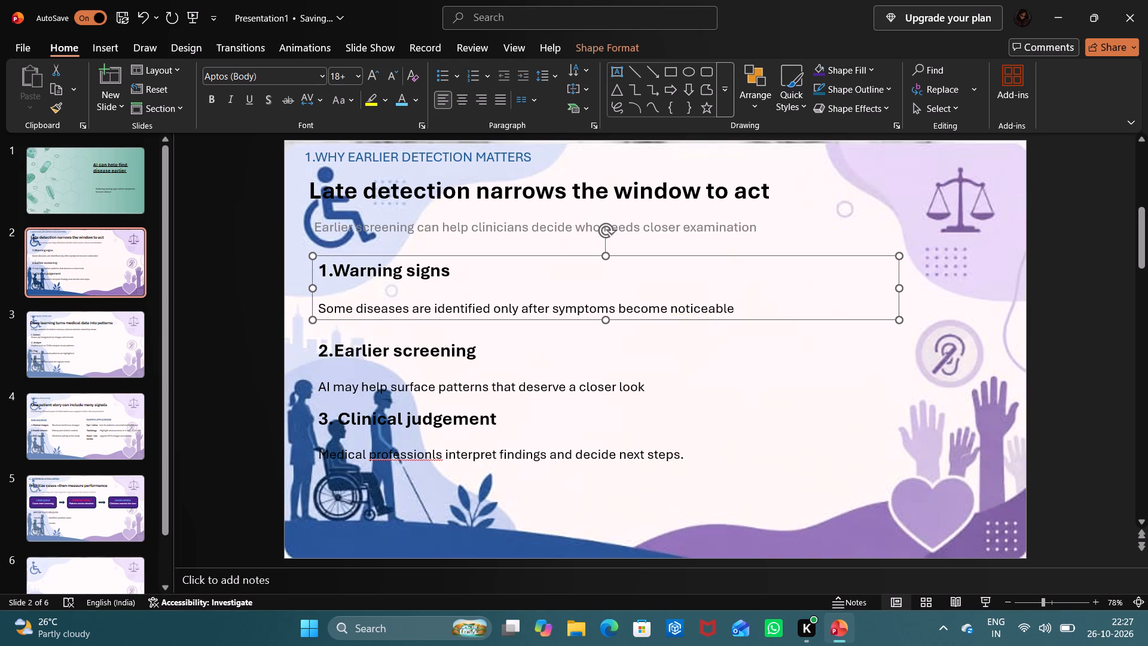
{"action": "left_click", "coordinate": [782, 309]}
{"action": "left_click", "coordinate": [746, 307]}
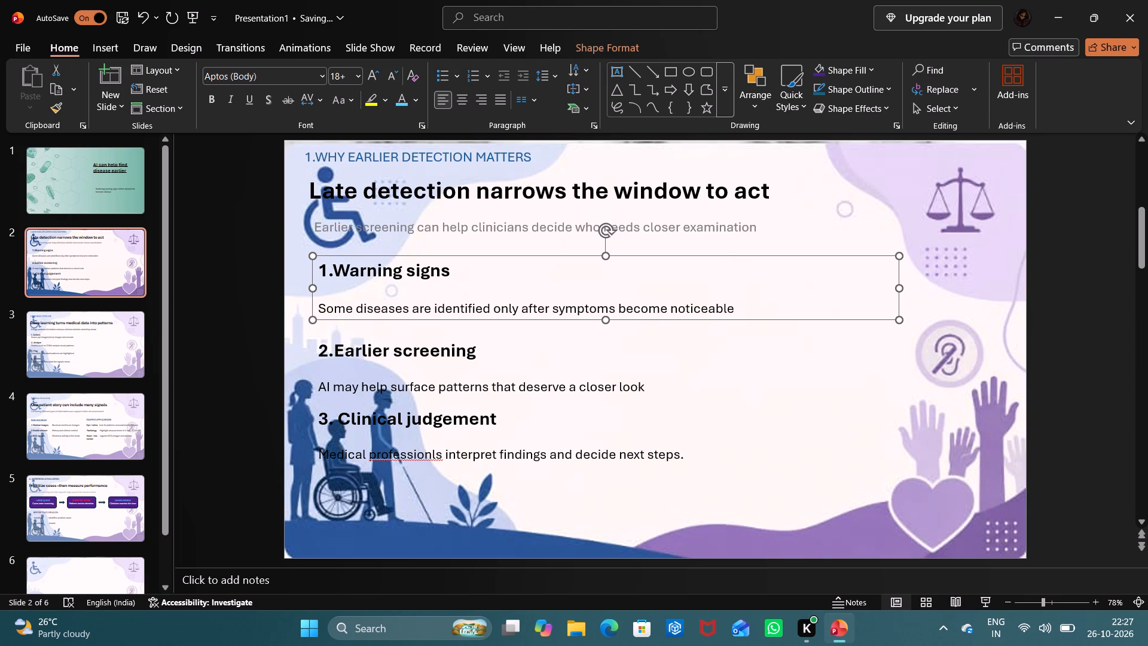
{"action": "left_click", "coordinate": [732, 311]}
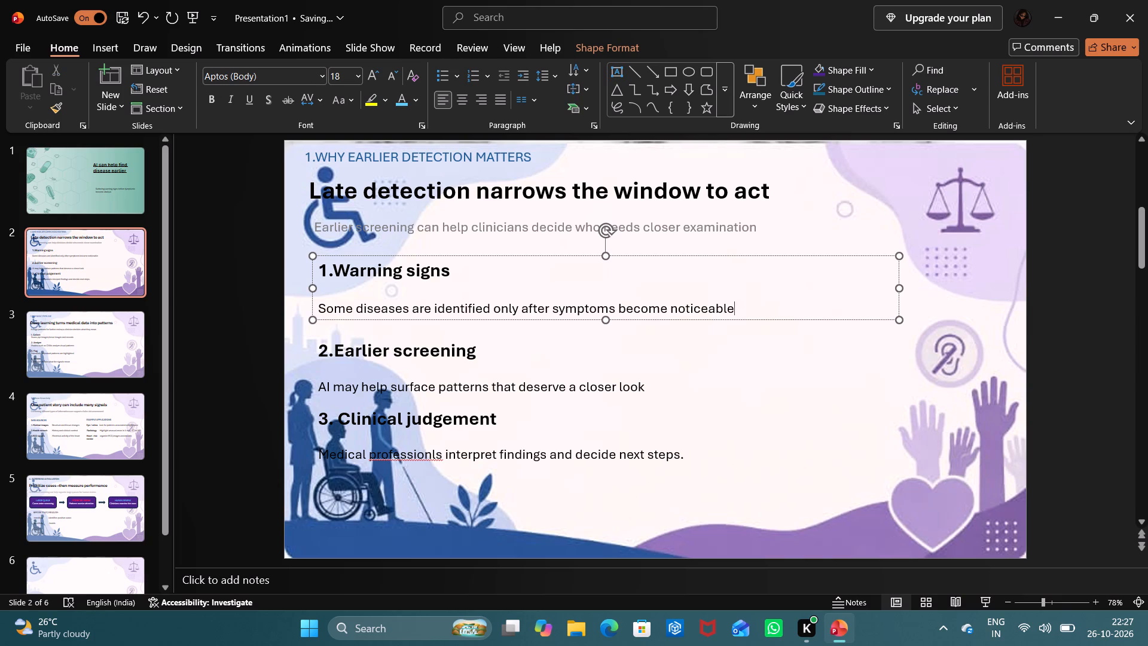
{"action": "key", "text": "period"}
{"action": "left_click", "coordinate": [1051, 303]}
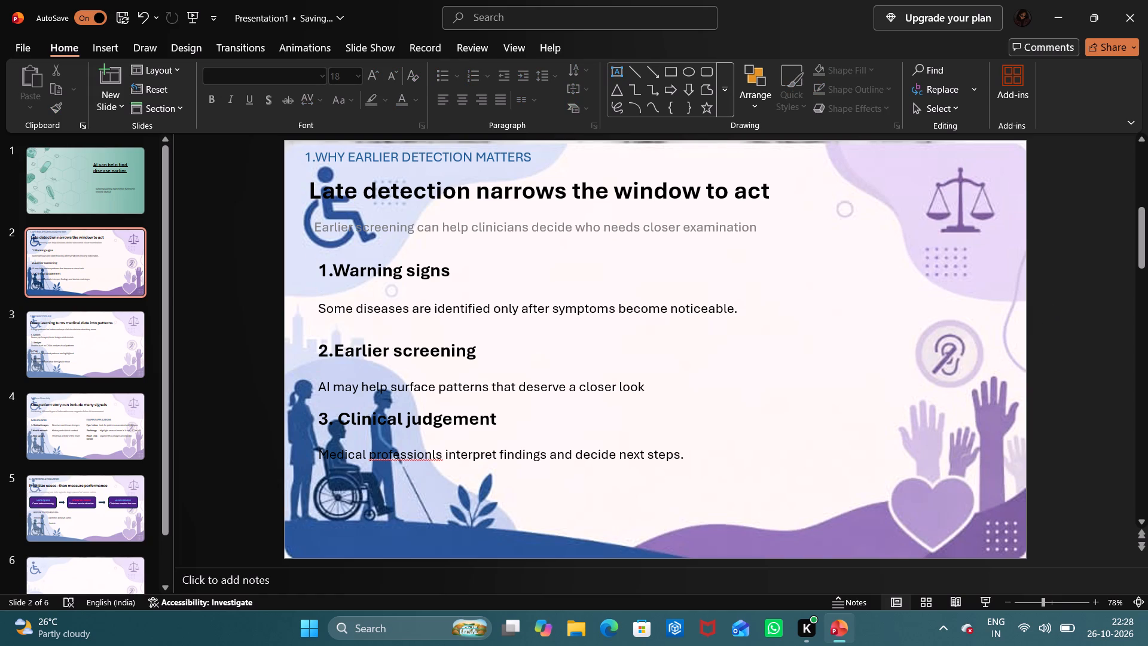
Correct "professionls" to "professionals" in the Clinical judgement sentence on slide 2.
{"action": "left_click", "coordinate": [433, 452]}
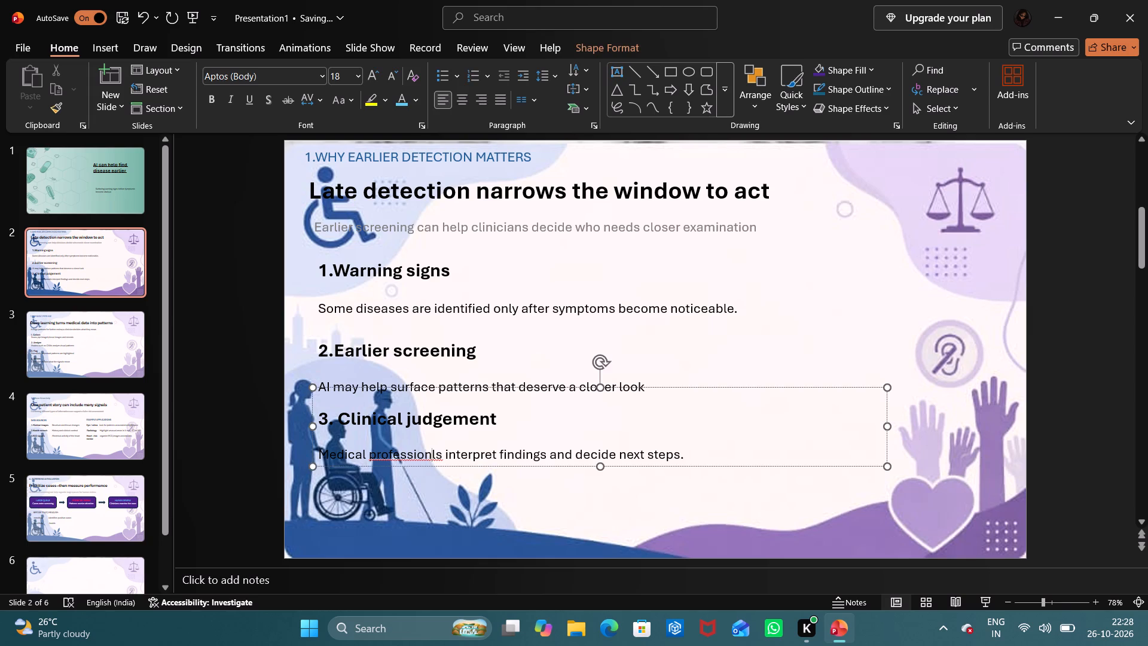
{"action": "key", "text": "a"}
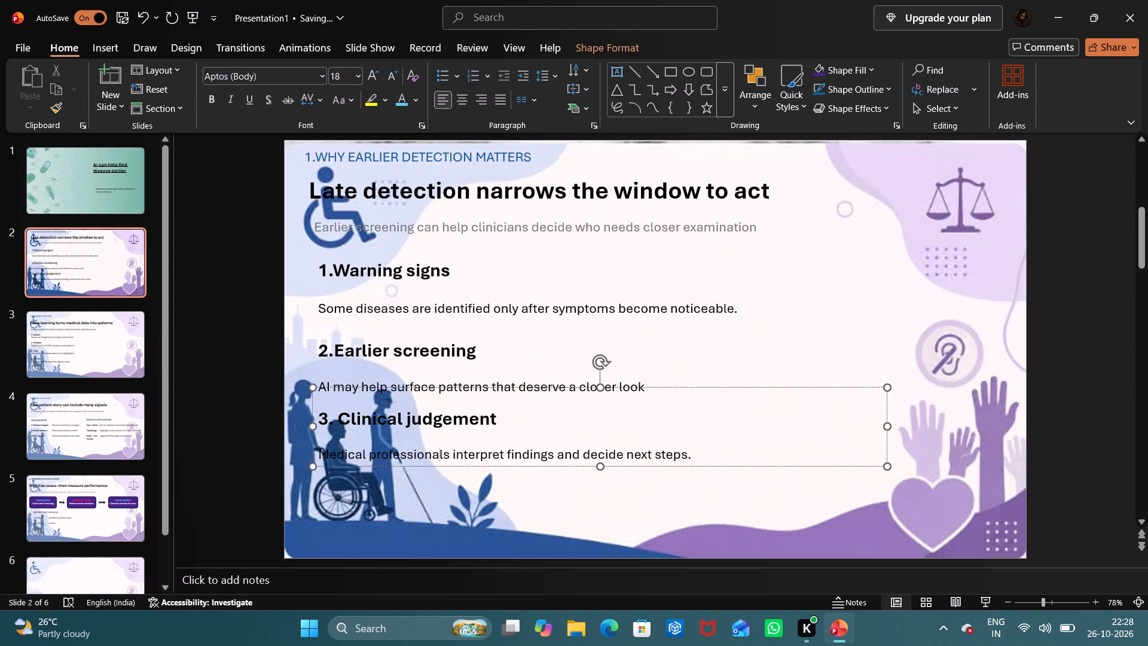
{"action": "left_click", "coordinate": [686, 477]}
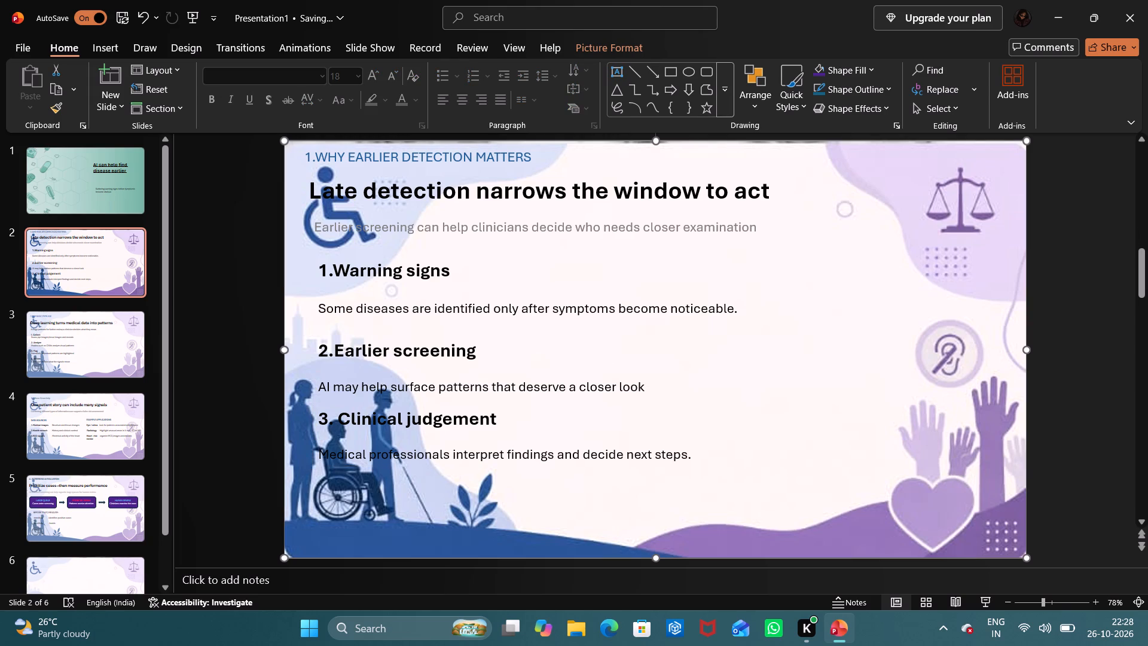
{"action": "key", "text": "Down"}
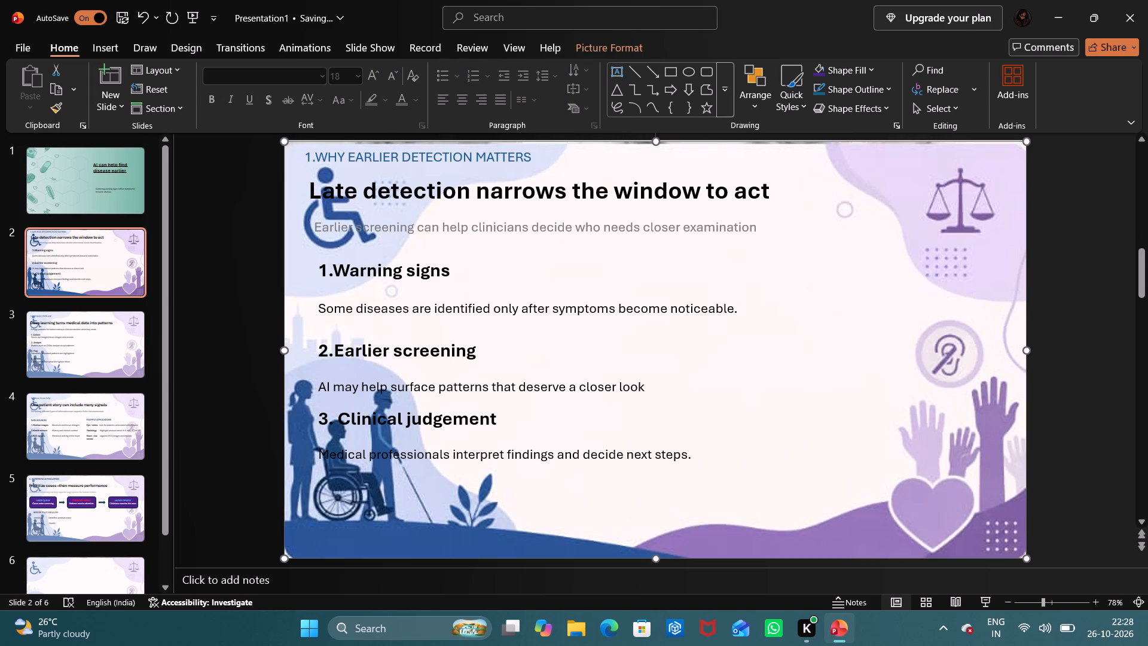
{"action": "key", "text": "Down"}
Review the slides between slide 2 and slide 6, checking the text on slides 3 and 4.
{"action": "scroll", "coordinate": [686, 477], "scroll_direction": "down", "scroll_amount": 1}
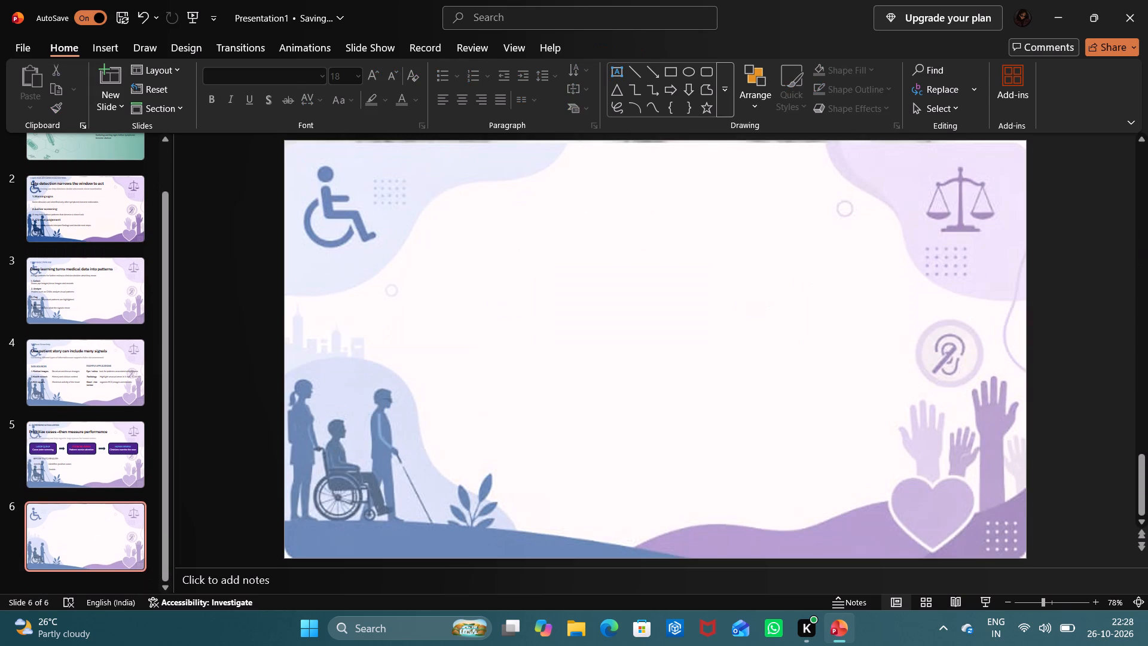
{"action": "left_click", "coordinate": [114, 224]}
{"action": "left_click", "coordinate": [109, 295]}
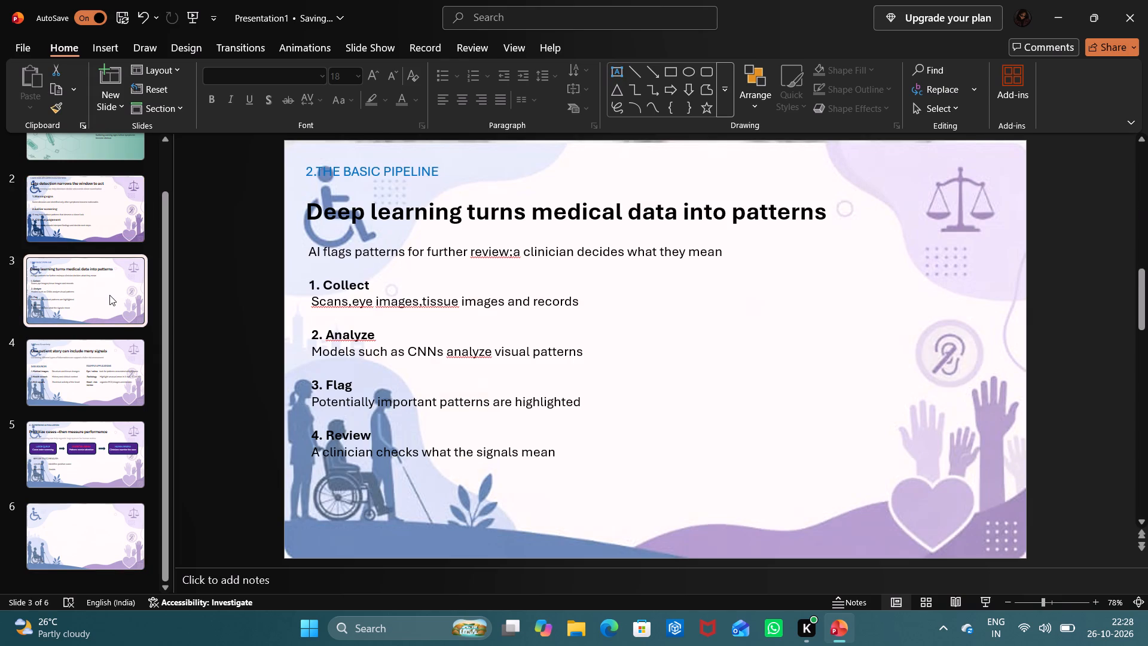
{"action": "left_click", "coordinate": [115, 371]}
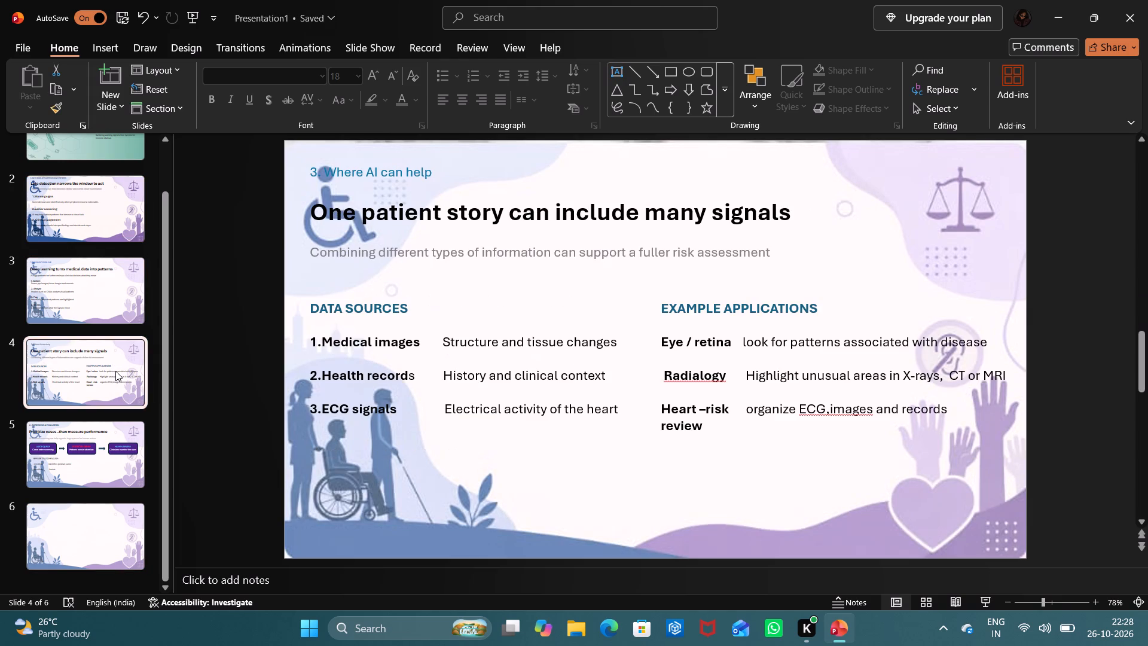
{"action": "left_click", "coordinate": [65, 215]}
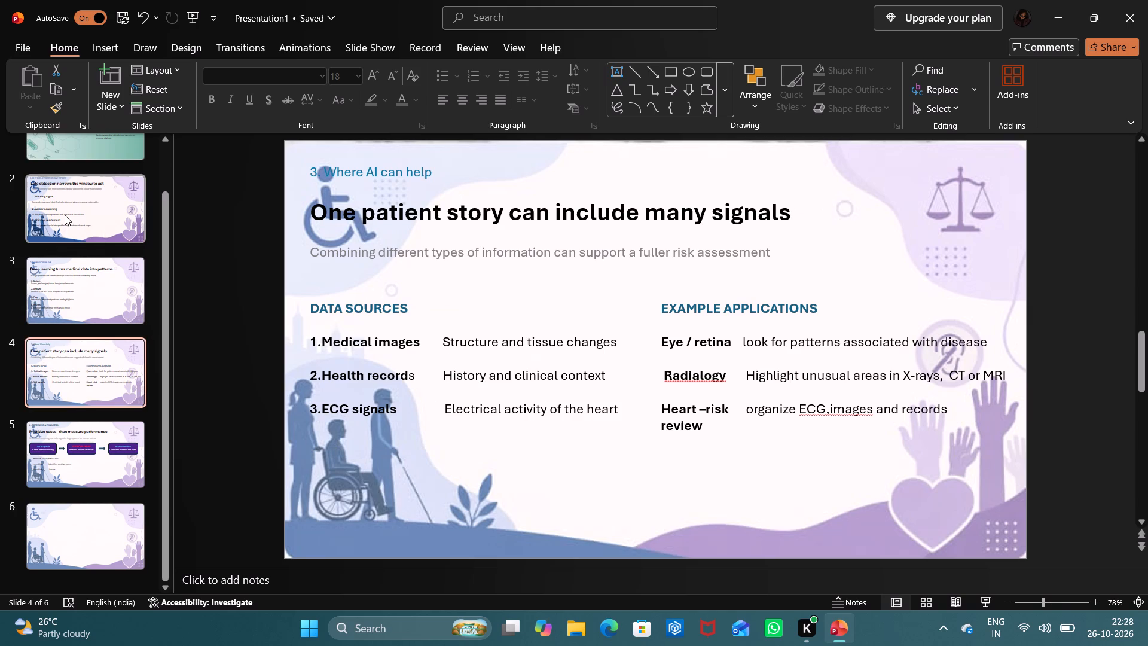
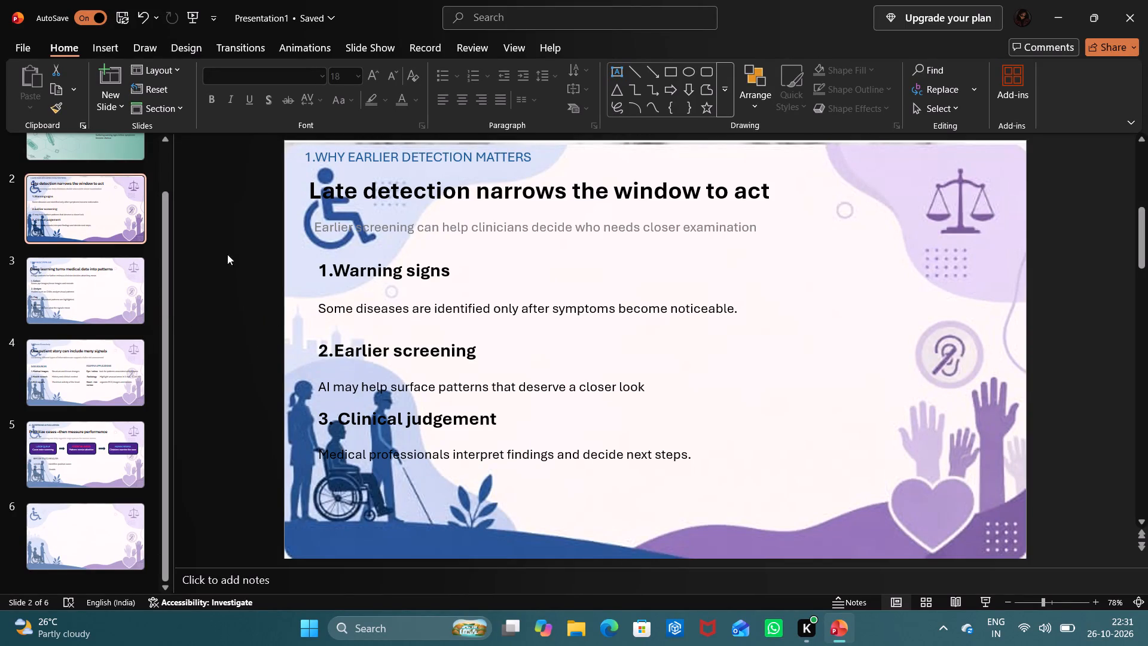
Review slides 2 through 5 in order, checking the headings and body text on each.
{"action": "left_click", "coordinate": [102, 206]}
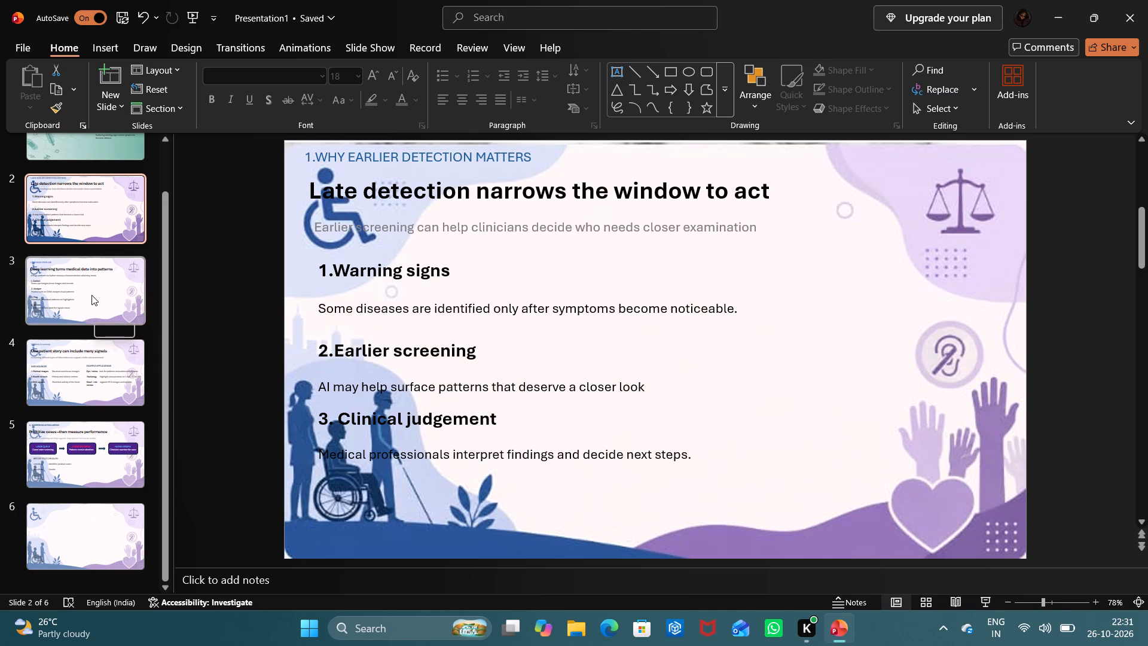
{"action": "left_click", "coordinate": [91, 295]}
{"action": "left_click", "coordinate": [88, 329]}
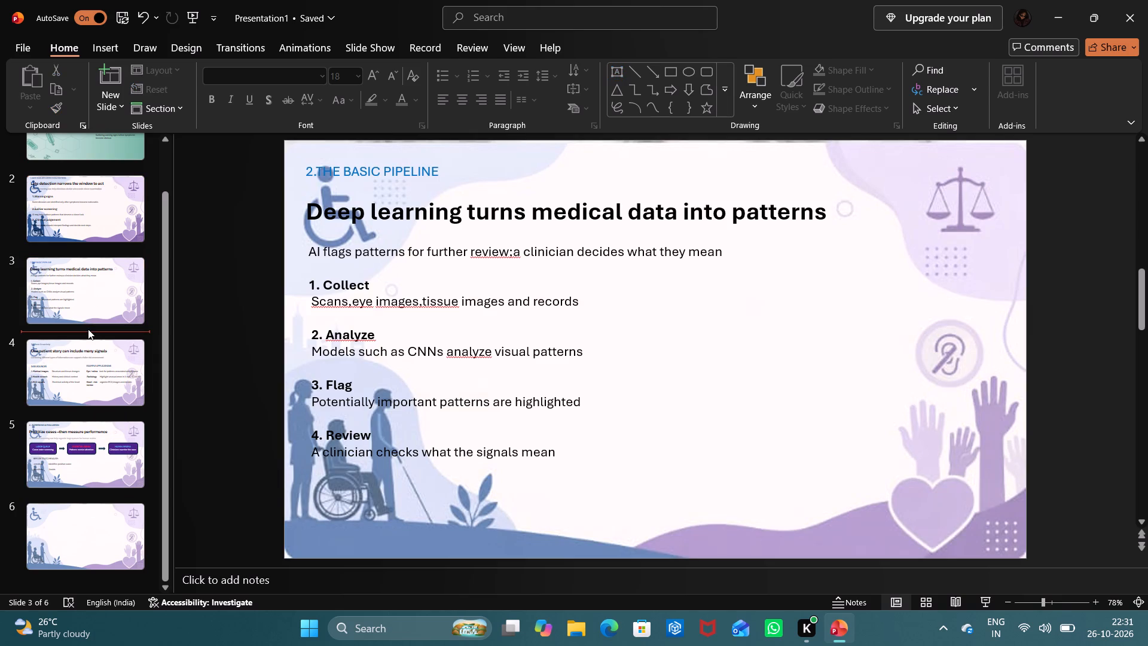
{"action": "left_click", "coordinate": [86, 397]}
{"action": "left_click", "coordinate": [81, 467]}
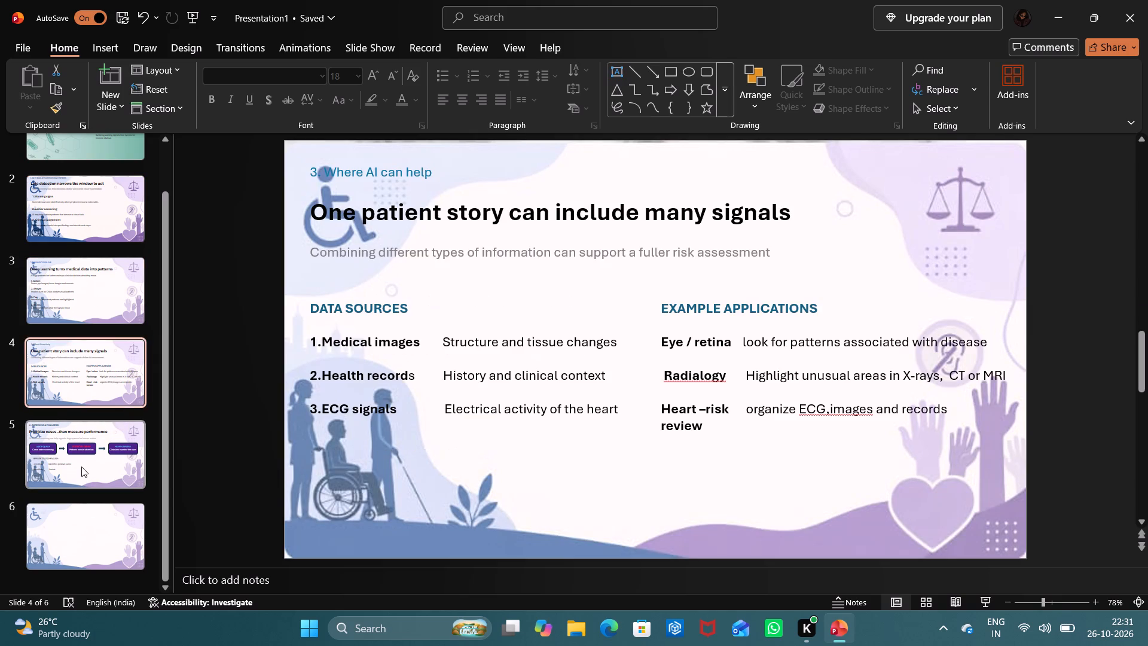
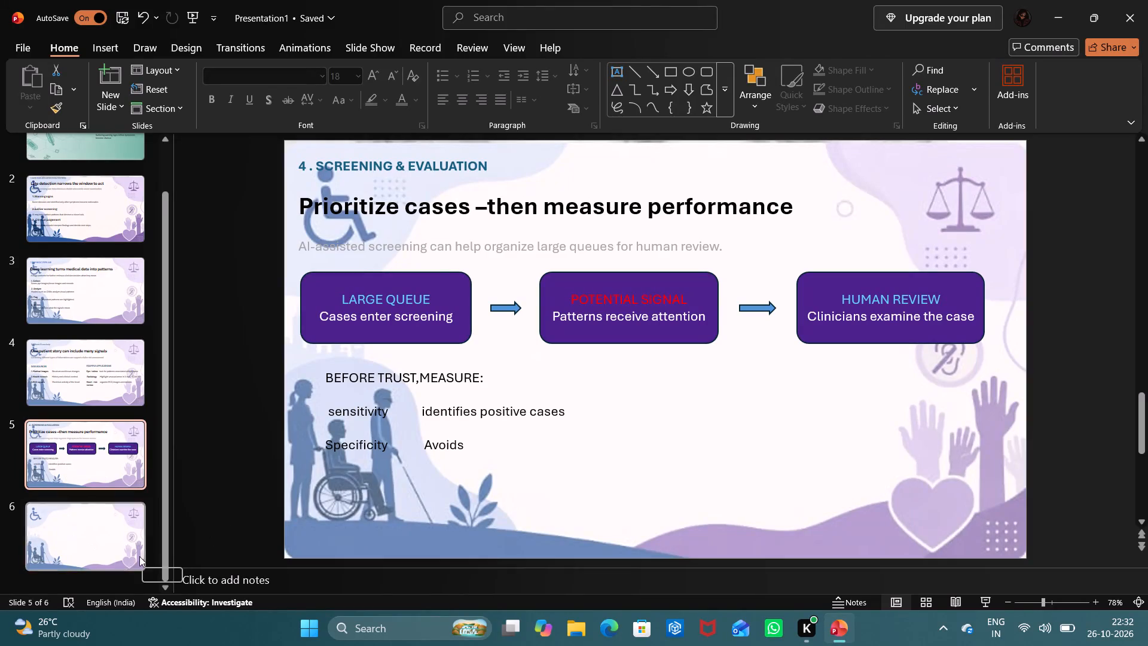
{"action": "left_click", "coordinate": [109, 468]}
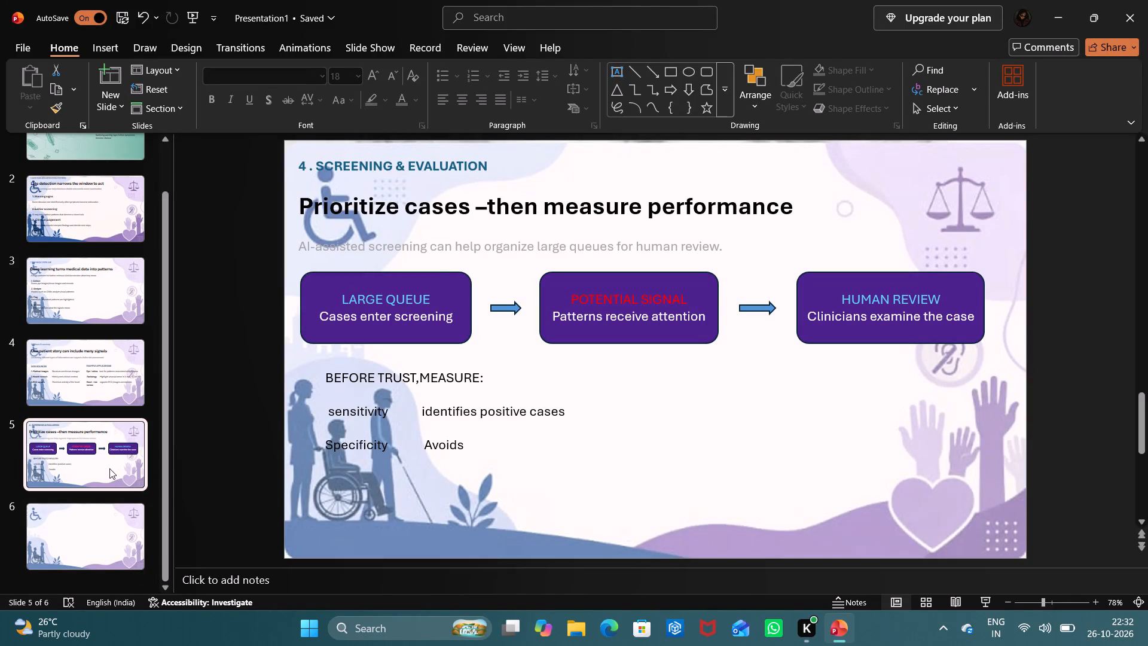
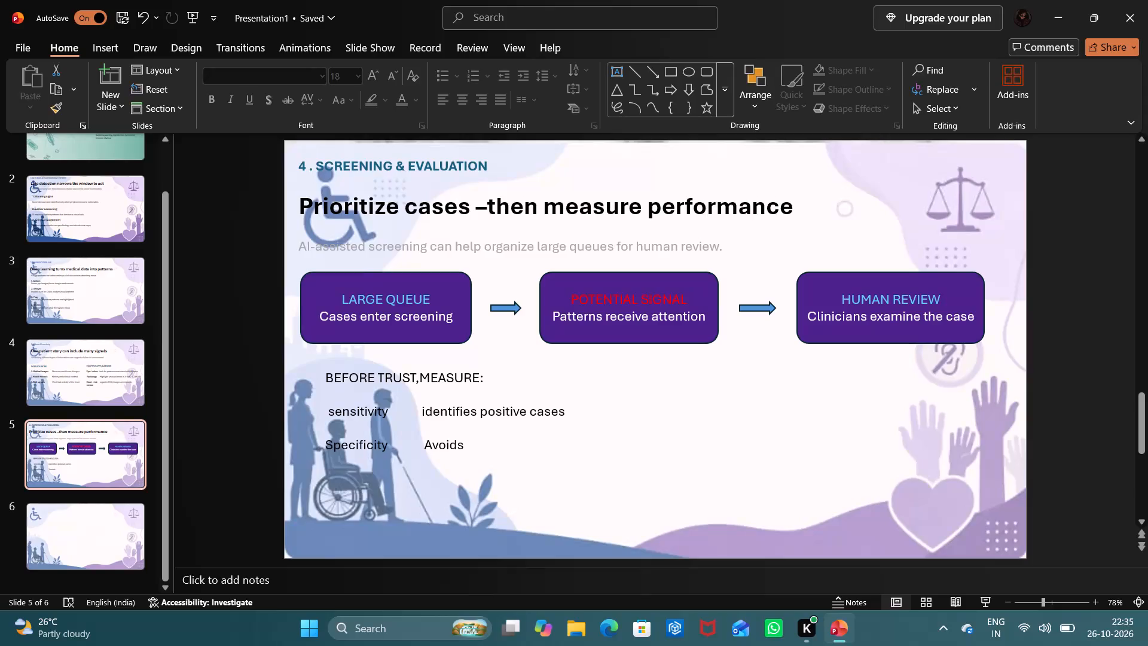
Resume editing the Specificity line on slide 5 after the word "Avoids".
{"action": "left_click", "coordinate": [506, 452]}
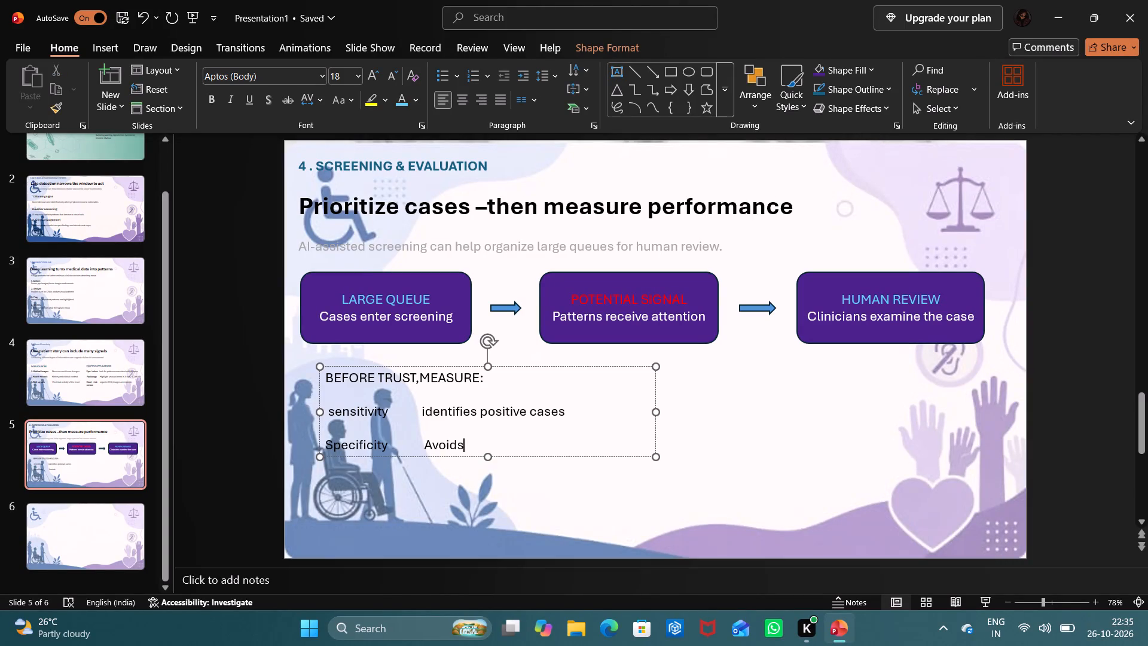
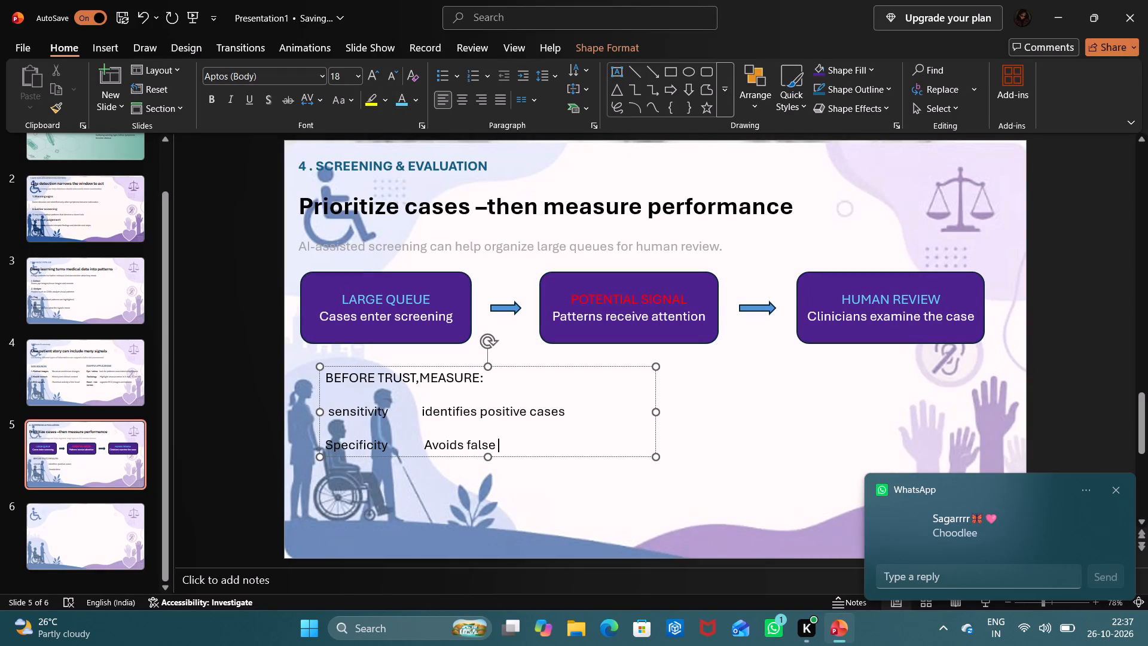
Complete the Specificity description in the measures text box with the word "alarms" after "Avoids false".
{"action": "key", "text": "a"}
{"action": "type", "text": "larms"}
Add two line breaks after the Specificity line in the measures text box on slide 5.
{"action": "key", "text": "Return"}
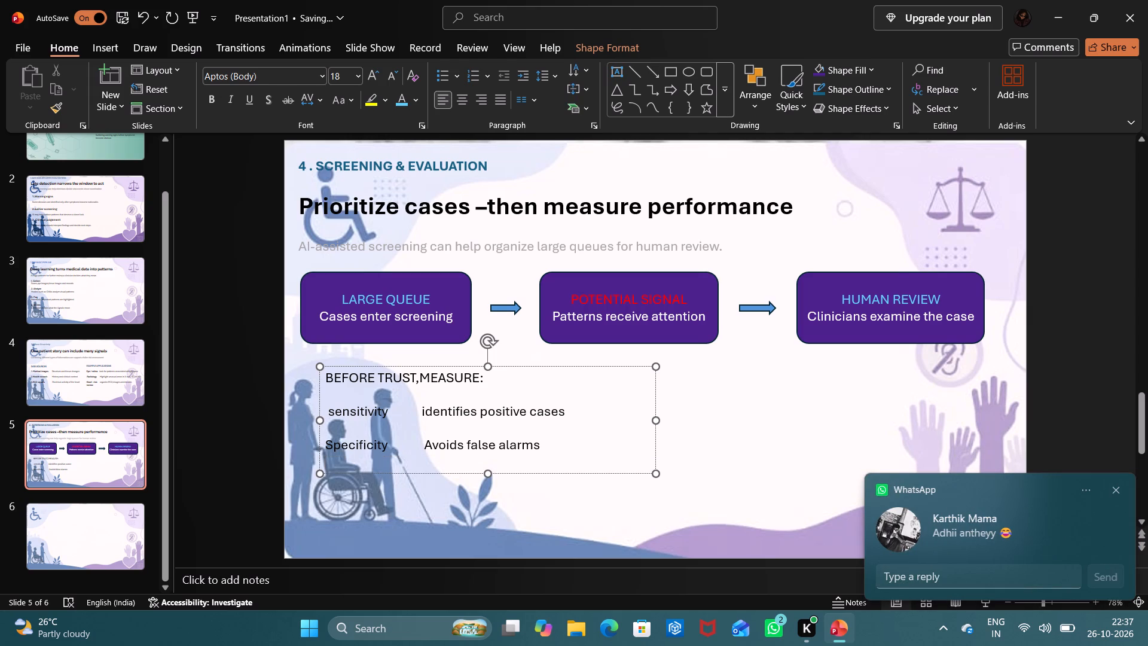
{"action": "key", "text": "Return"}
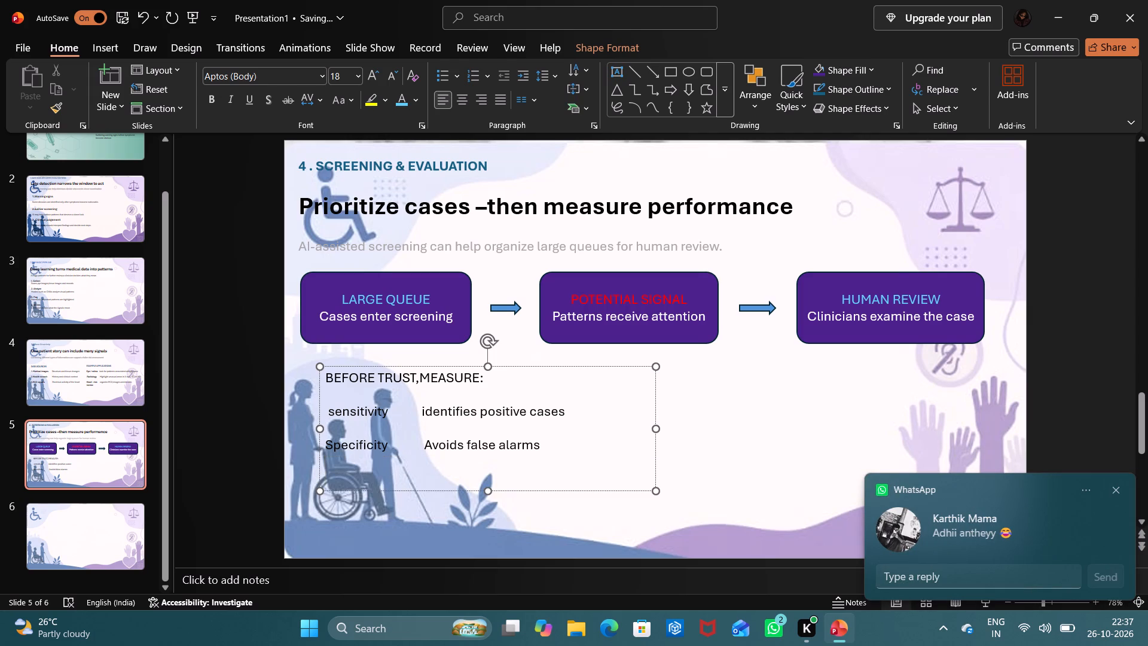
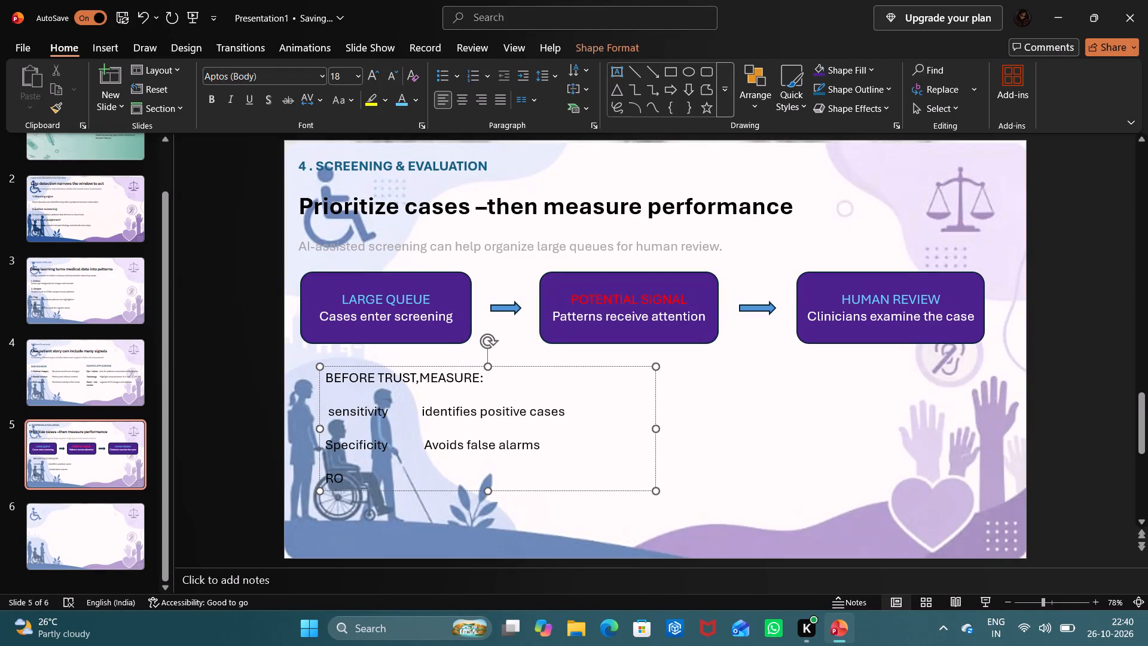
Complete the third measure's name as "ROC - AUC" on the line below Specificity in the measures text box.
{"action": "key", "text": "c"}
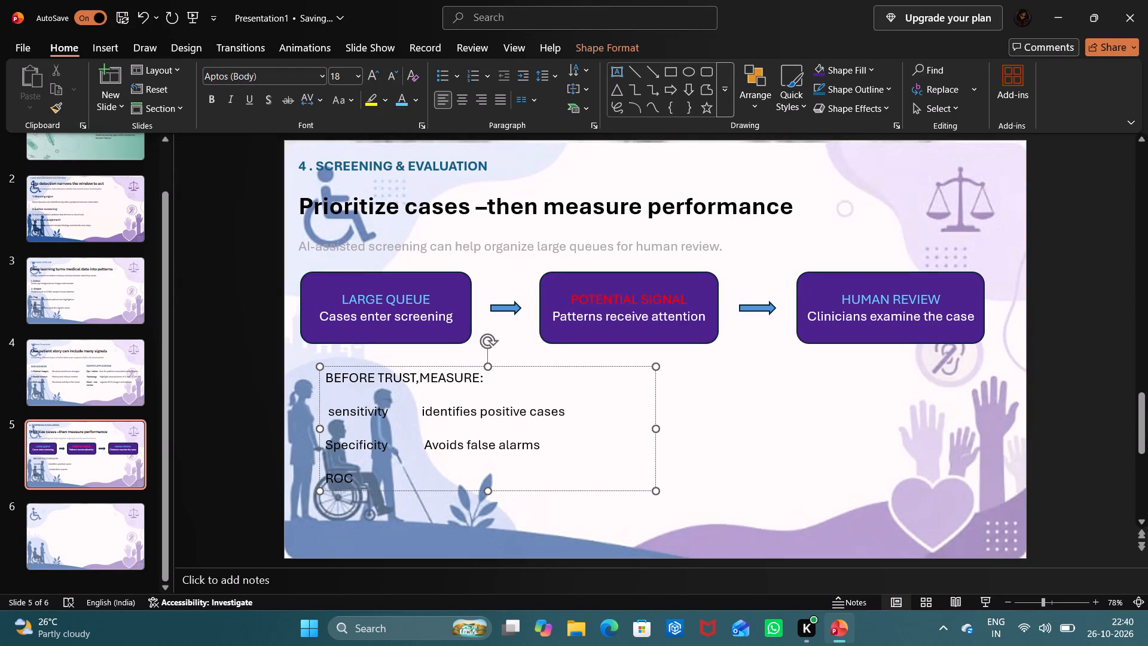
{"action": "key", "text": "space"}
{"action": "type", "text": "-"}
{"action": "key", "text": "space"}
{"action": "type", "text": "AU"}
{"action": "key", "text": "c"}
Enter "Seperates positive and negative" as the ROC – AUC description, spaced to line up with the descriptions above.
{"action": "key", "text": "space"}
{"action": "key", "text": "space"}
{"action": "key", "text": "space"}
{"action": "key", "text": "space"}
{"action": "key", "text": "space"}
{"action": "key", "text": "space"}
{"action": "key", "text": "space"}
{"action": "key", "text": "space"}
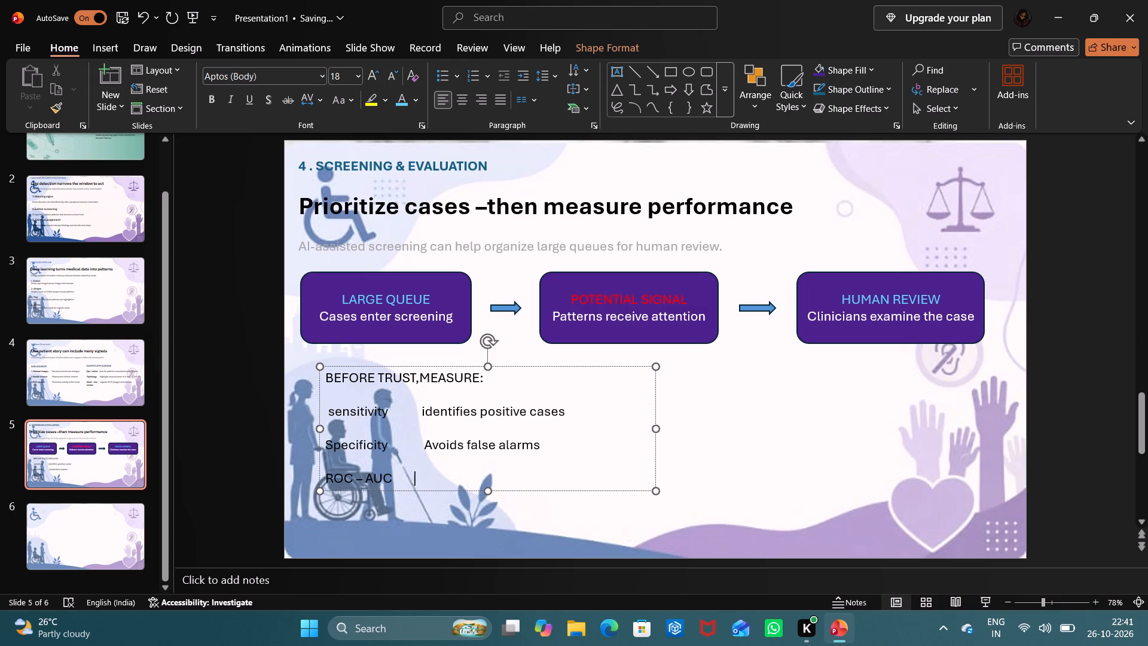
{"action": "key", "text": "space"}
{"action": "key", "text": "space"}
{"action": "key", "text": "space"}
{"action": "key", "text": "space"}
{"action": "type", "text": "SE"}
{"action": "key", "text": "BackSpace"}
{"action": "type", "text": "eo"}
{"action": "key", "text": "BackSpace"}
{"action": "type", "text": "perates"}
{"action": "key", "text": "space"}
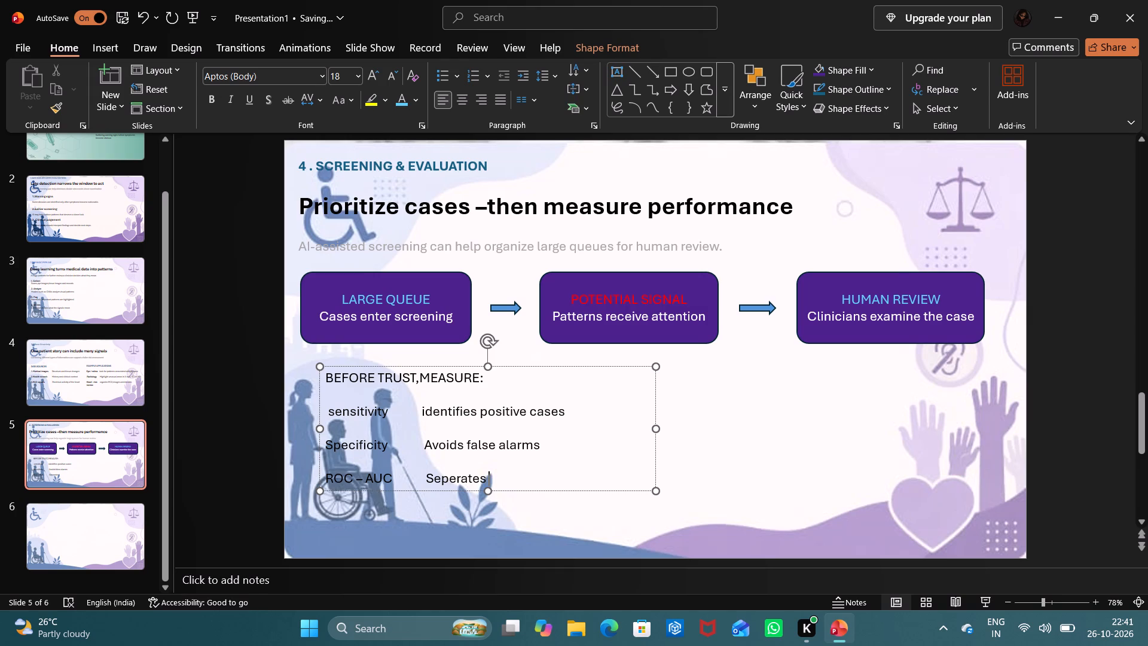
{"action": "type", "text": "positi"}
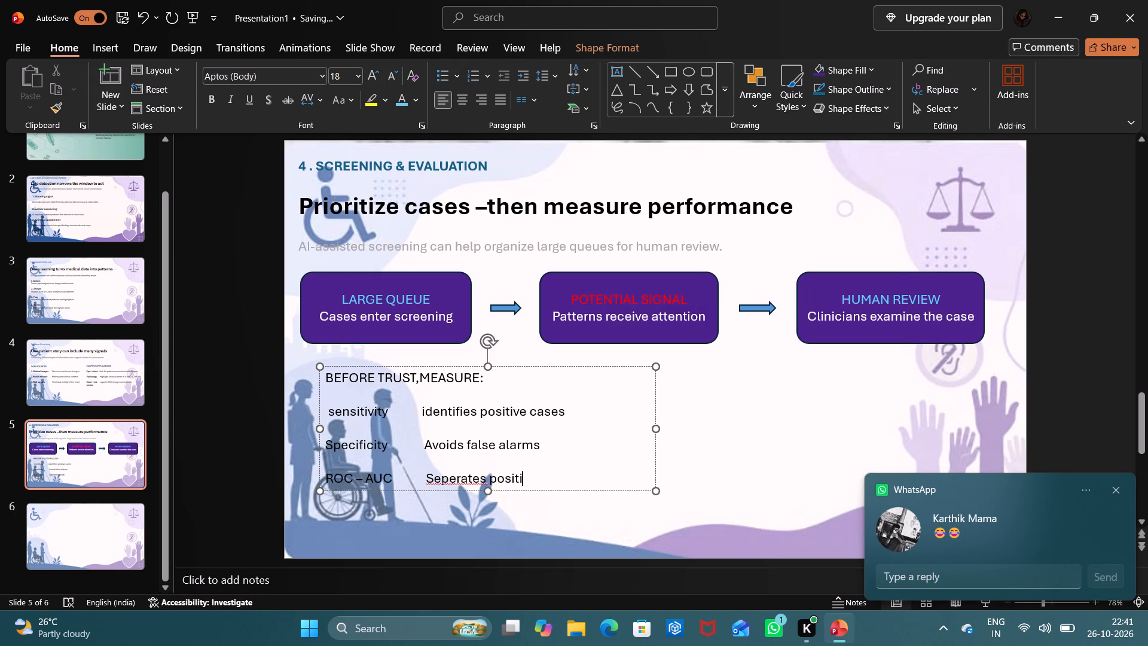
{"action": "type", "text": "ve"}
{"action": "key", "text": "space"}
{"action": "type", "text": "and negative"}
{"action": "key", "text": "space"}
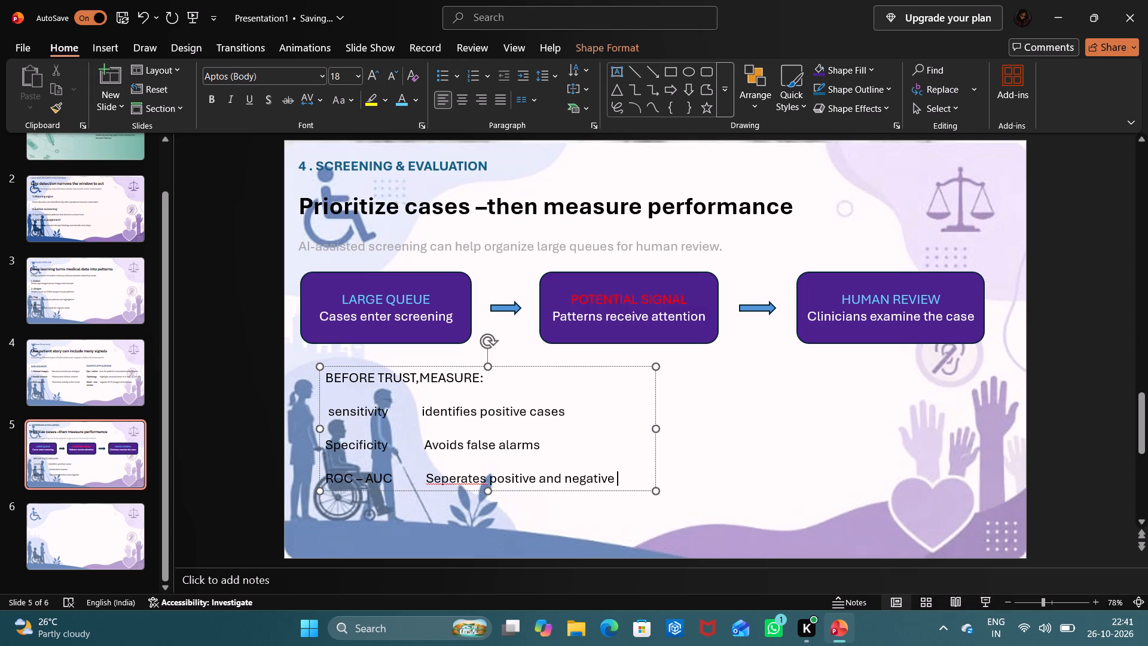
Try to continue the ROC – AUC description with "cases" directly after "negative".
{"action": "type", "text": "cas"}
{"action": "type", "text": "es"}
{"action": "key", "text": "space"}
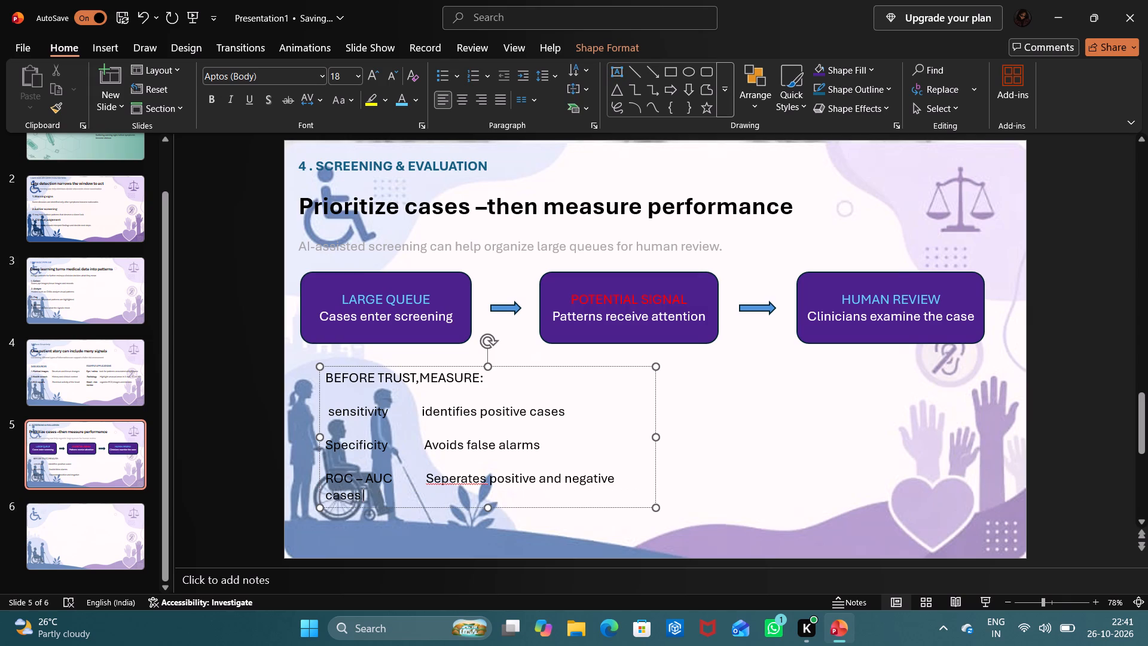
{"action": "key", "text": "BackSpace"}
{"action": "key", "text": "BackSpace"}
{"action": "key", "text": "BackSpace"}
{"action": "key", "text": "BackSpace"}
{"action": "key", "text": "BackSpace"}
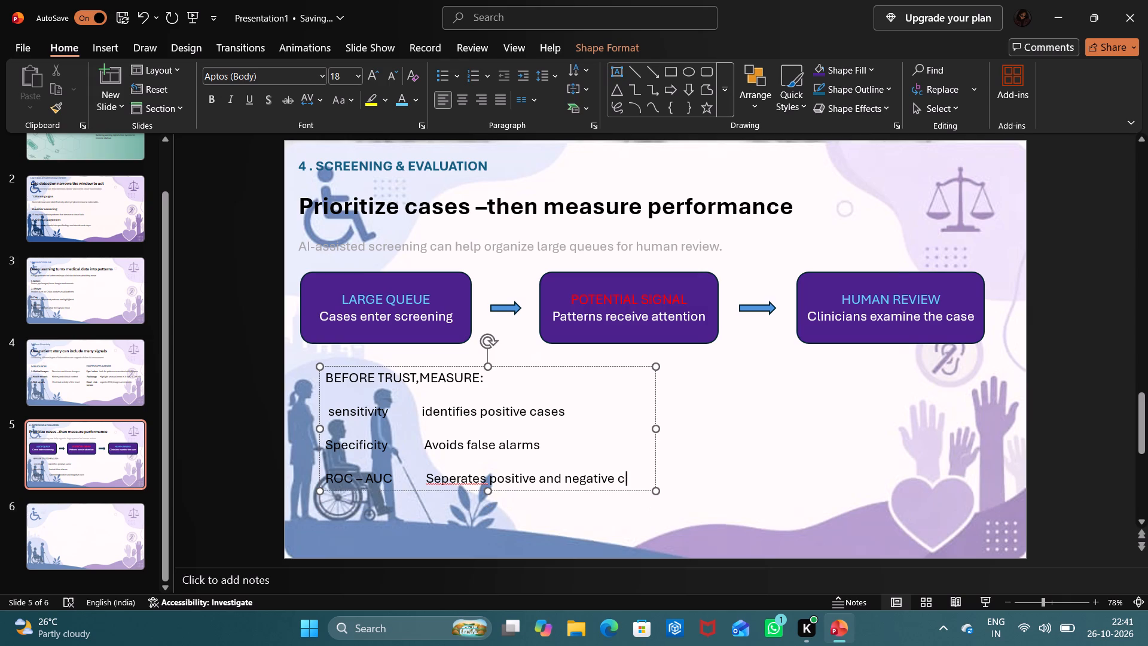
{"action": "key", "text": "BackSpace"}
Continue the ROC – AUC description on a new line with "cases across thresholds", indented to align beneath "Seperates".
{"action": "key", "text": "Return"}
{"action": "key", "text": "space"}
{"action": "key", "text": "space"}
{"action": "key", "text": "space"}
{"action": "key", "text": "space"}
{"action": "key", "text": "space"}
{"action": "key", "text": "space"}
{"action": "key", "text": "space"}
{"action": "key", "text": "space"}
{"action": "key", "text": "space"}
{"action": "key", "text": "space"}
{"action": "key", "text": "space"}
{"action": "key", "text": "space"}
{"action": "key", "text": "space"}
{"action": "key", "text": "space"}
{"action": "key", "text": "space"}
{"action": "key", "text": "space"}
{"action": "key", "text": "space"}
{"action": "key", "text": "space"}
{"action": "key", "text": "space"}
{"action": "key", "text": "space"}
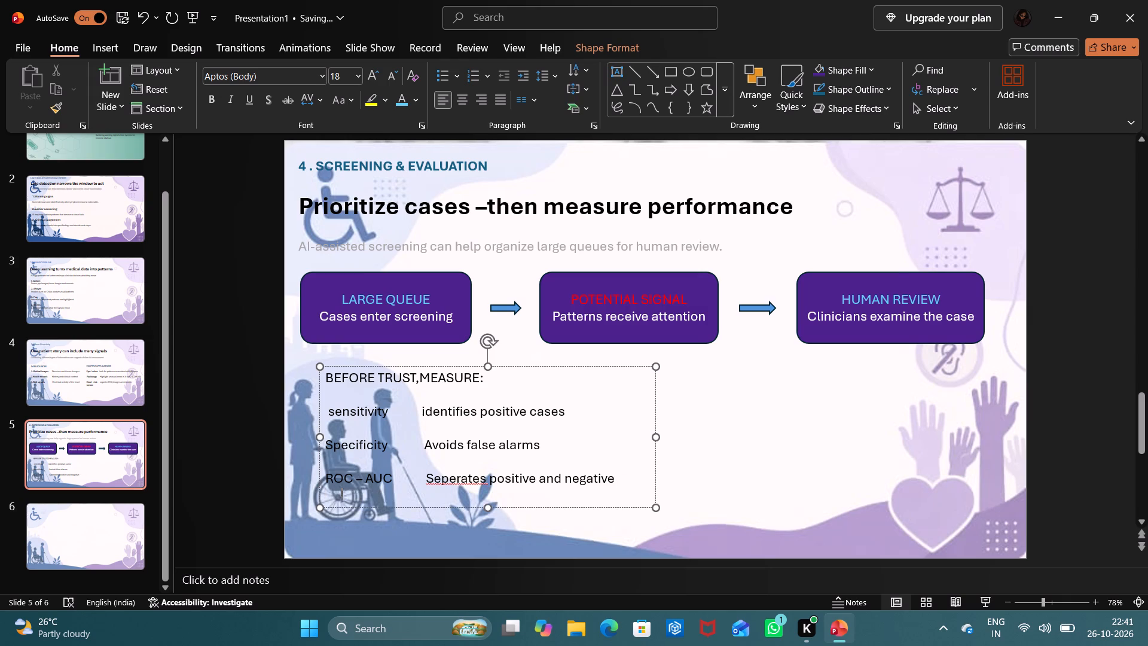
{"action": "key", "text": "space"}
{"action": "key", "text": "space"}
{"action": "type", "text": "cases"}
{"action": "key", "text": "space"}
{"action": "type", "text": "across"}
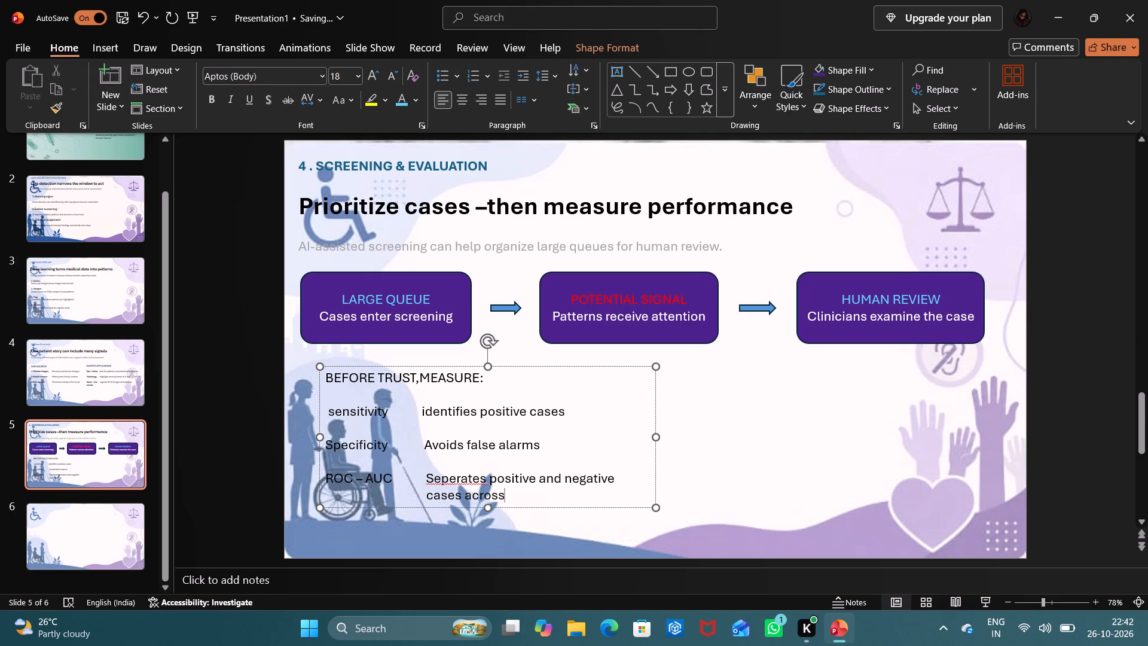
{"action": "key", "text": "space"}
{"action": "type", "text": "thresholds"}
Capitalize the first letter of "sensitivity" in the list of measures.
{"action": "left_click", "coordinate": [334, 411]}
{"action": "key", "text": "BackSpace"}
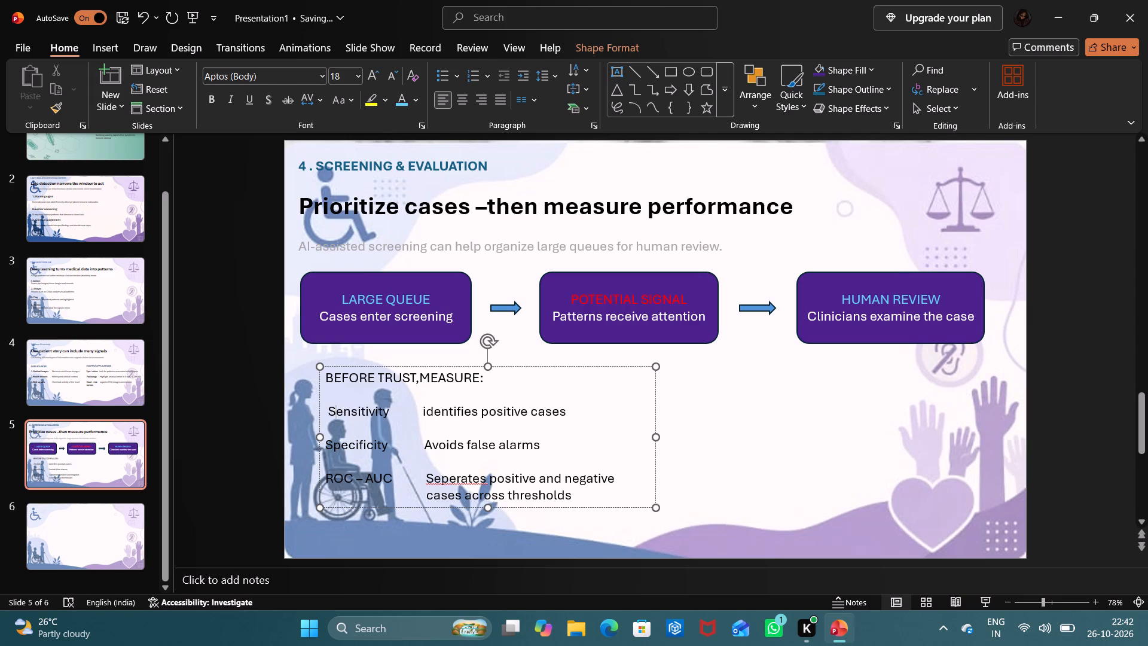
Make the "BEFORE TRUST,MEASURE:" heading bold and colour it with the standard Blue.
{"action": "left_click_drag", "start_coordinate": [329, 374], "coordinate": [465, 363]}
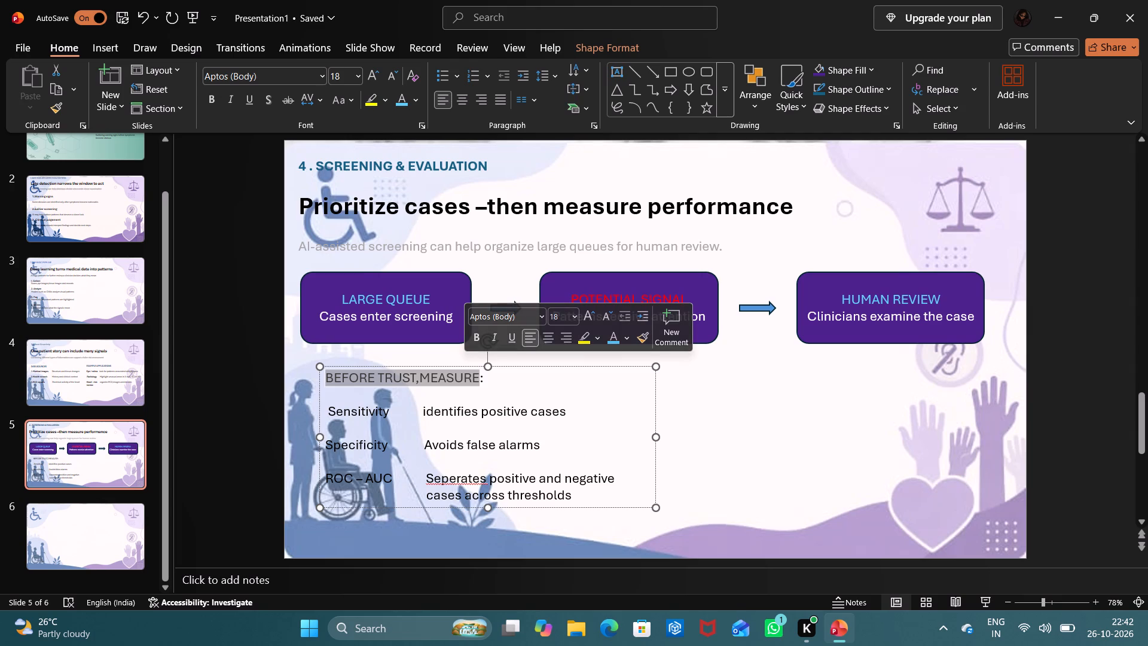
{"action": "left_click", "coordinate": [478, 376]}
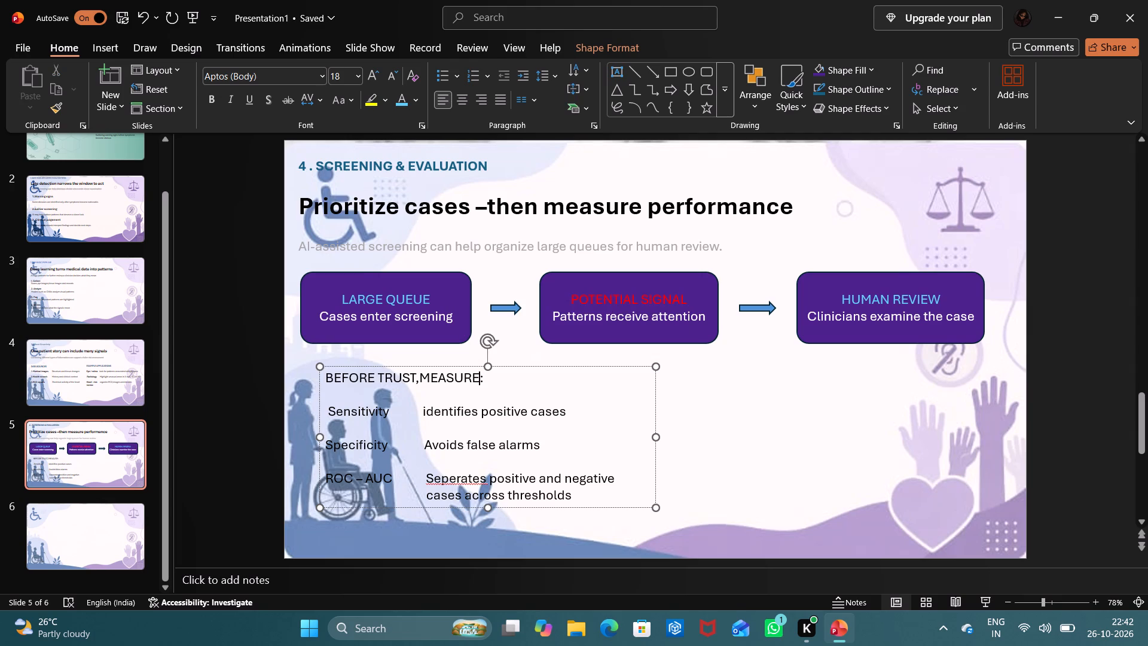
{"action": "left_click_drag", "start_coordinate": [327, 377], "coordinate": [469, 377]}
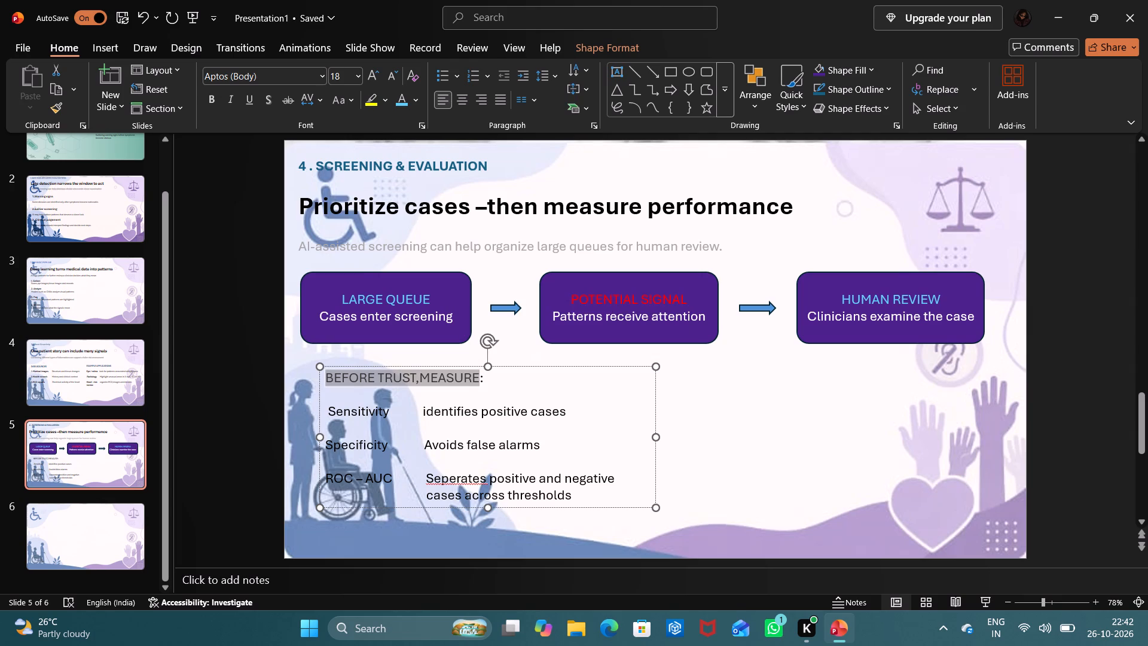
{"action": "left_click_drag", "start_coordinate": [469, 377], "coordinate": [490, 378]}
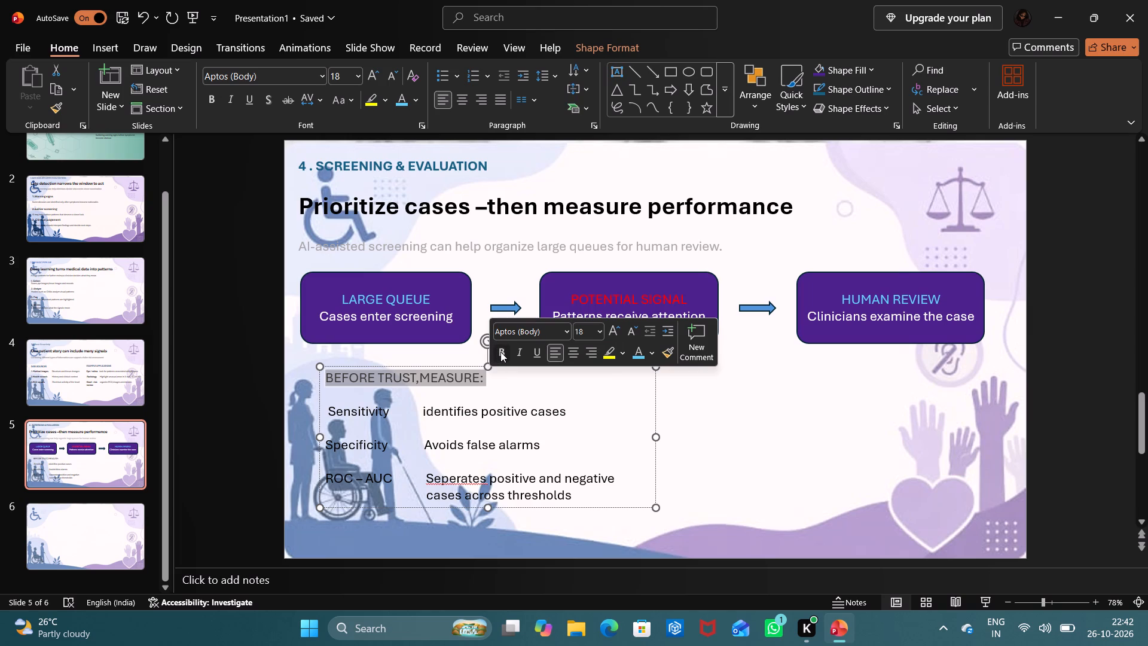
{"action": "left_click", "coordinate": [500, 352]}
{"action": "left_click", "coordinate": [647, 353]}
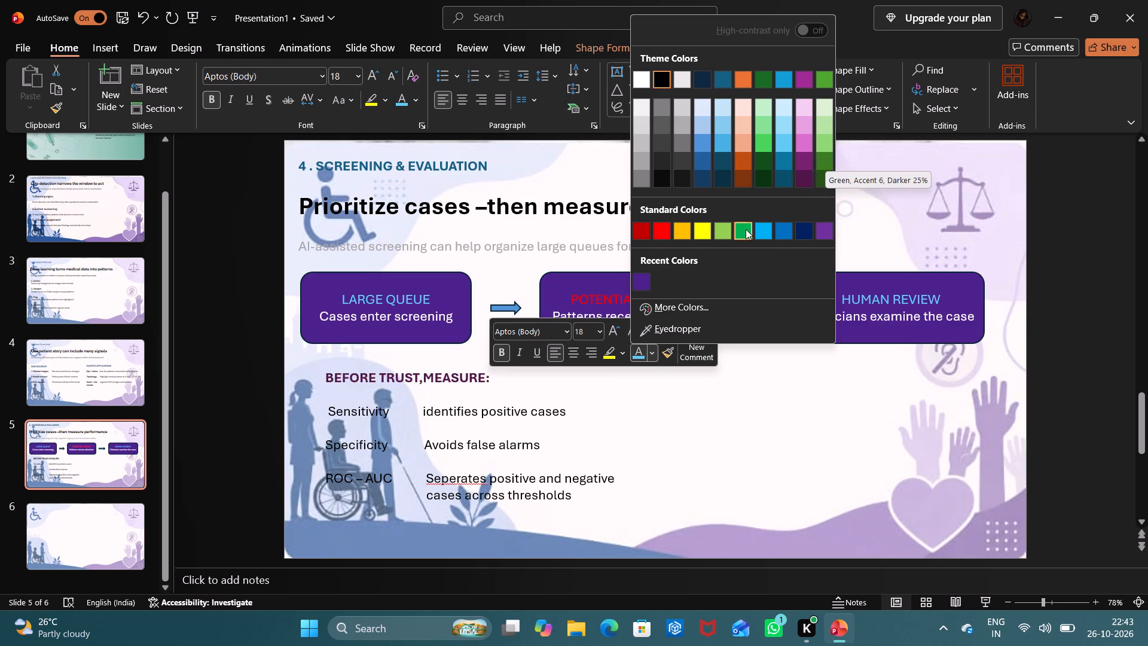
{"action": "left_click", "coordinate": [800, 226]}
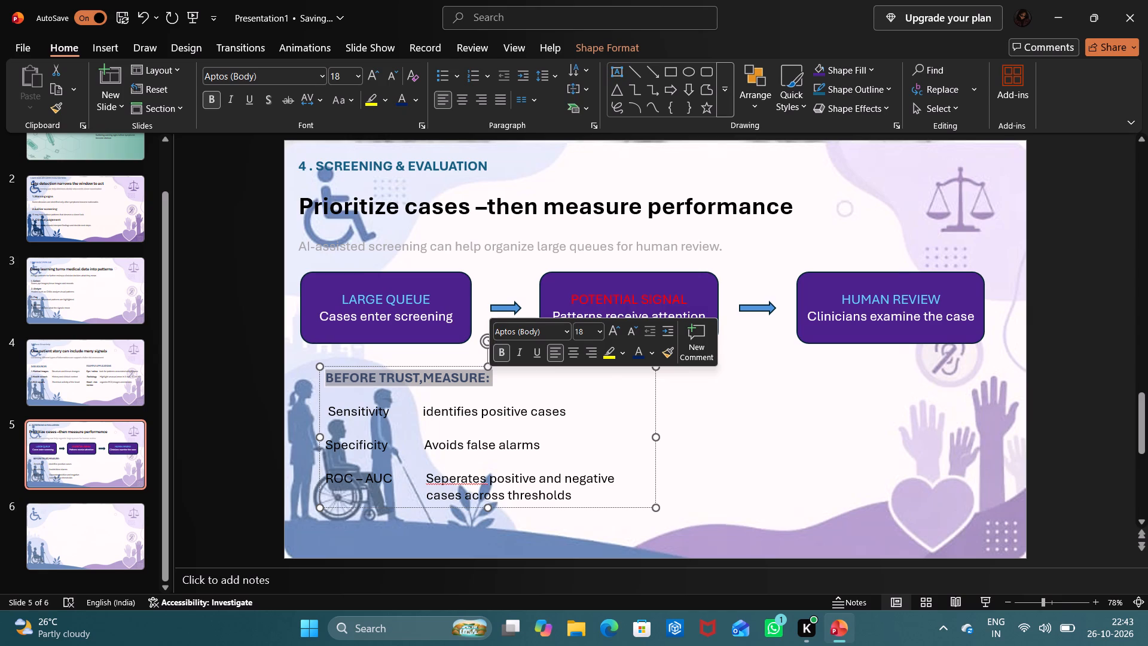
Make the measure names Sensitivity, Specificity and ROC – AUC bold in the measures text box.
{"action": "left_click_drag", "start_coordinate": [329, 407], "coordinate": [398, 407]}
{"action": "left_click", "coordinate": [411, 380]}
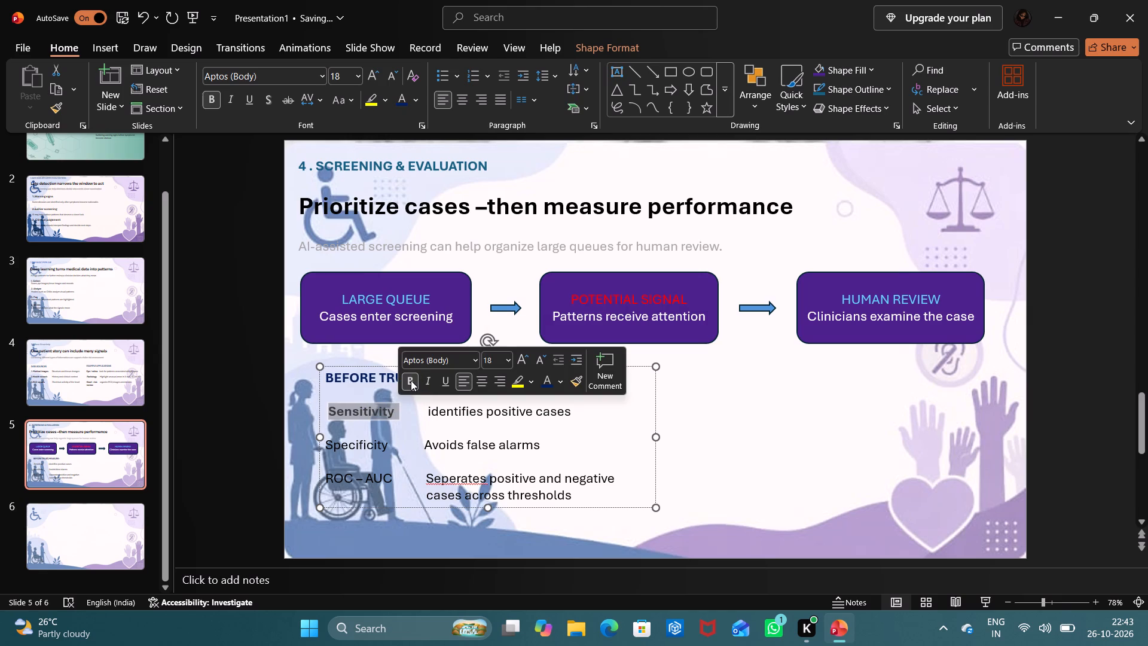
{"action": "left_click", "coordinate": [327, 441]}
{"action": "left_click_drag", "start_coordinate": [327, 441], "coordinate": [384, 441]}
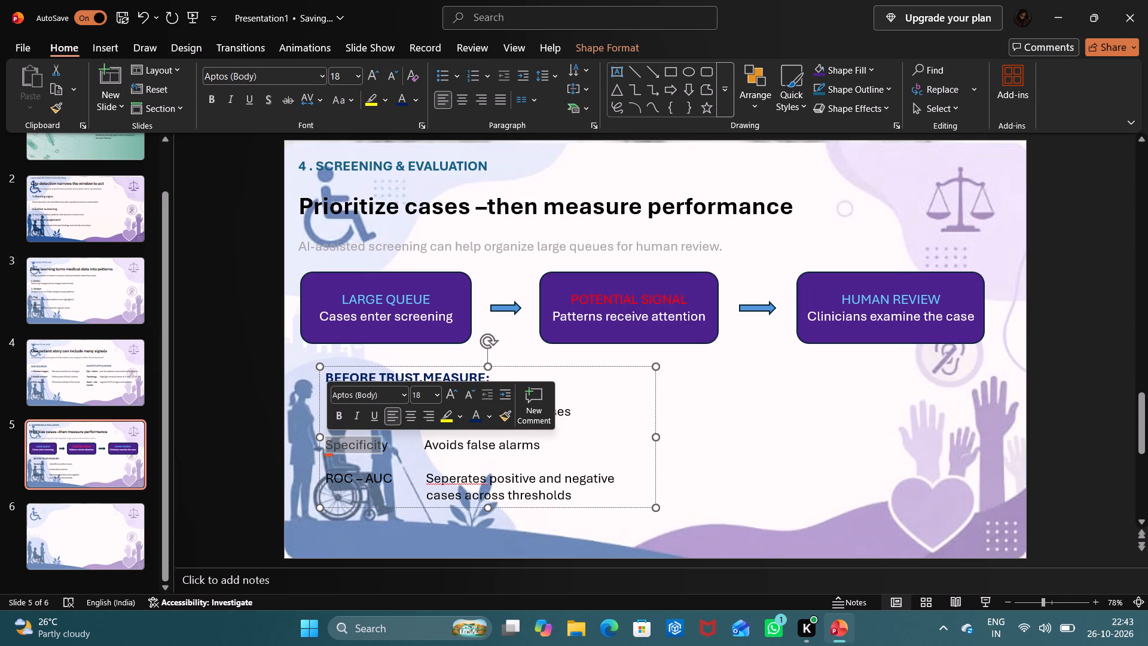
{"action": "left_click_drag", "start_coordinate": [384, 441], "coordinate": [389, 441]}
{"action": "left_click", "coordinate": [400, 414]}
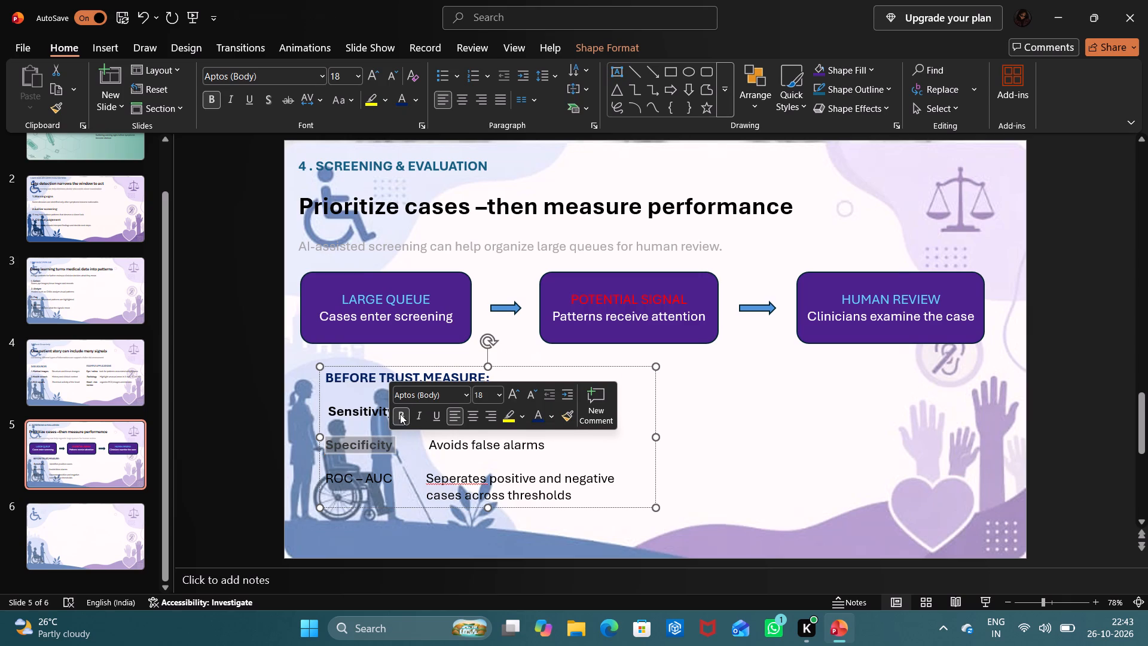
{"action": "left_click_drag", "start_coordinate": [328, 479], "coordinate": [362, 476]}
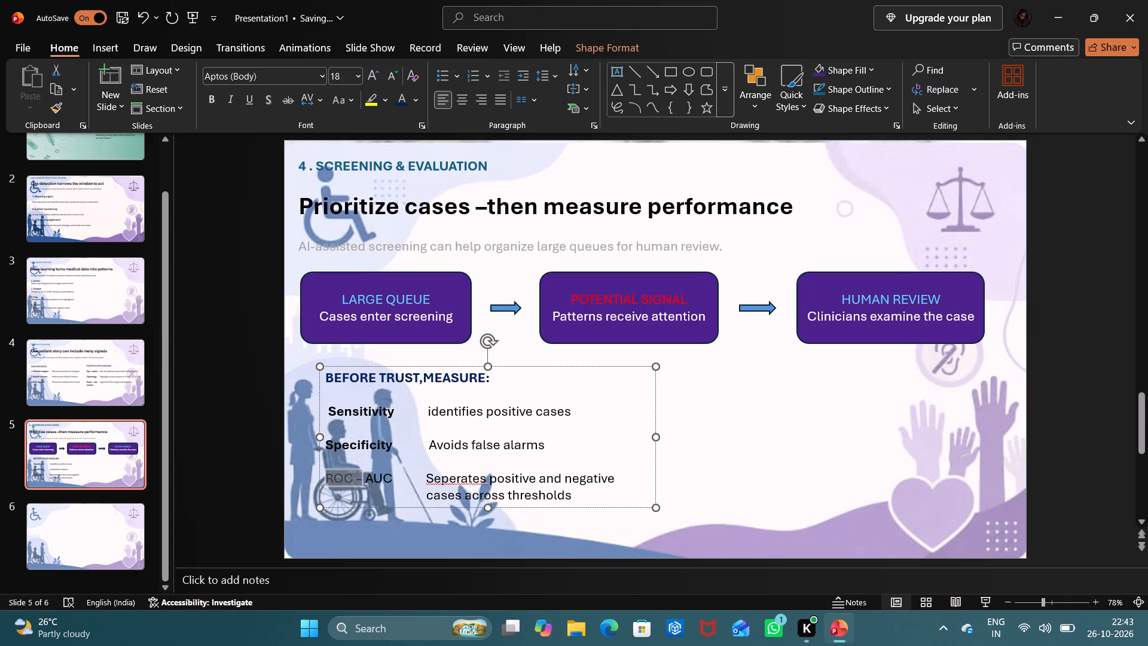
{"action": "left_click_drag", "start_coordinate": [362, 476], "coordinate": [389, 473]}
{"action": "left_click", "coordinate": [400, 447]}
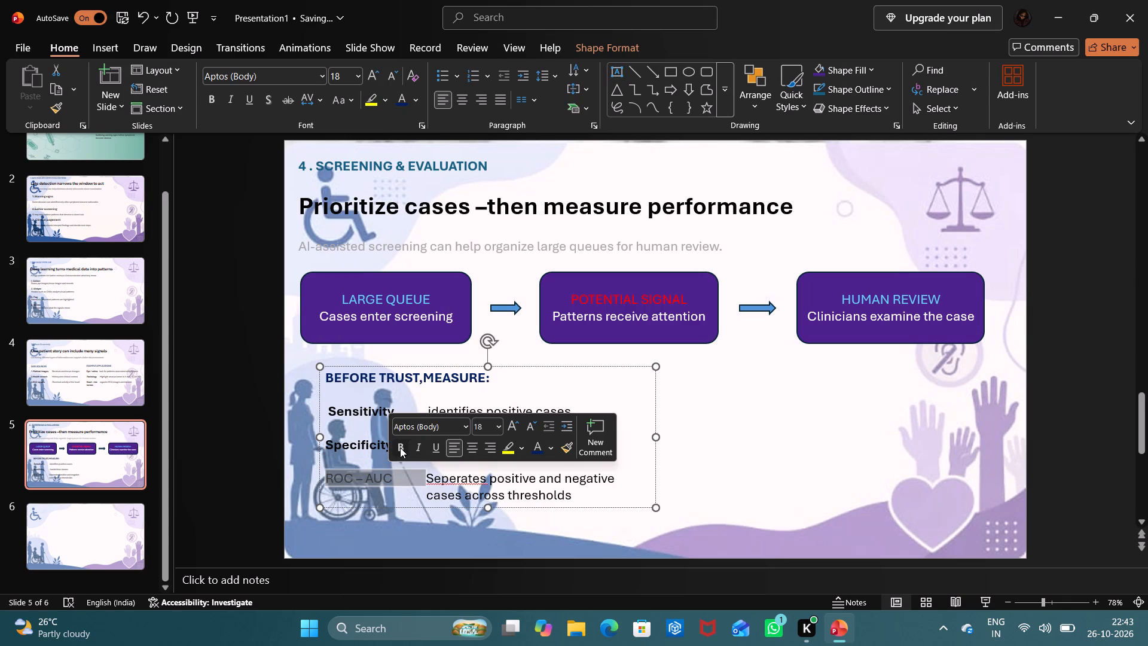
Indent Specificity and ROC – AUC by one space each to line them up with Sensitivity.
{"action": "left_click", "coordinate": [328, 441]}
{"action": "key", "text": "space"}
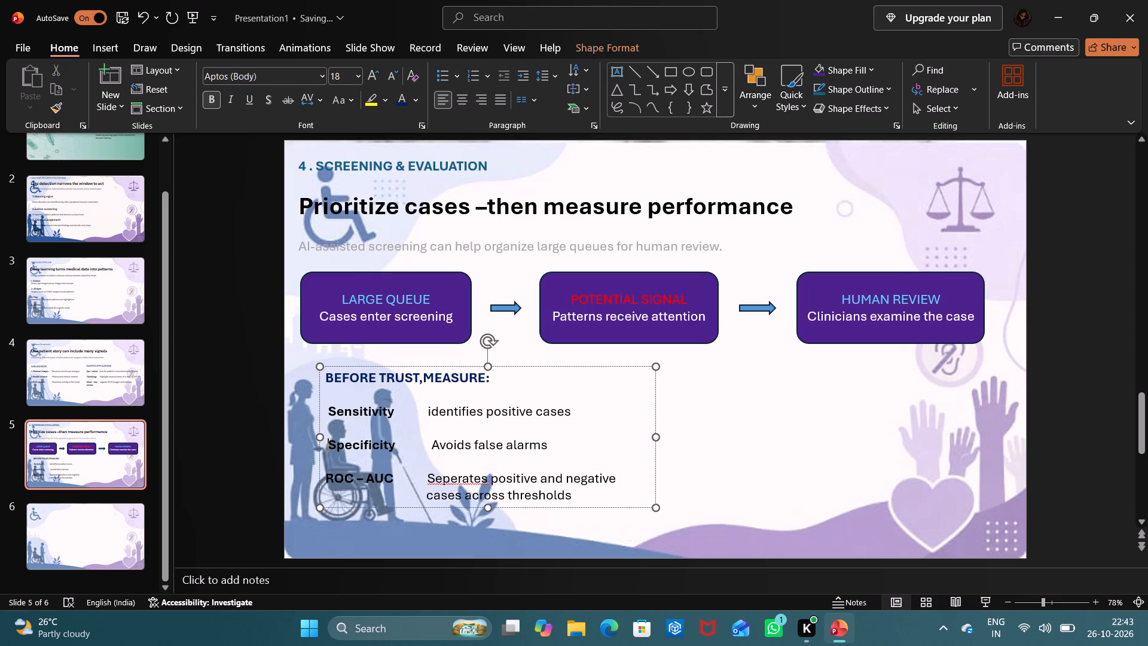
{"action": "left_click", "coordinate": [326, 475]}
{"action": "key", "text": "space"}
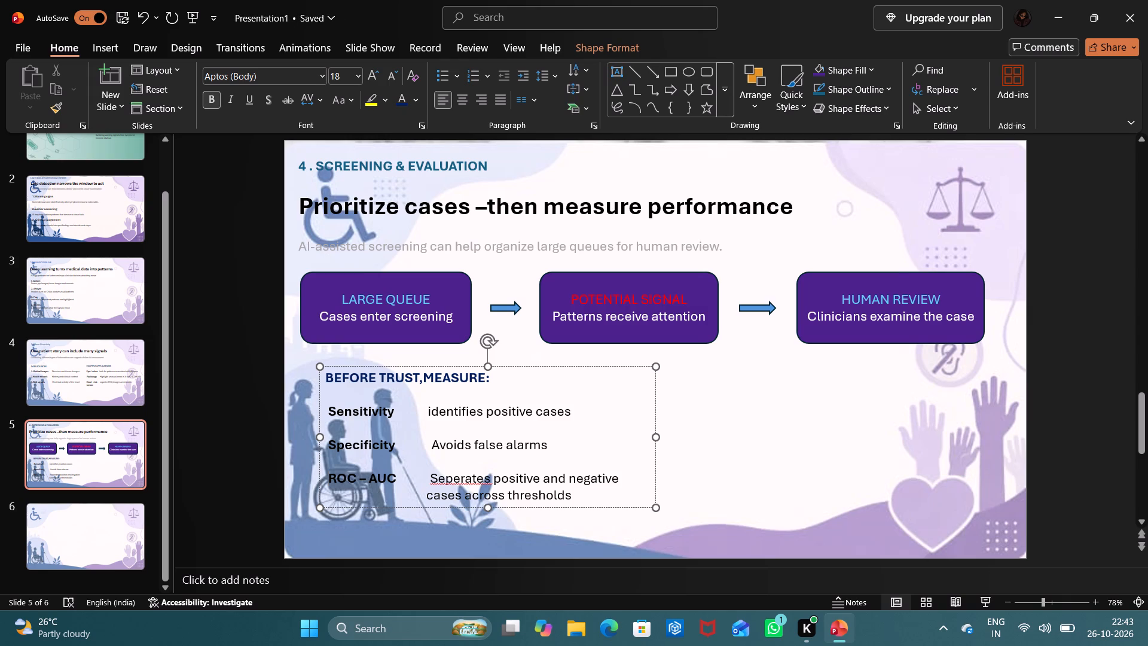
Add two spaces before "cases across thresholds" and two before "identifies positive cases" to align the descriptions.
{"action": "left_click", "coordinate": [426, 490]}
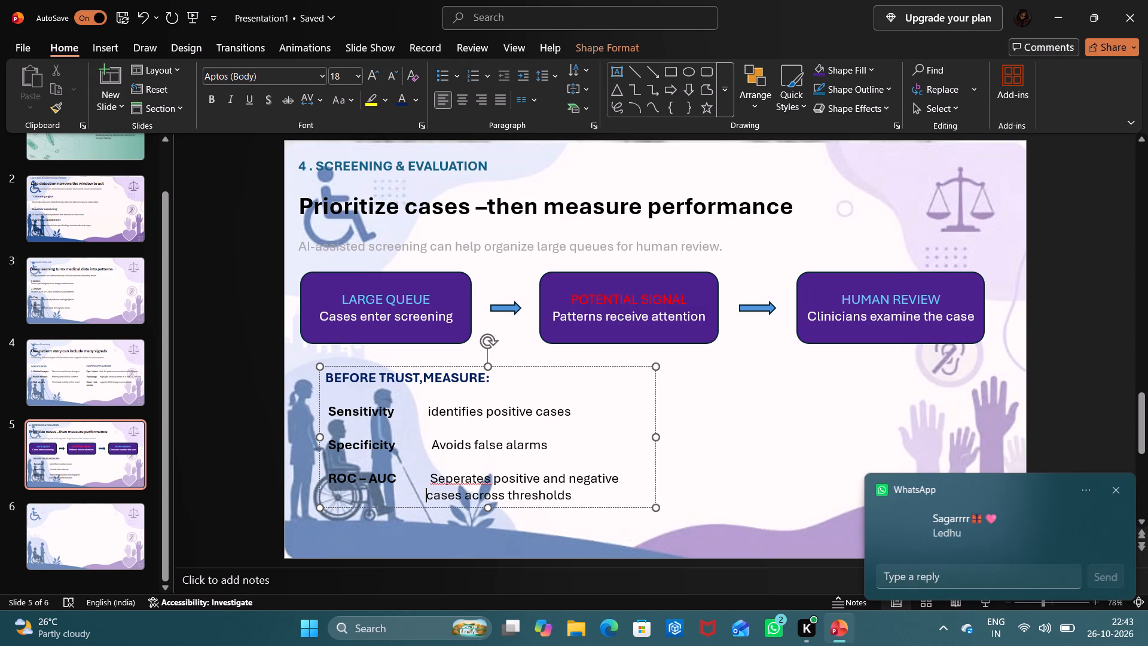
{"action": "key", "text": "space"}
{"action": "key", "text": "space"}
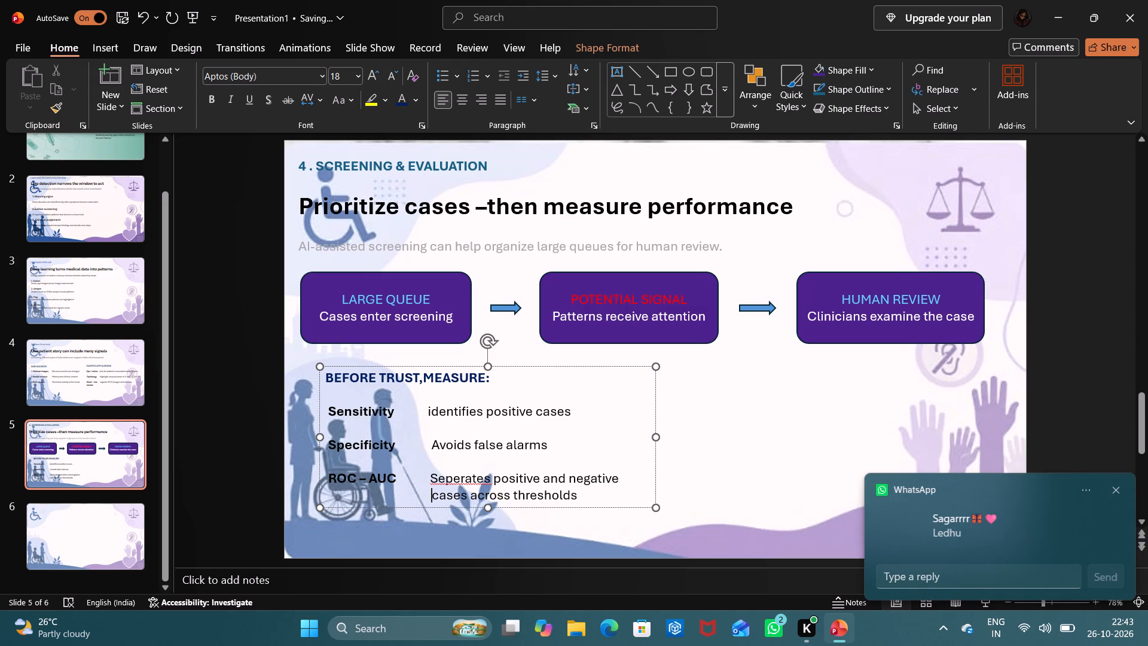
{"action": "left_click", "coordinate": [425, 412]}
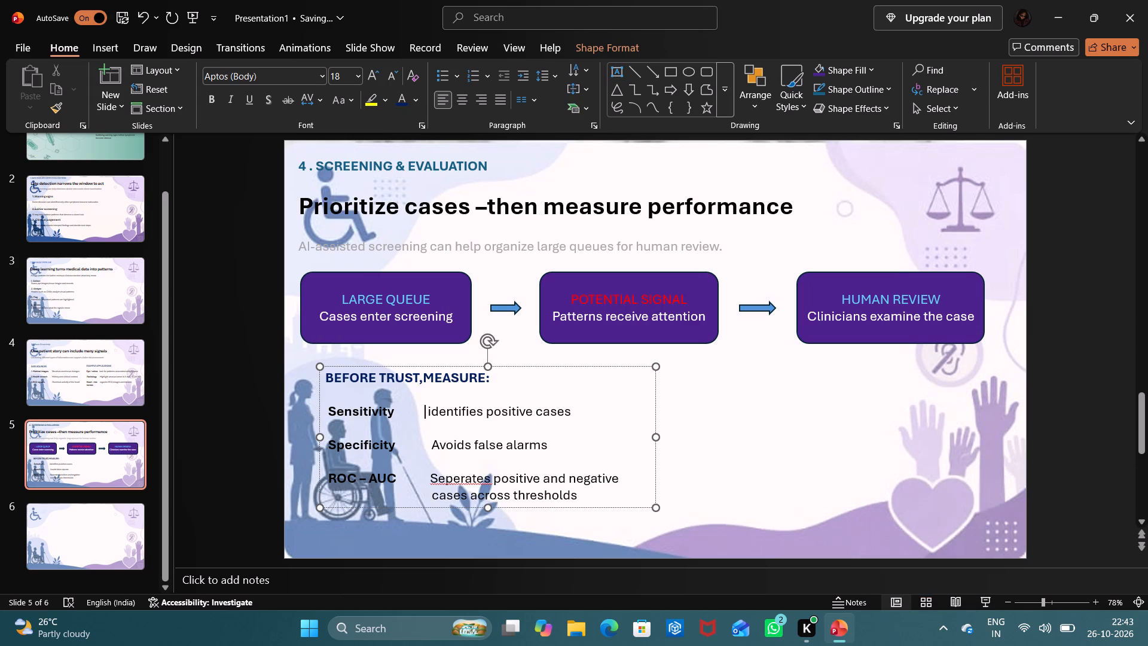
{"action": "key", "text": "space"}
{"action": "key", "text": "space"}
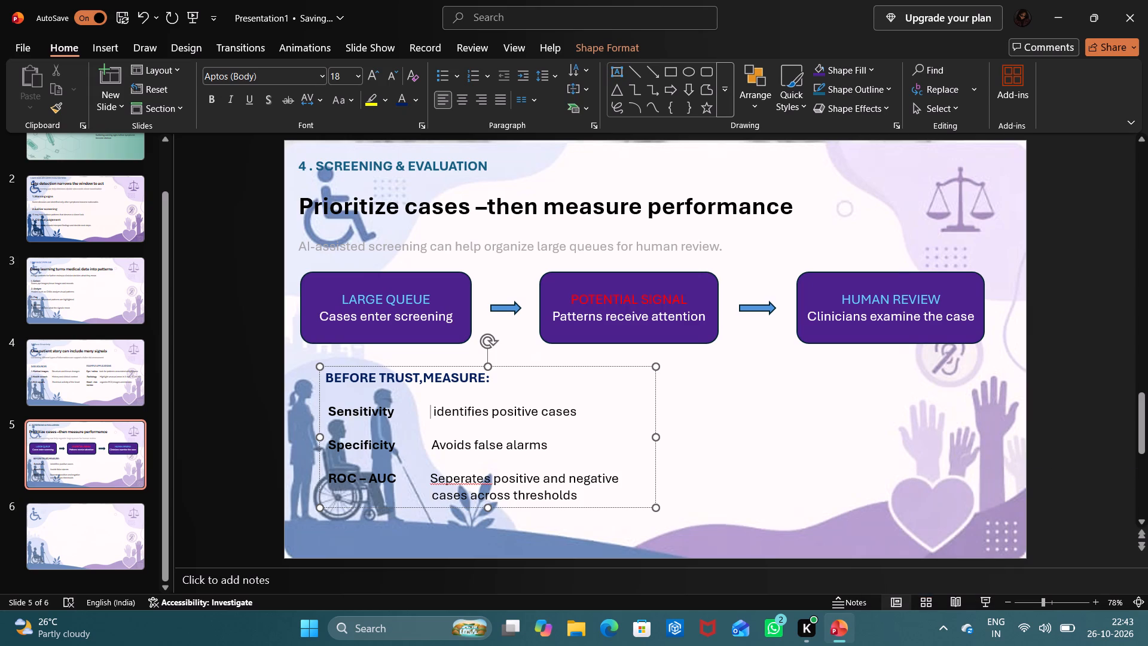
Capitalize the first letter of the Sensitivity description so it reads "Identifies positive cases".
{"action": "left_click", "coordinate": [435, 410]}
{"action": "key", "text": "BackSpace"}
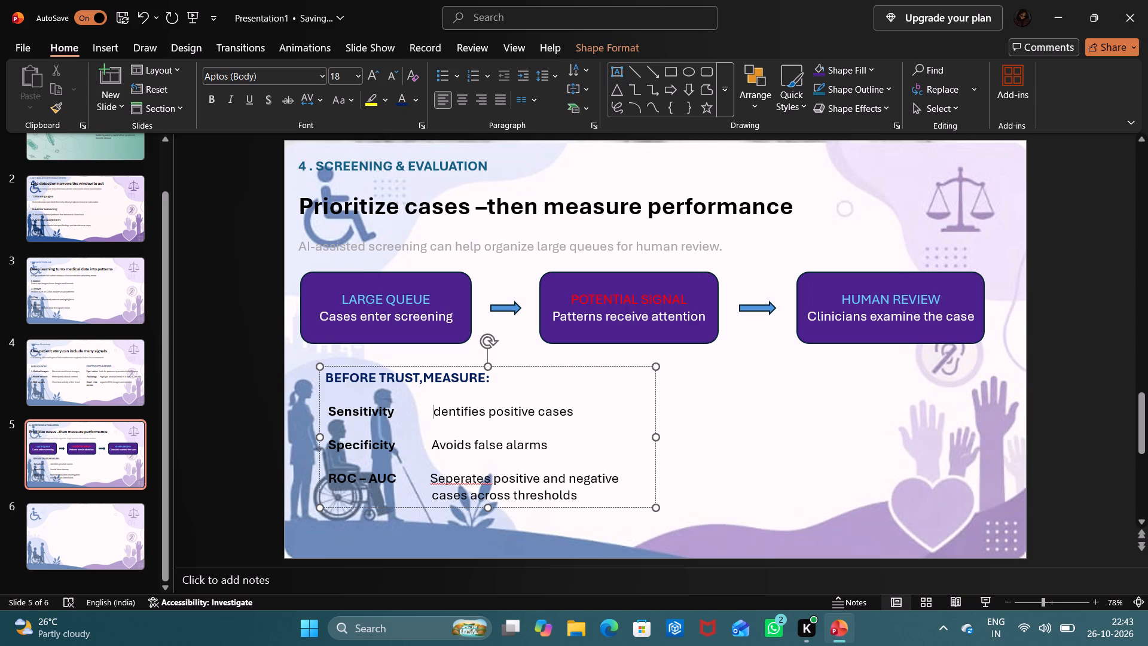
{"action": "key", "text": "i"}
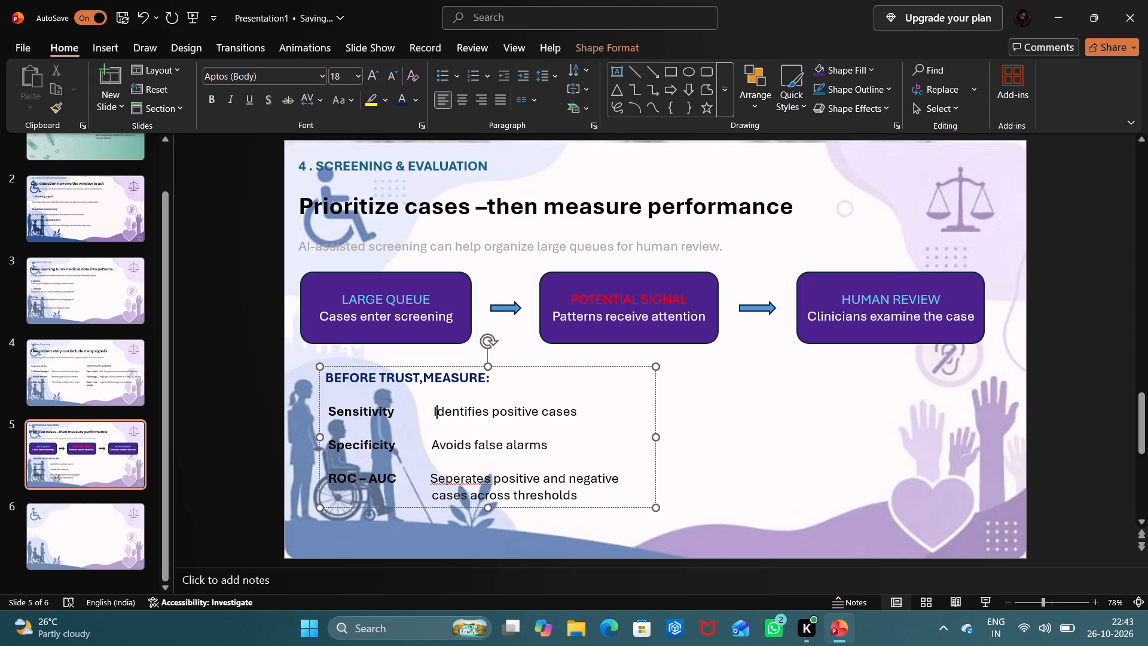
{"action": "left_click", "coordinate": [637, 449]}
{"action": "left_click", "coordinate": [728, 429]}
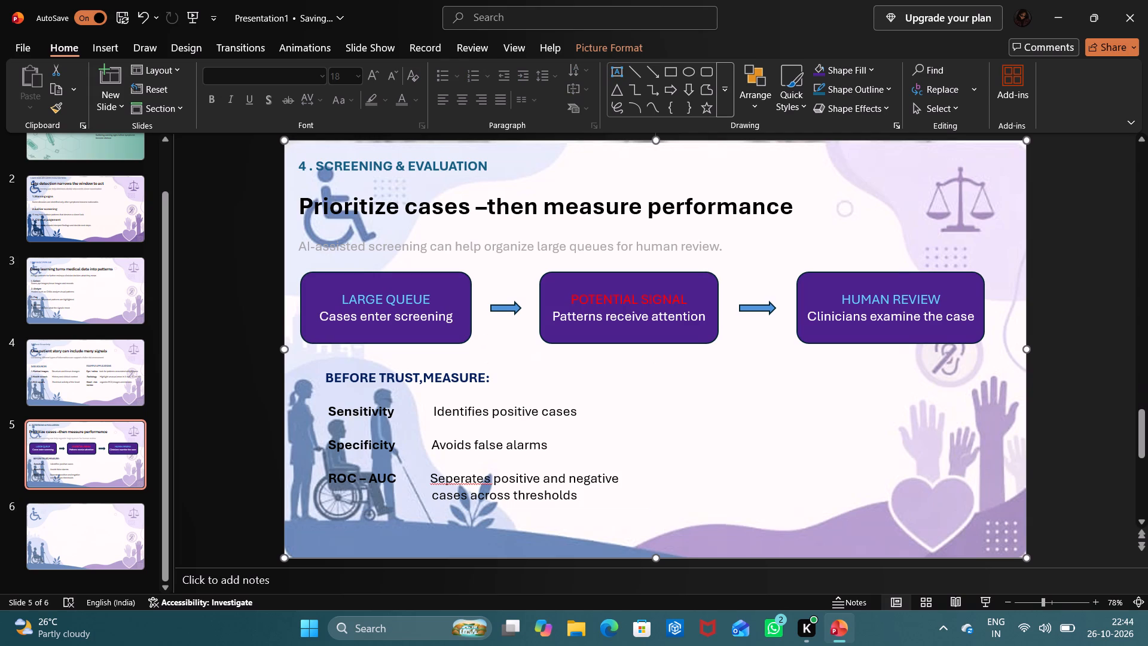
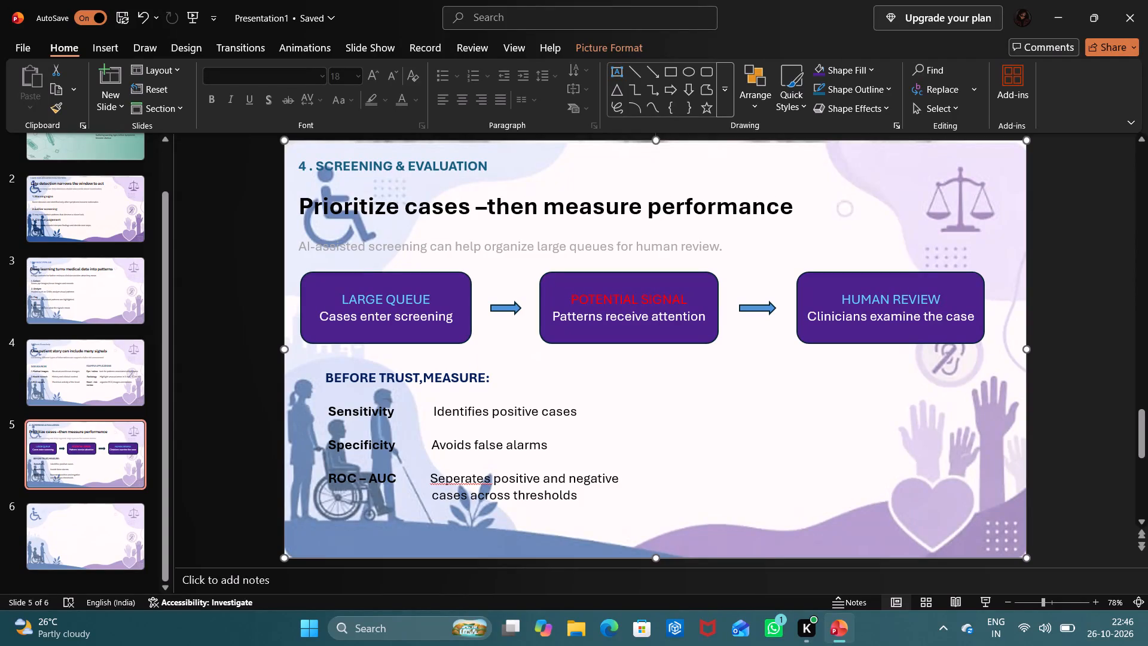
Draw a rounded rectangle about 3.8 cm high and 9.6 cm wide beside the list of measures, below the HUMAN REVIEW box.
{"action": "left_click", "coordinate": [705, 67]}
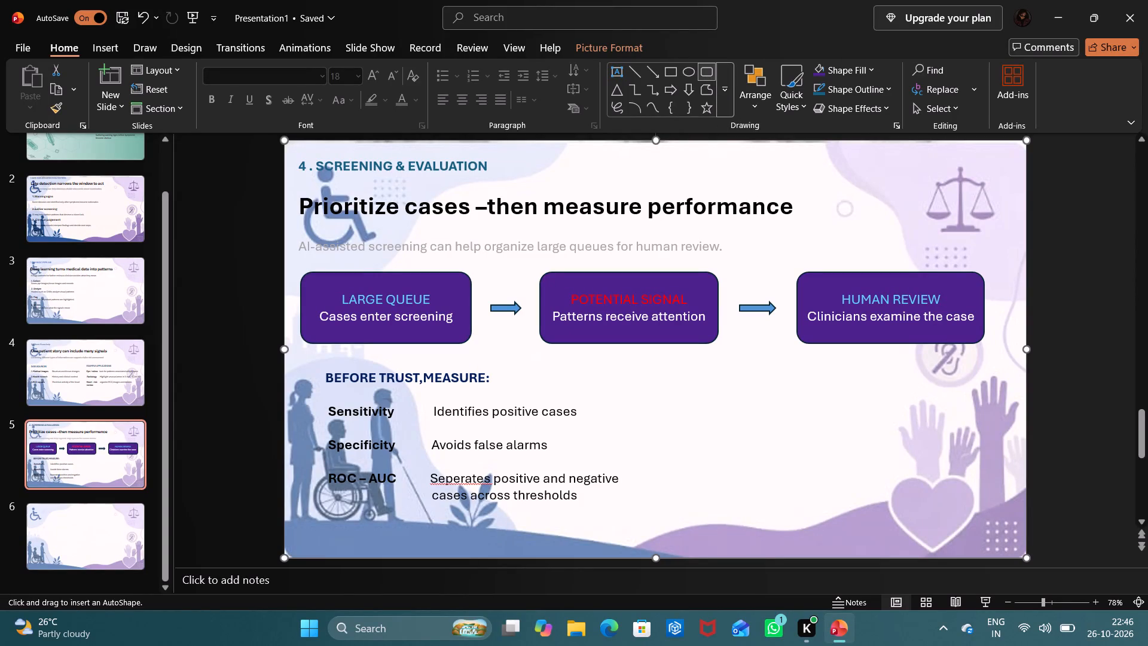
{"action": "left_click", "coordinate": [744, 423]}
{"action": "left_click_drag", "start_coordinate": [744, 423], "coordinate": [807, 453]}
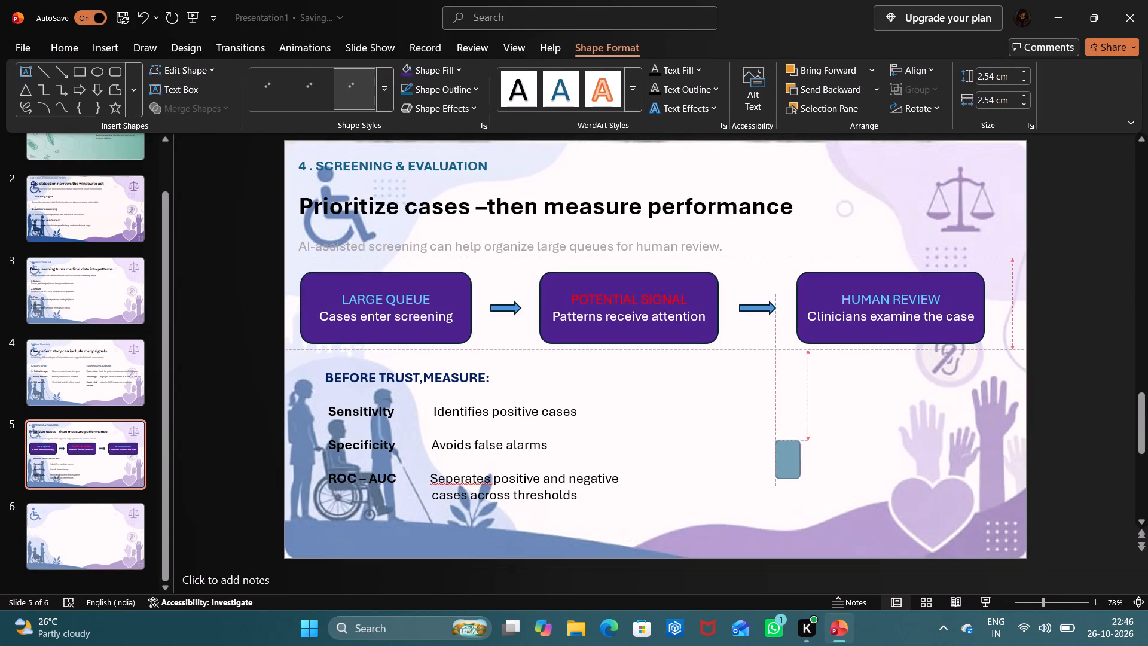
{"action": "left_click_drag", "start_coordinate": [807, 453], "coordinate": [740, 413]}
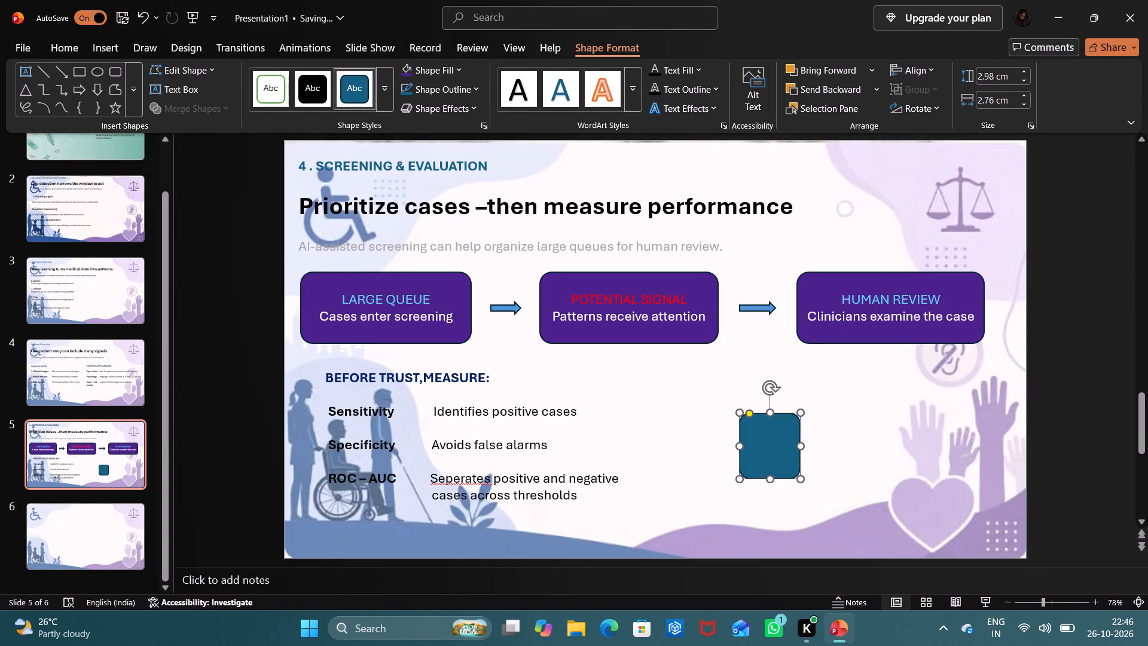
{"action": "left_click_drag", "start_coordinate": [799, 476], "coordinate": [949, 495]}
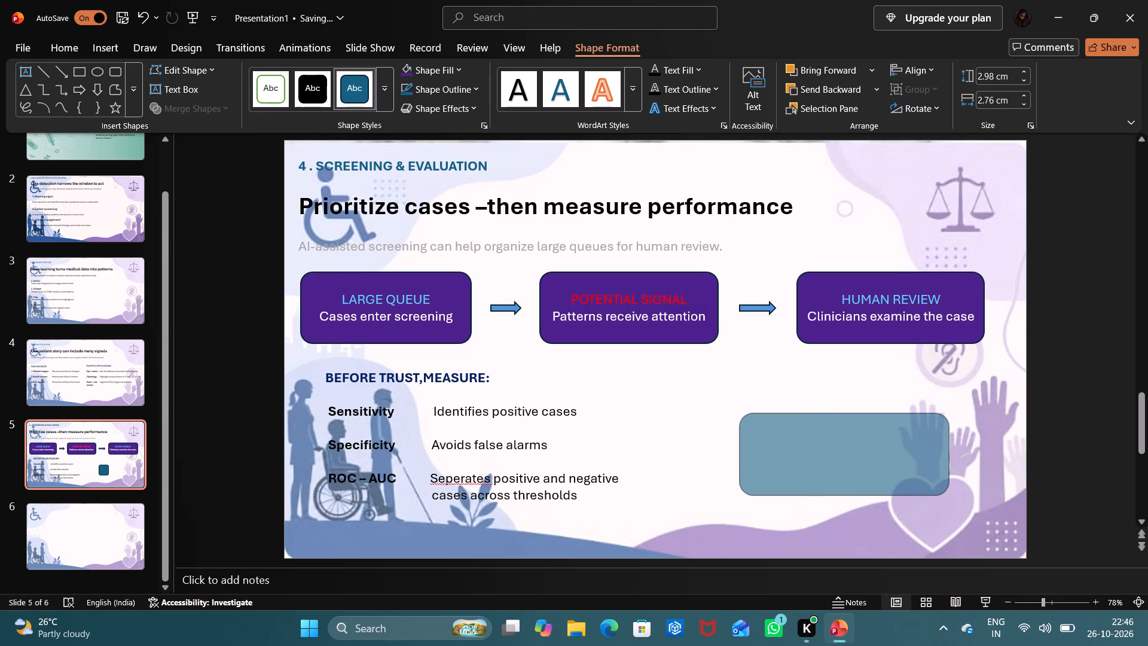
{"action": "left_click_drag", "start_coordinate": [949, 495], "coordinate": [949, 498]}
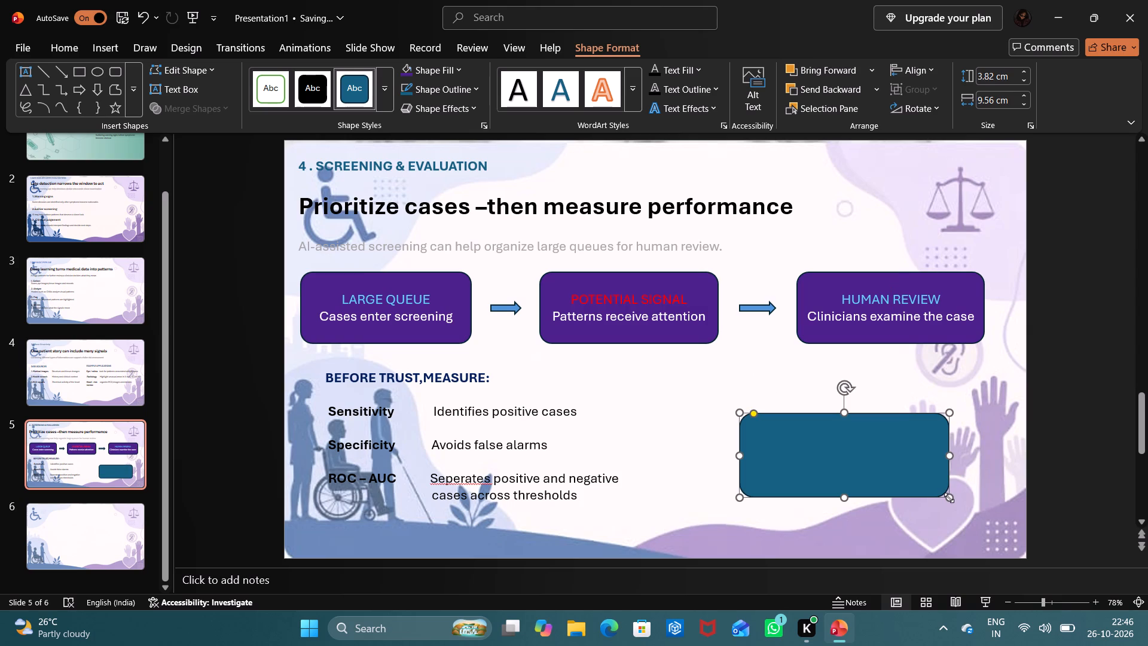
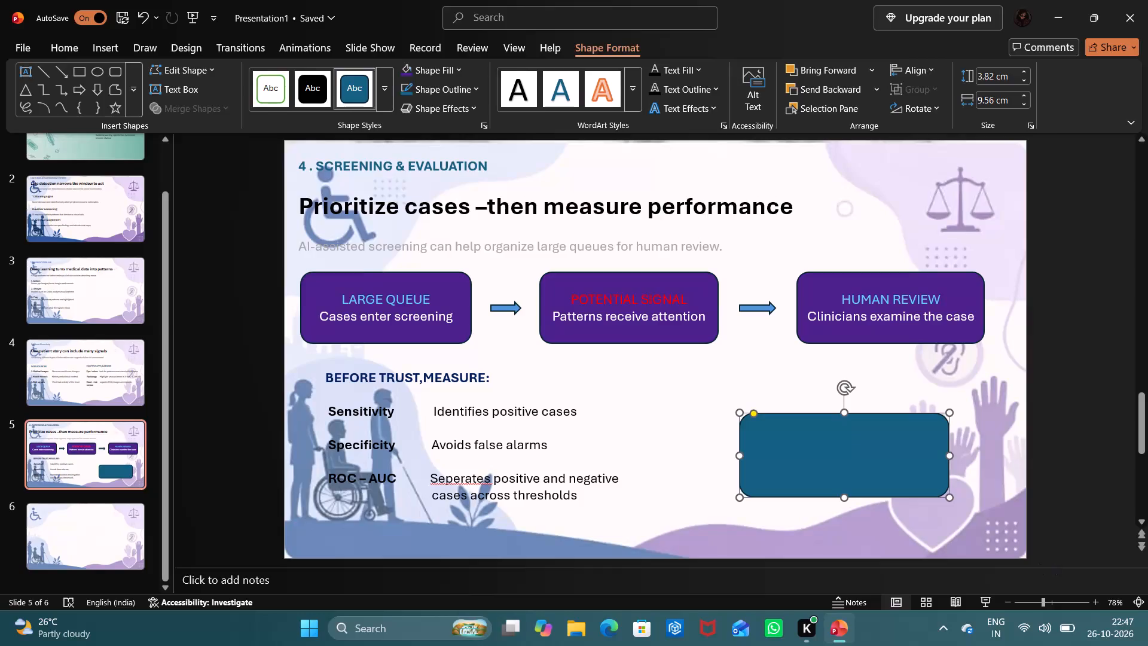
Fill the new empty rounded rectangle beside the list of measures with the recently used purple of the three boxes above.
{"action": "left_click", "coordinate": [877, 471]}
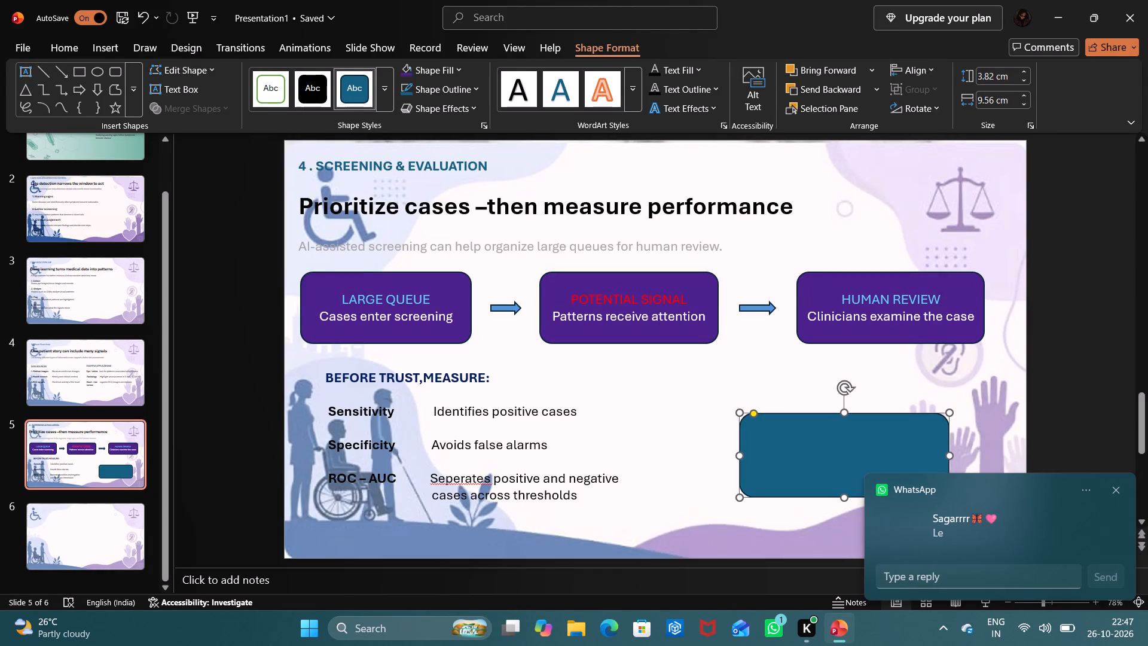
{"action": "double_click", "coordinate": [790, 441]}
{"action": "left_click", "coordinate": [442, 70]}
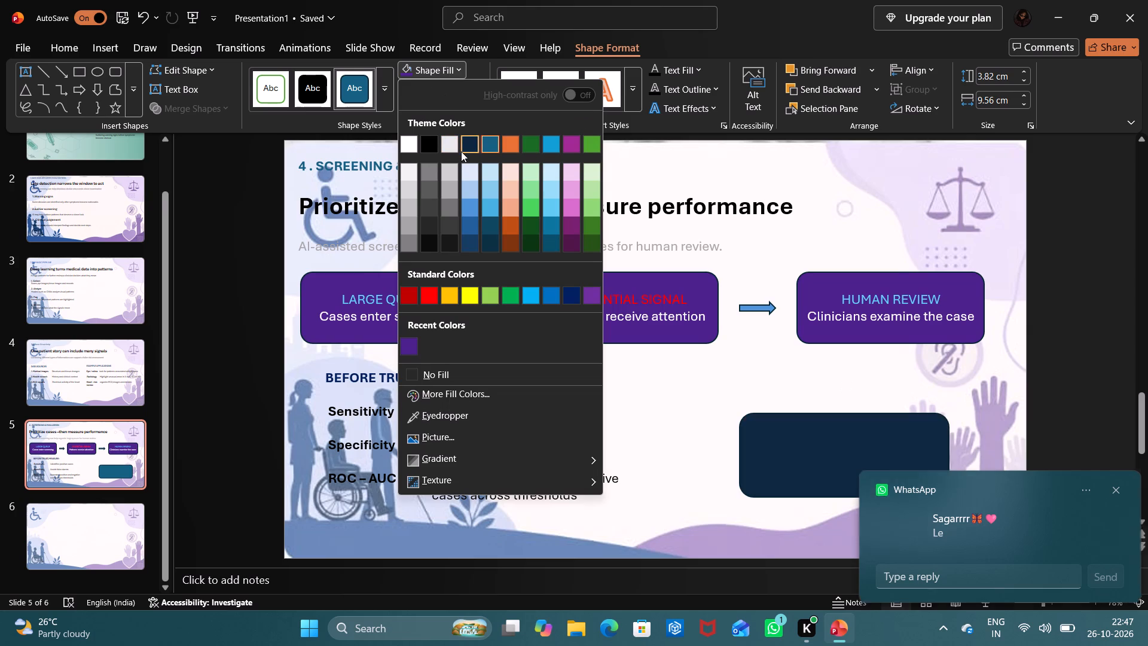
{"action": "left_click", "coordinate": [410, 342]}
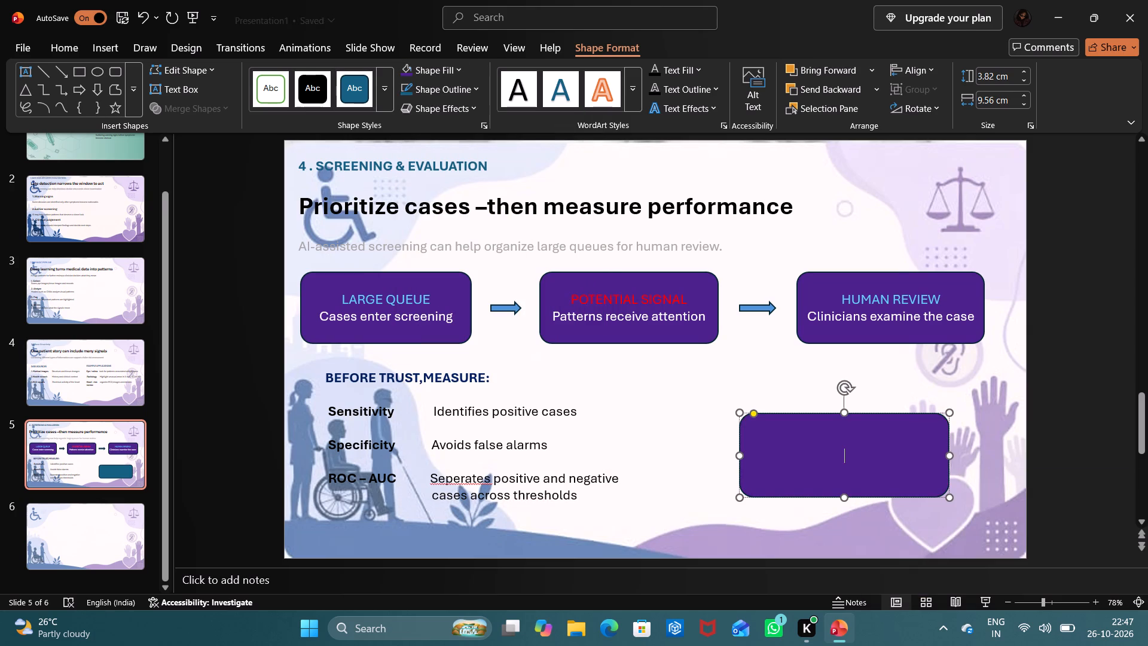
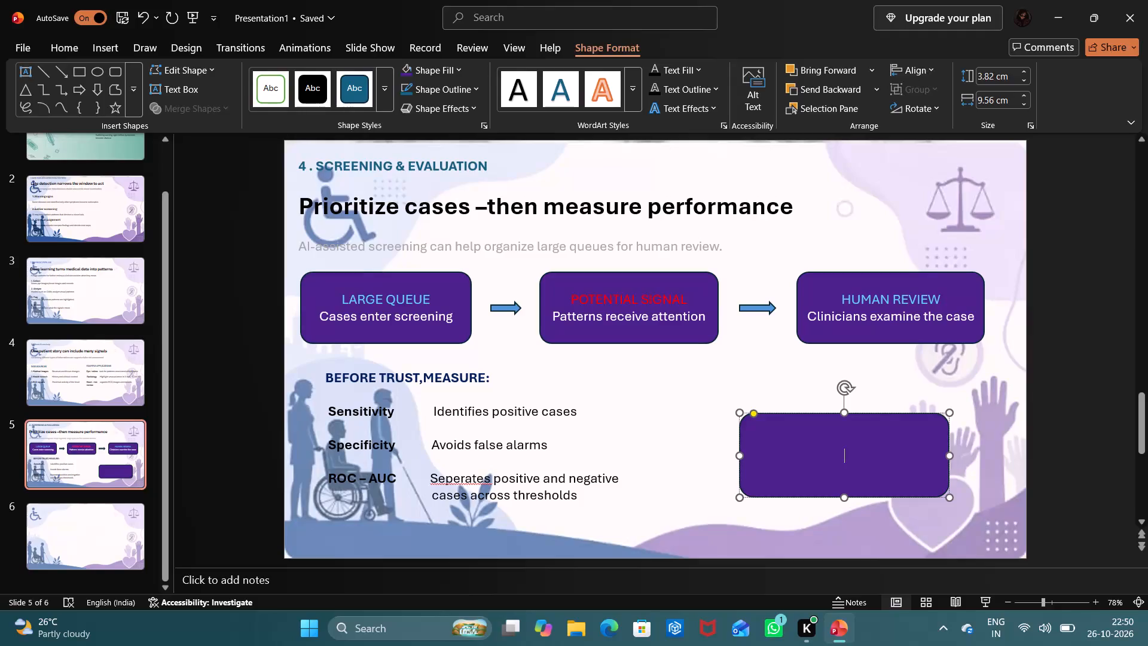
Select the arrow between the POTENTIAL SIGNAL and HUMAN REVIEW boxes.
{"action": "left_click", "coordinate": [764, 306]}
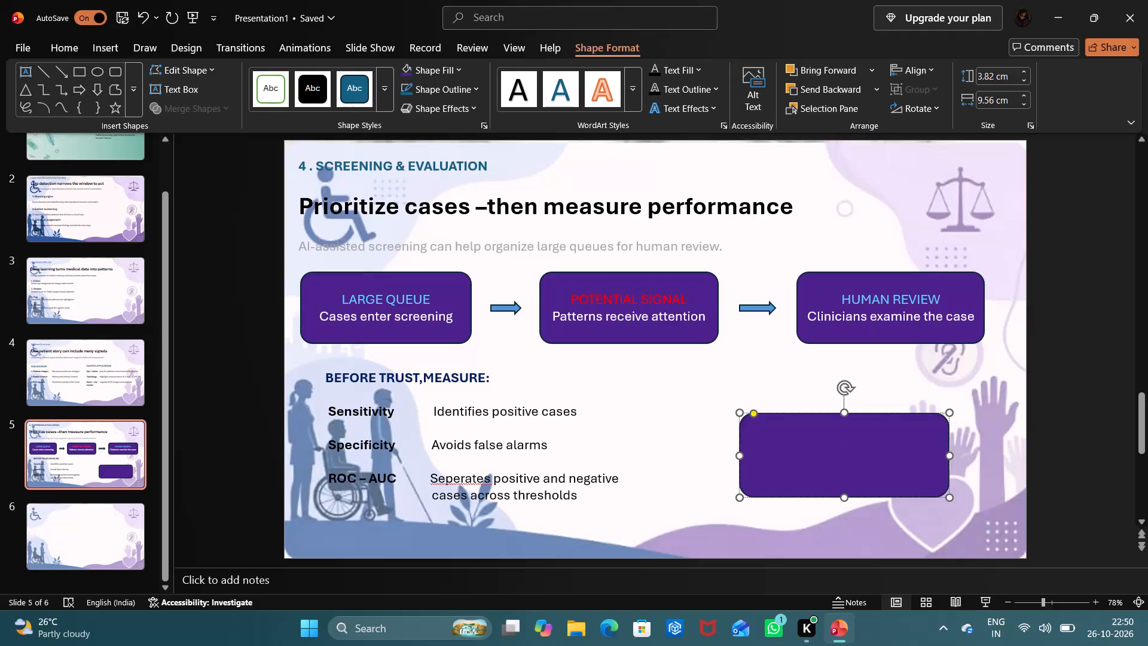
{"action": "left_click", "coordinate": [776, 313]}
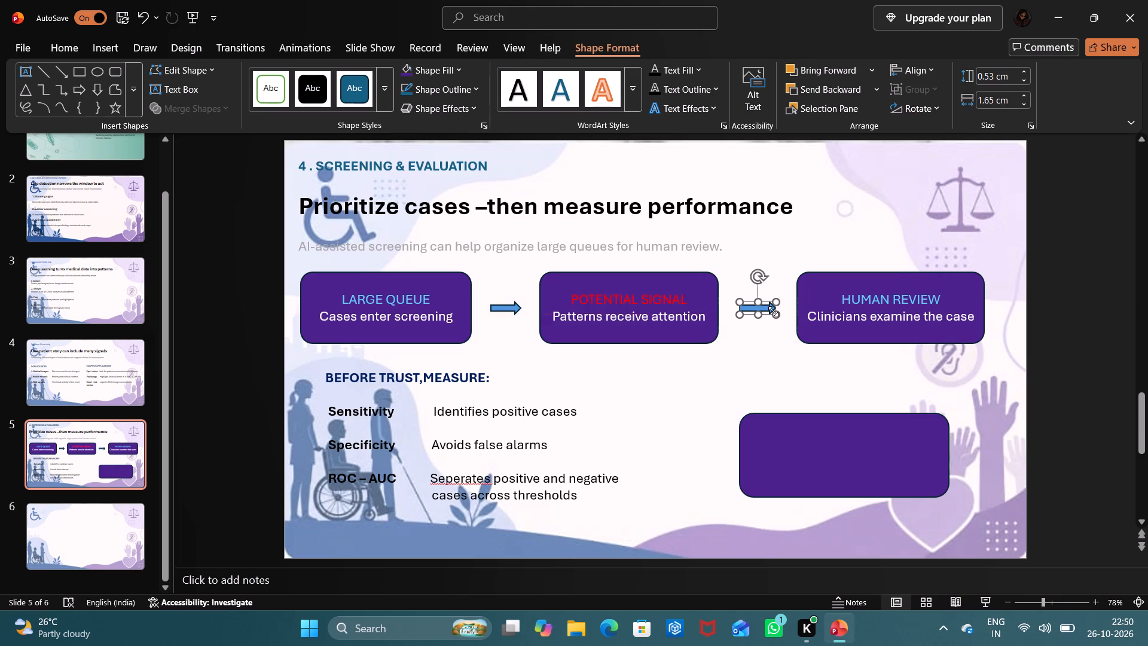
Shrink the arrow between the POTENTIAL SIGNAL and HUMAN REVIEW boxes slightly, to about the length of the first arrow, and deselect it.
{"action": "left_click", "coordinate": [767, 342]}
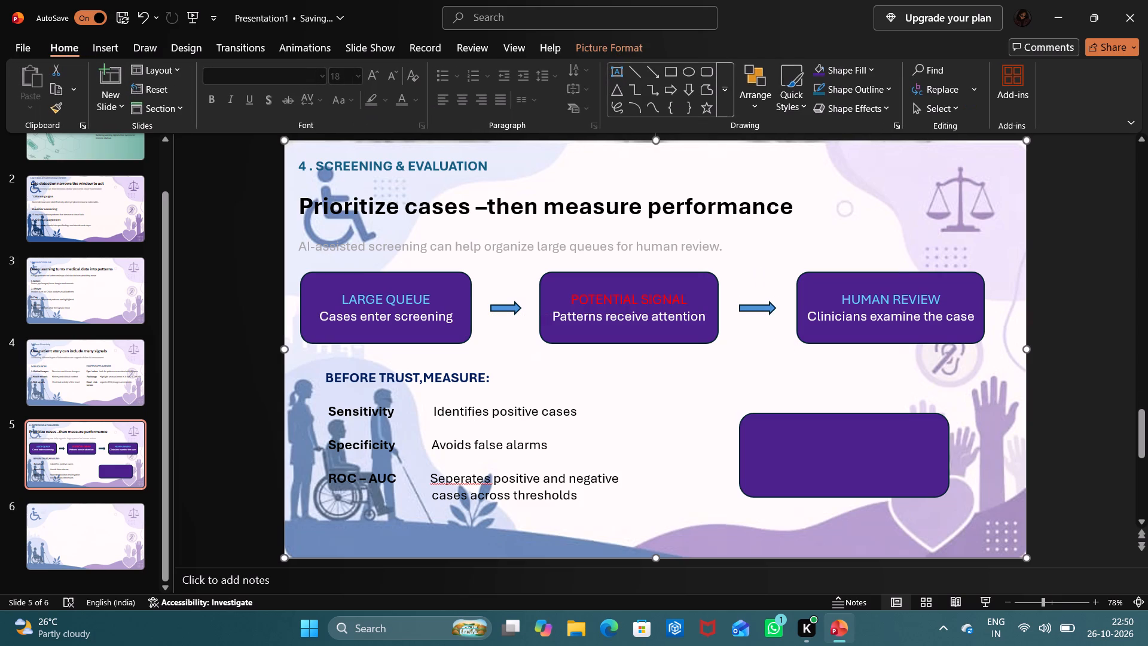
{"action": "left_click", "coordinate": [766, 309]}
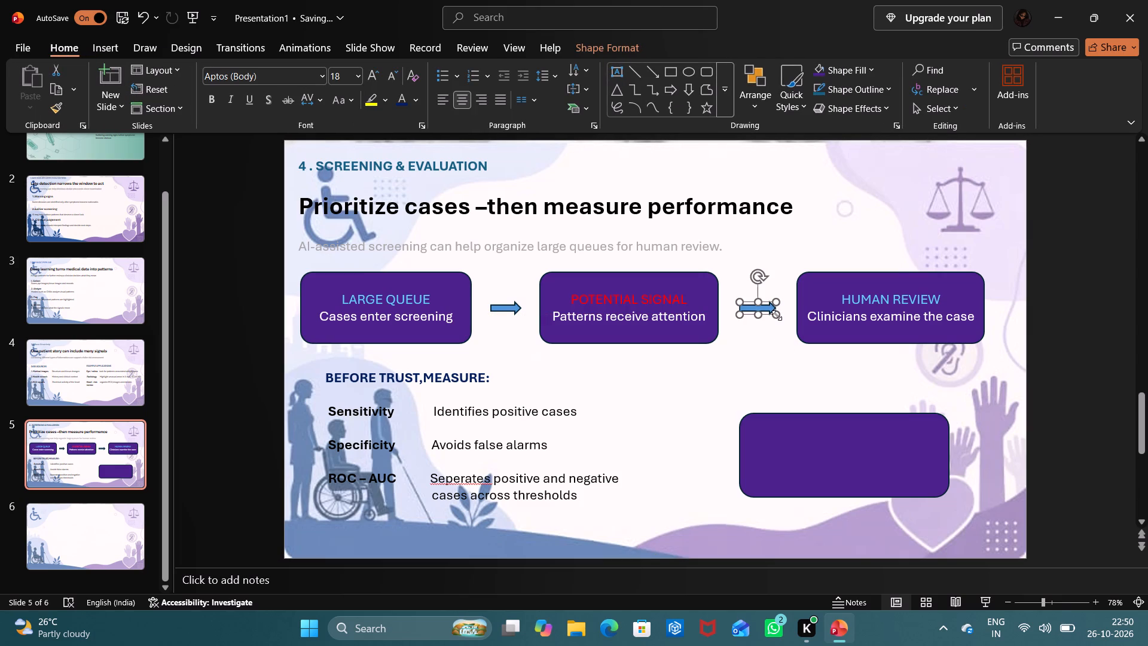
{"action": "left_click", "coordinate": [777, 315]}
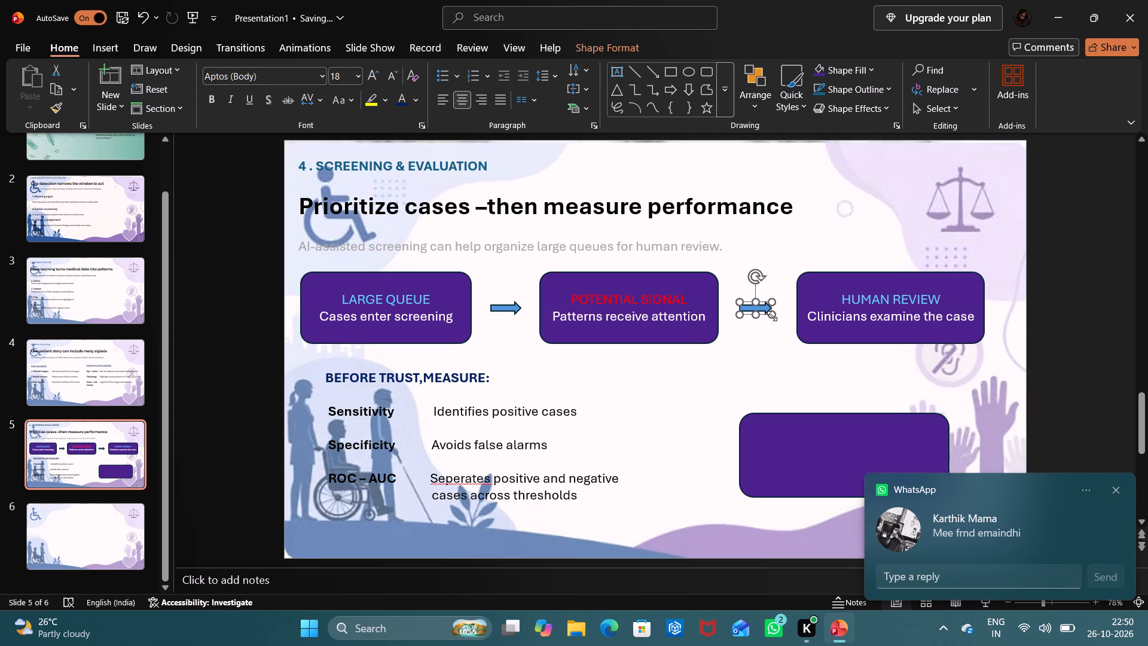
{"action": "left_click", "coordinate": [770, 339]}
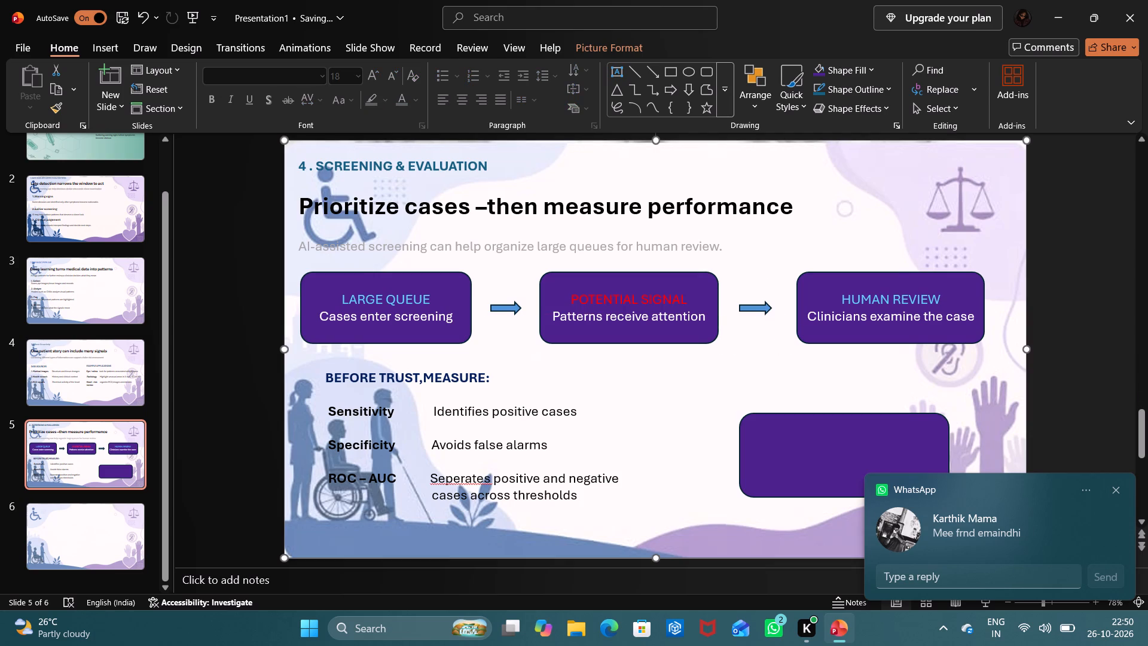
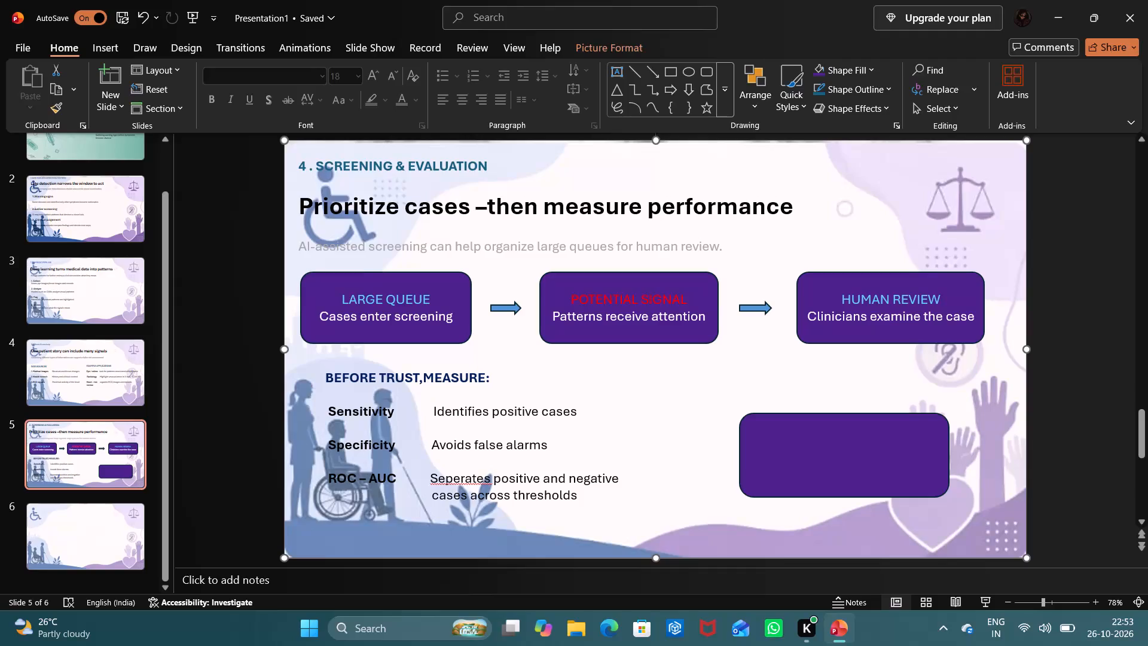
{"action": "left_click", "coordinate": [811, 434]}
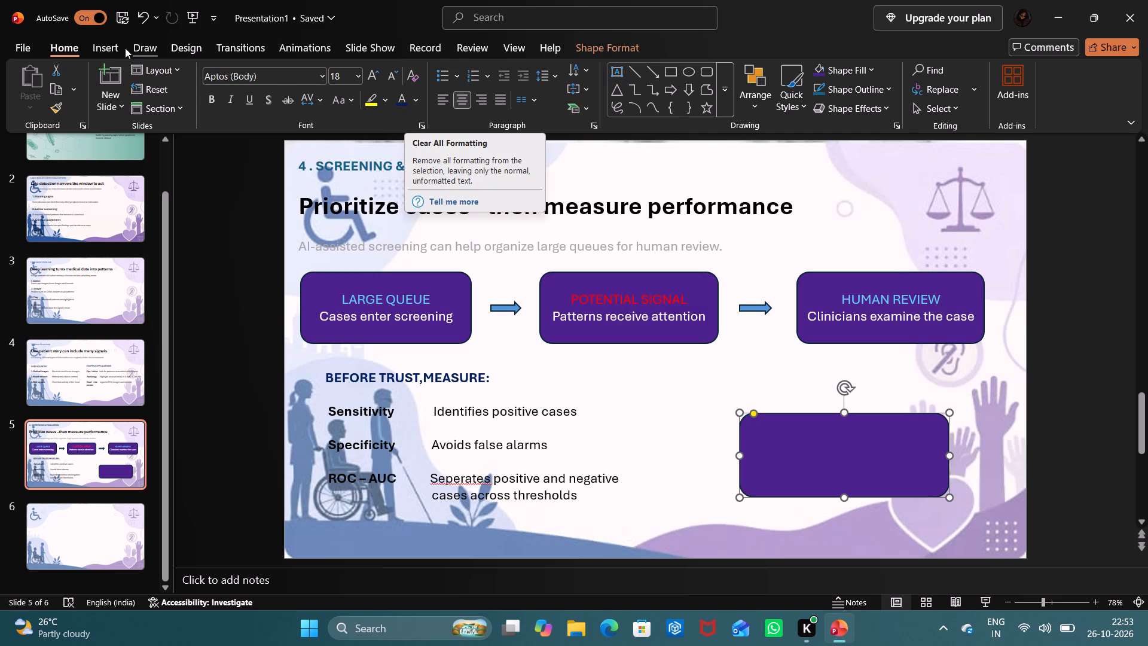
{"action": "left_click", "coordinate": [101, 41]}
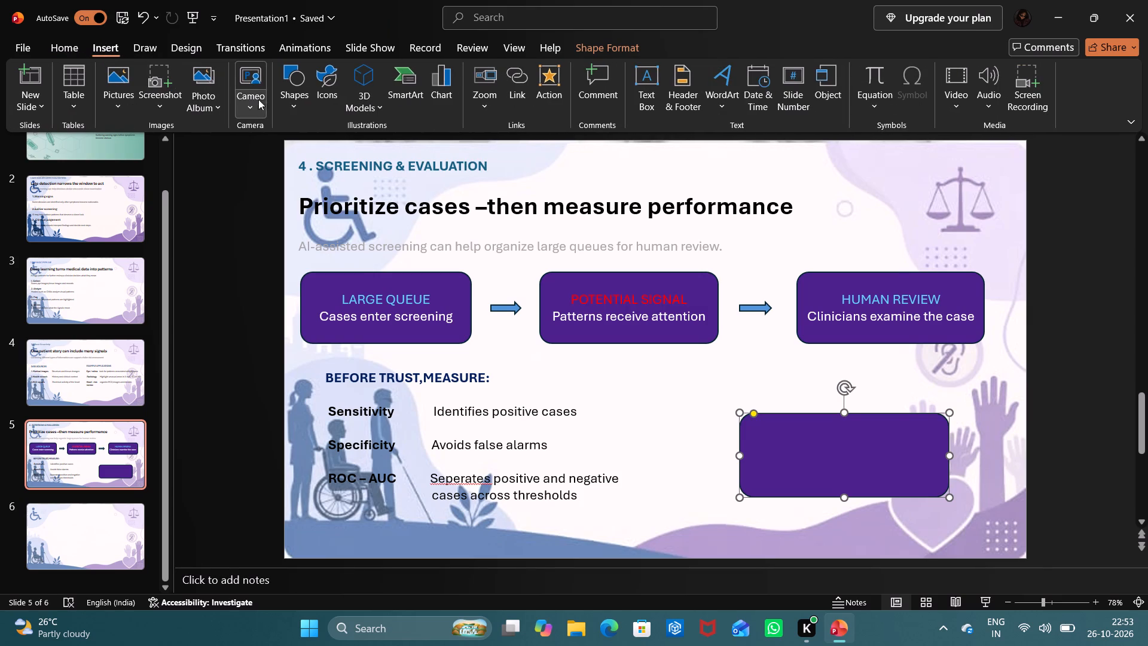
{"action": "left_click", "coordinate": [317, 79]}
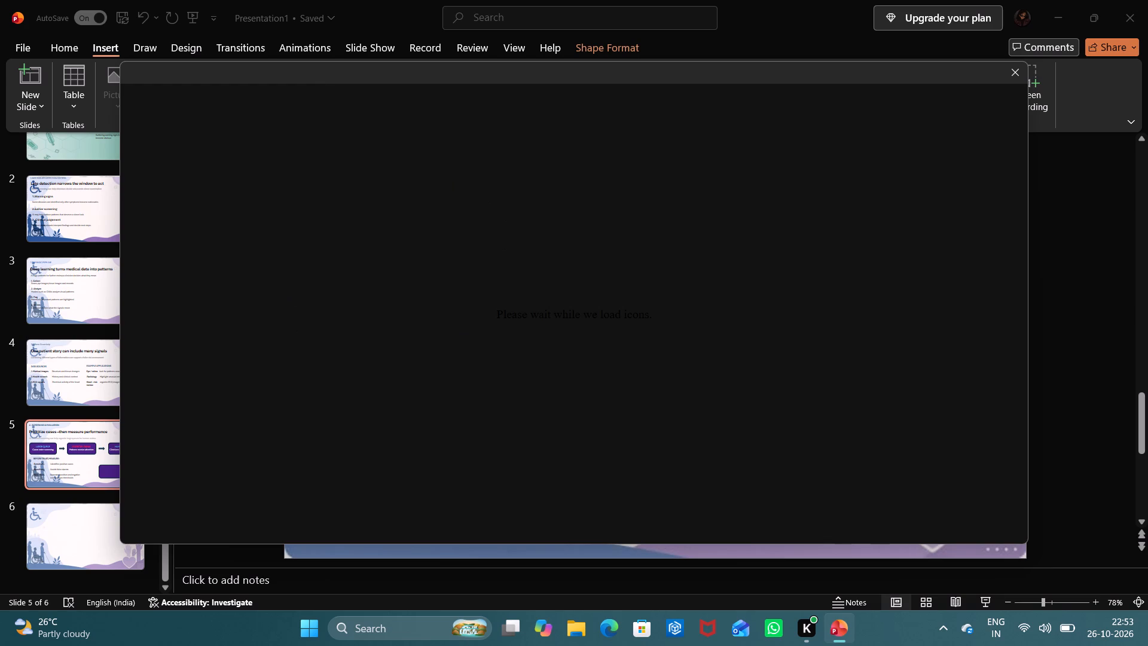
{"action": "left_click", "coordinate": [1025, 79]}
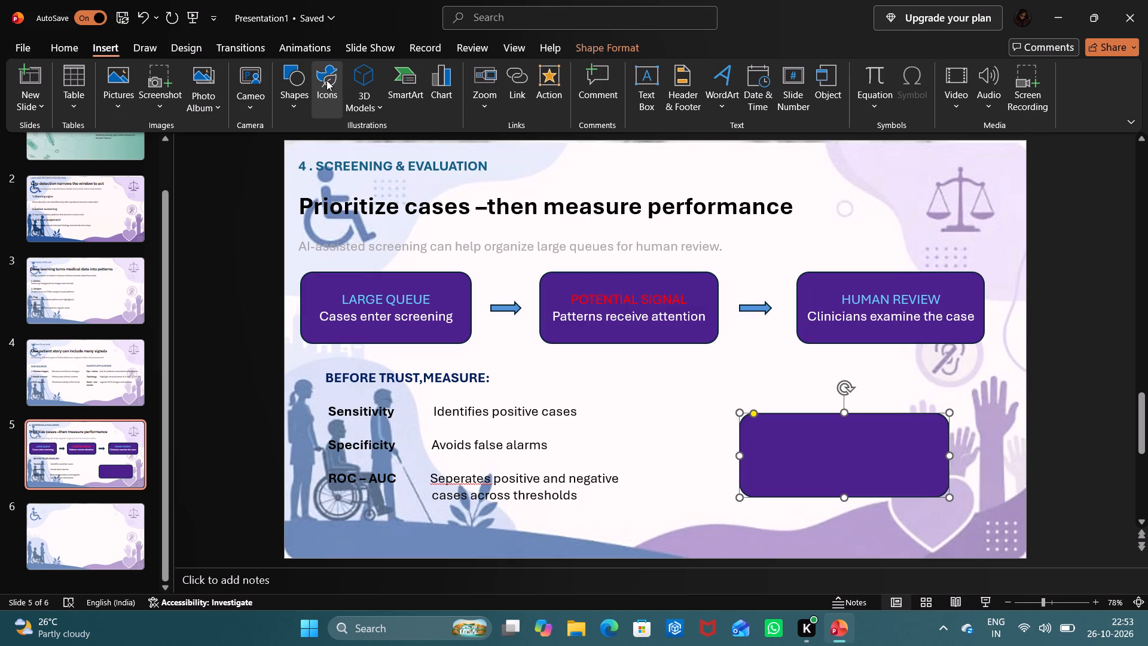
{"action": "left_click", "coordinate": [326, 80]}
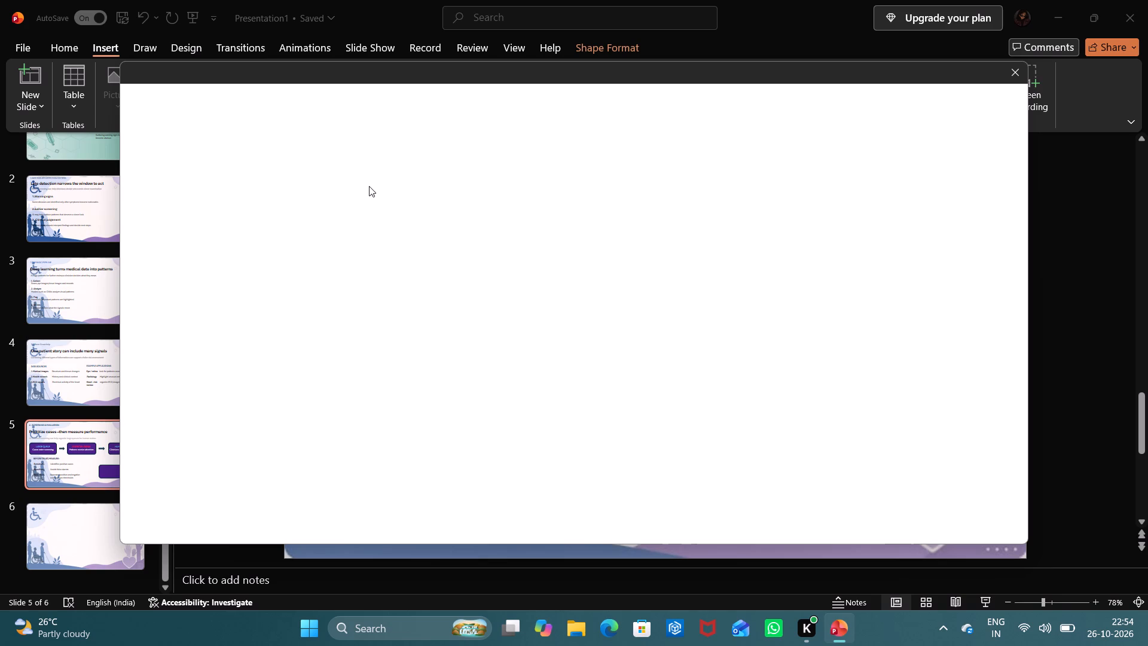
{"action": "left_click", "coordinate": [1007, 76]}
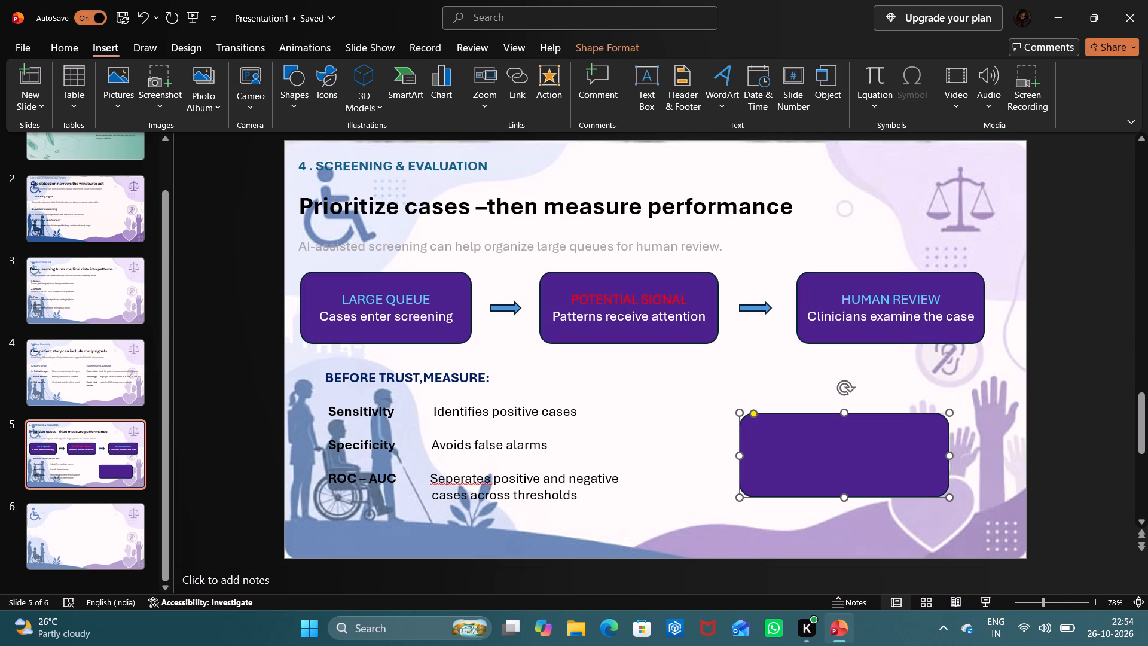
Enter the heading "Important limitation" in the empty purple callout box beside the measures list.
{"action": "left_click", "coordinate": [835, 468]}
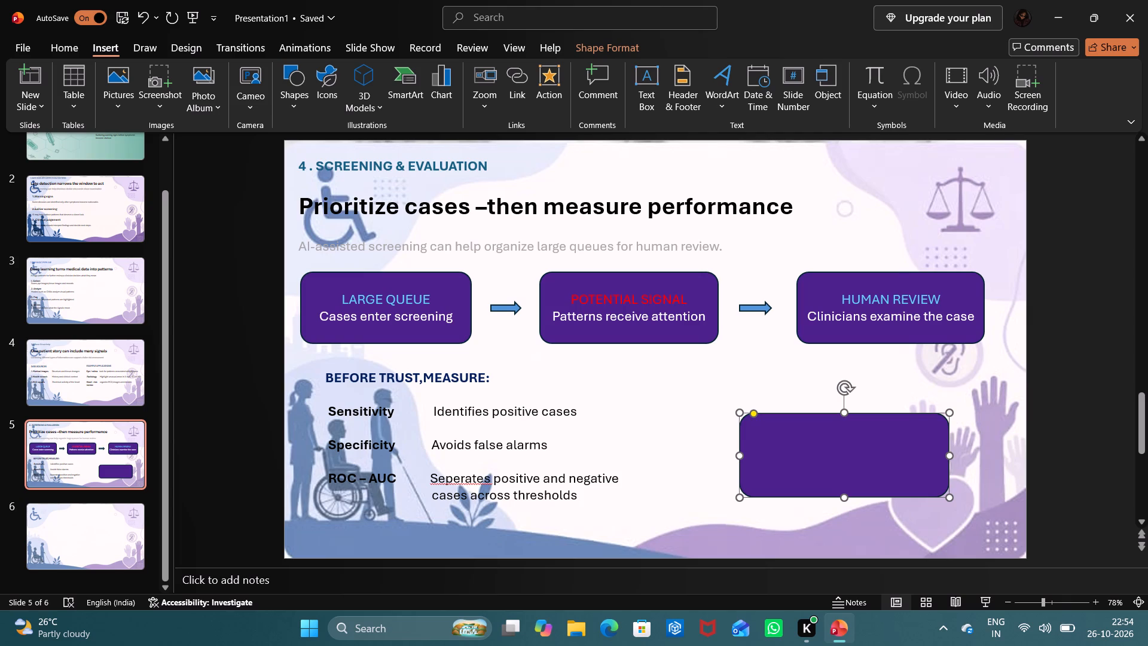
{"action": "left_click", "coordinate": [832, 448]}
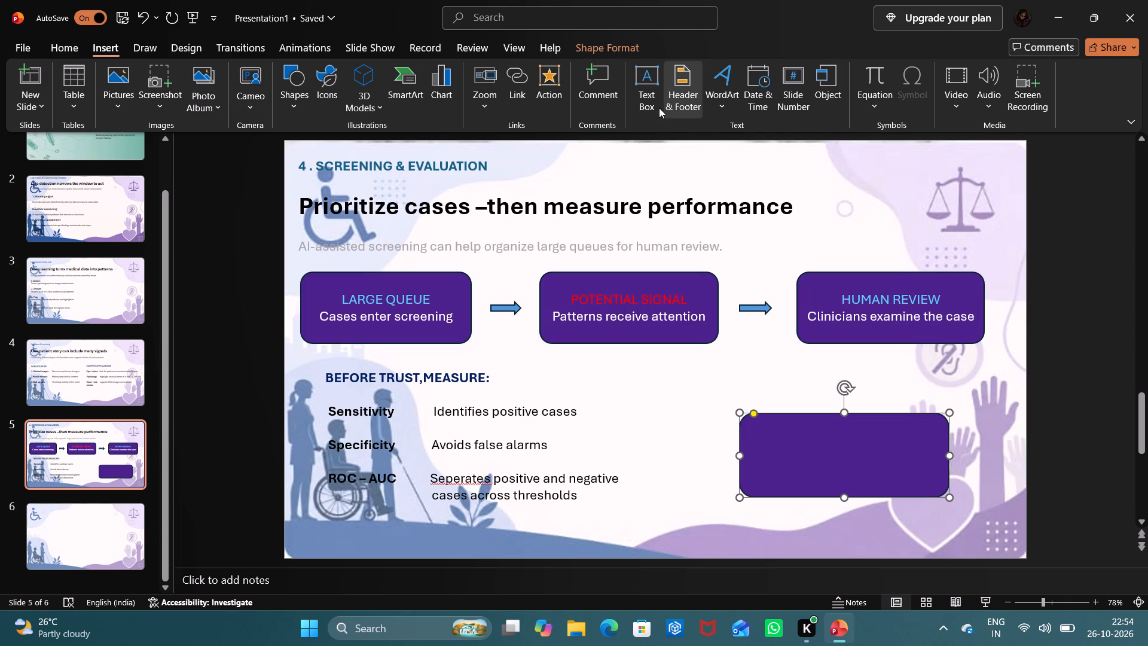
{"action": "left_click", "coordinate": [659, 108]}
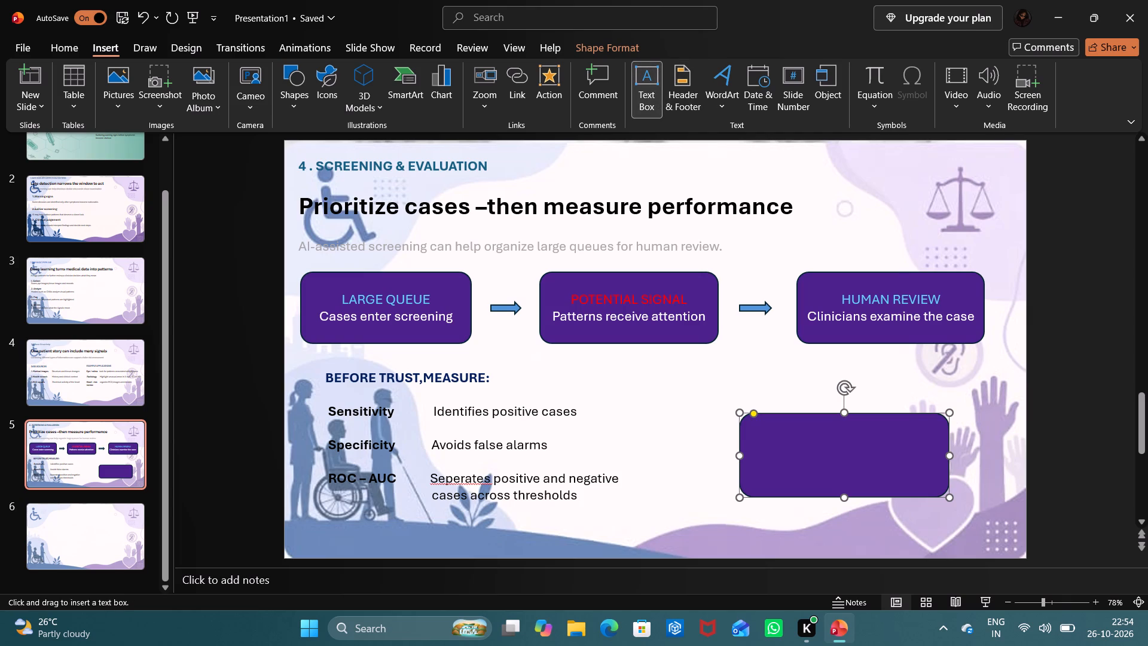
{"action": "left_click", "coordinate": [804, 452]}
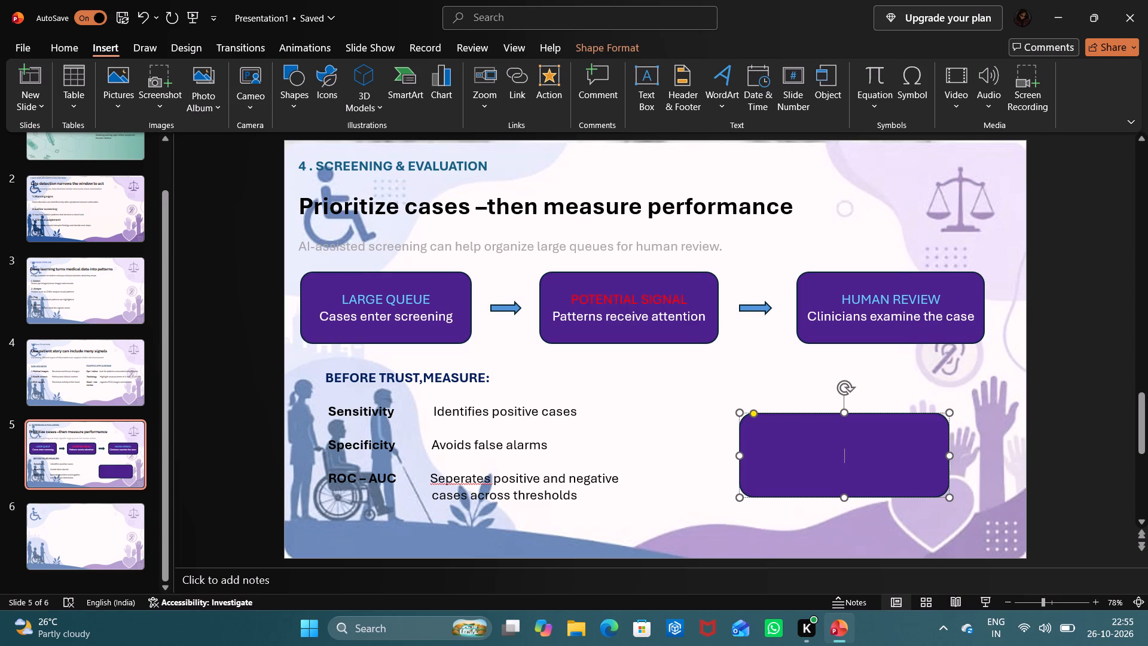
{"action": "key", "text": "i"}
{"action": "type", "text": "MP"}
{"action": "key", "text": "BackSpace"}
{"action": "key", "text": "BackSpace"}
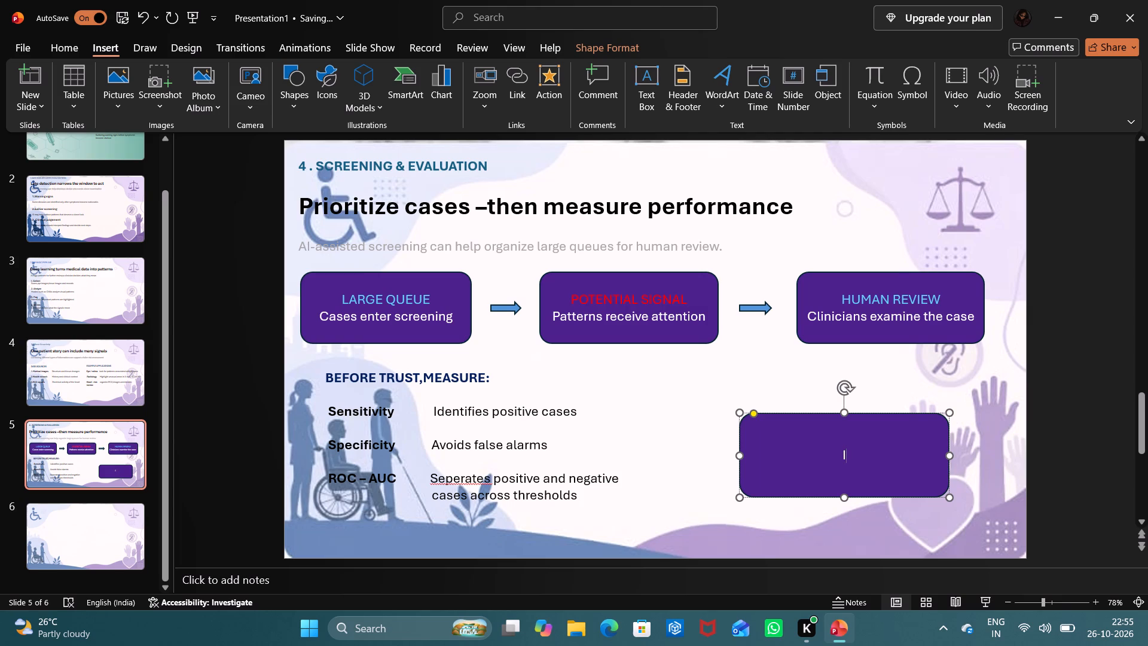
{"action": "type", "text": "mportant limitation"}
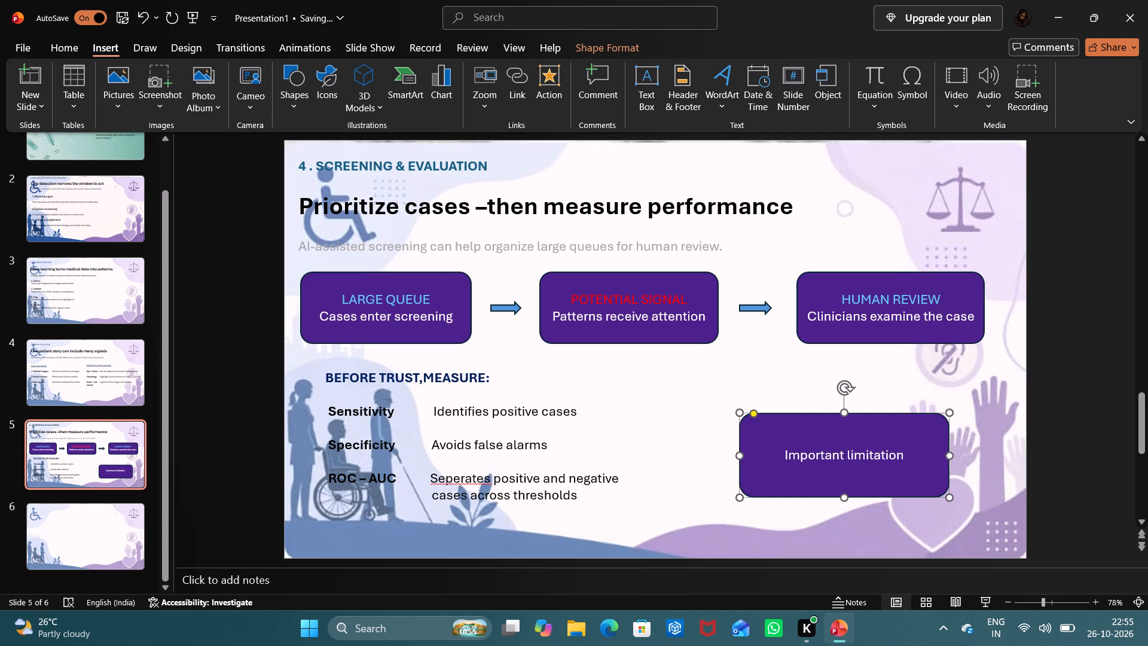
Add the statement "No dataset,accuracy result or clinical trail is claimed in this presentation" one blank line below the Important limitation heading.
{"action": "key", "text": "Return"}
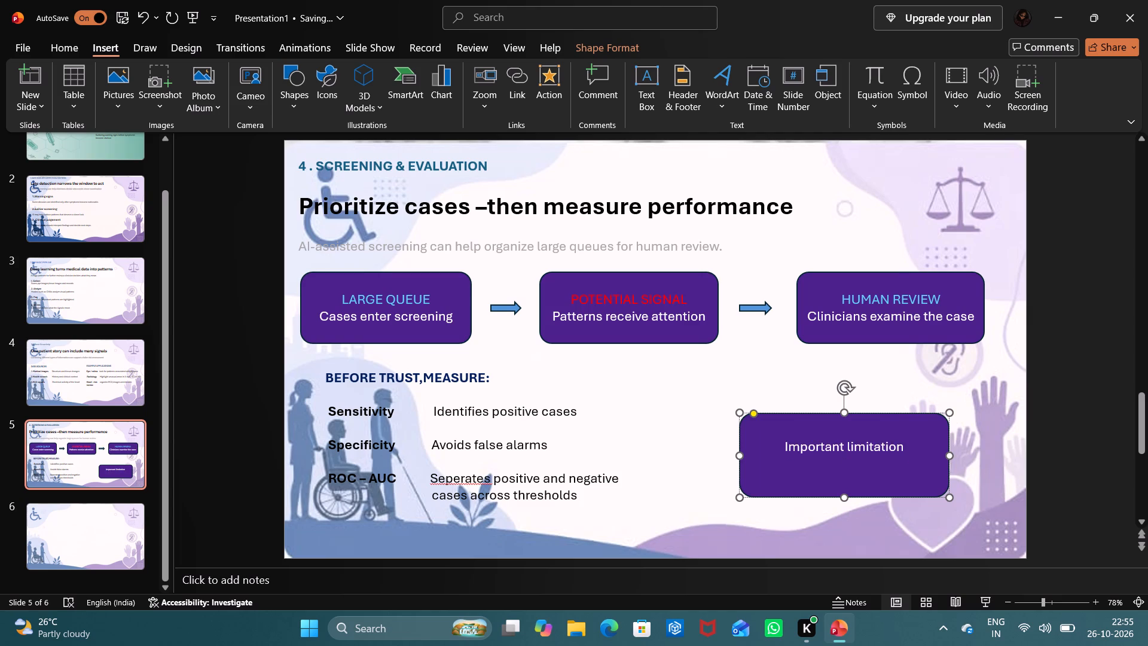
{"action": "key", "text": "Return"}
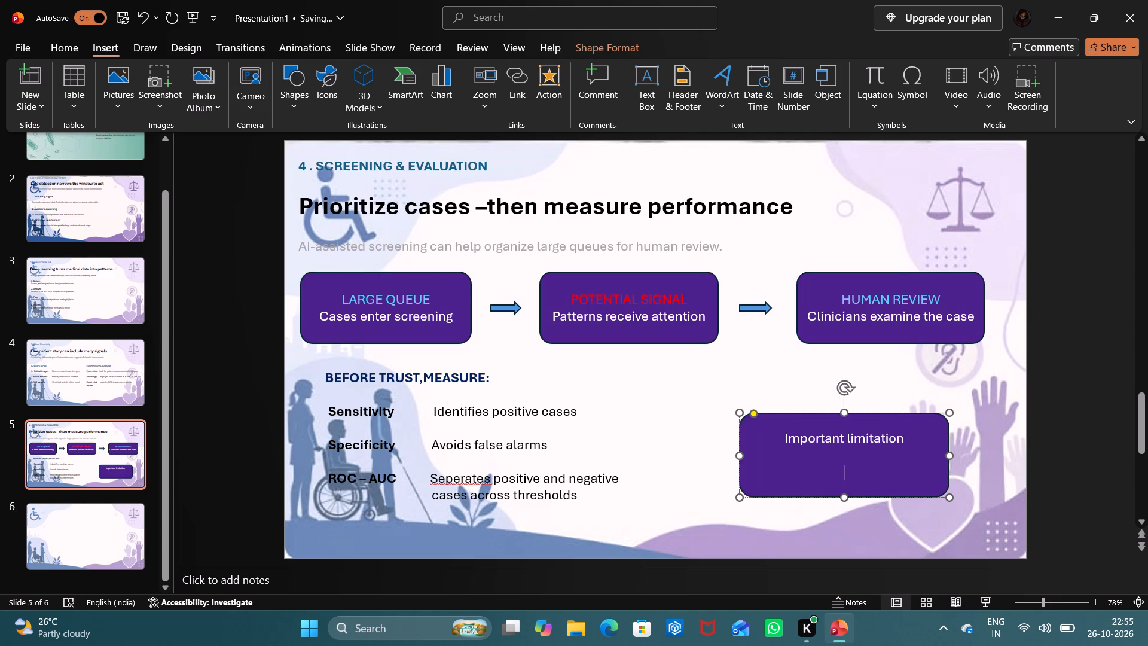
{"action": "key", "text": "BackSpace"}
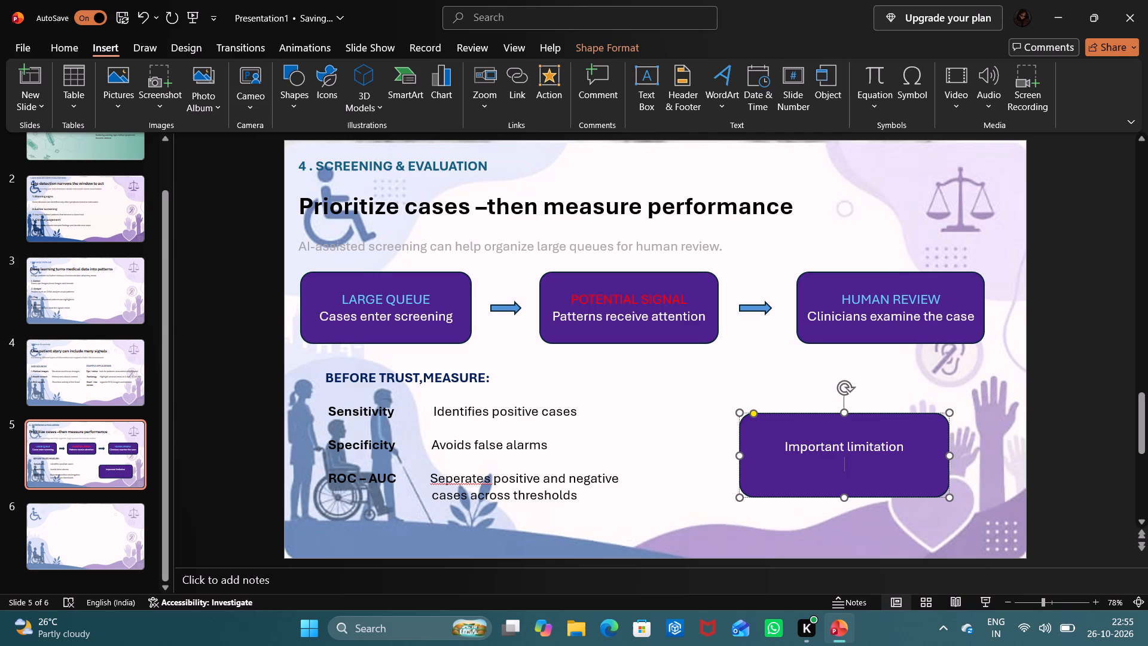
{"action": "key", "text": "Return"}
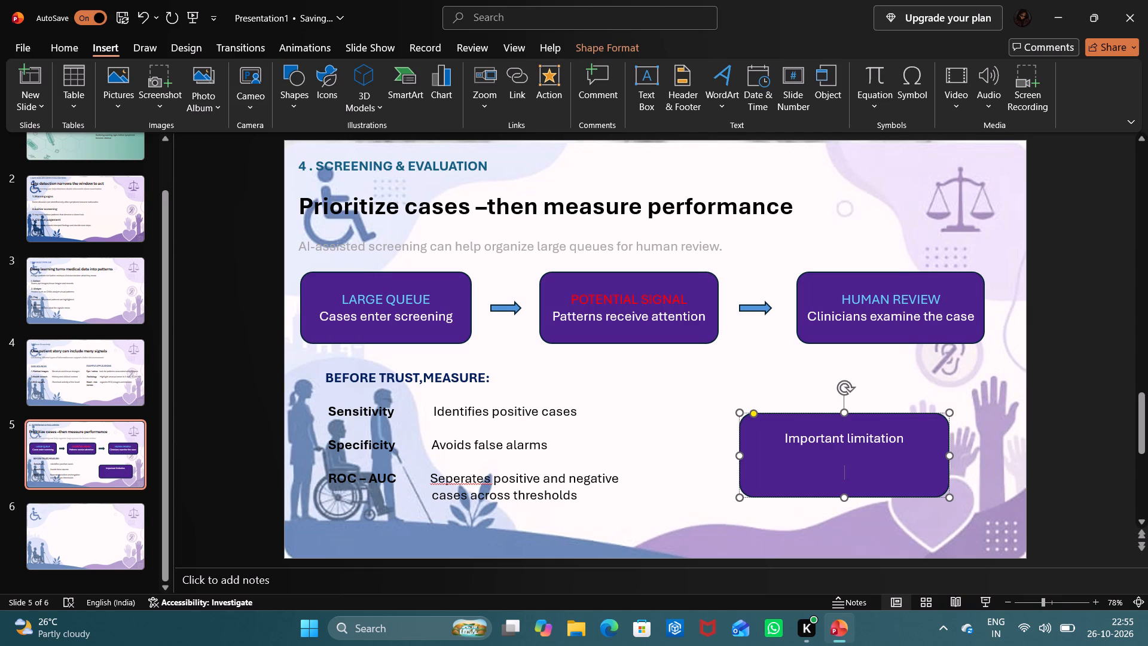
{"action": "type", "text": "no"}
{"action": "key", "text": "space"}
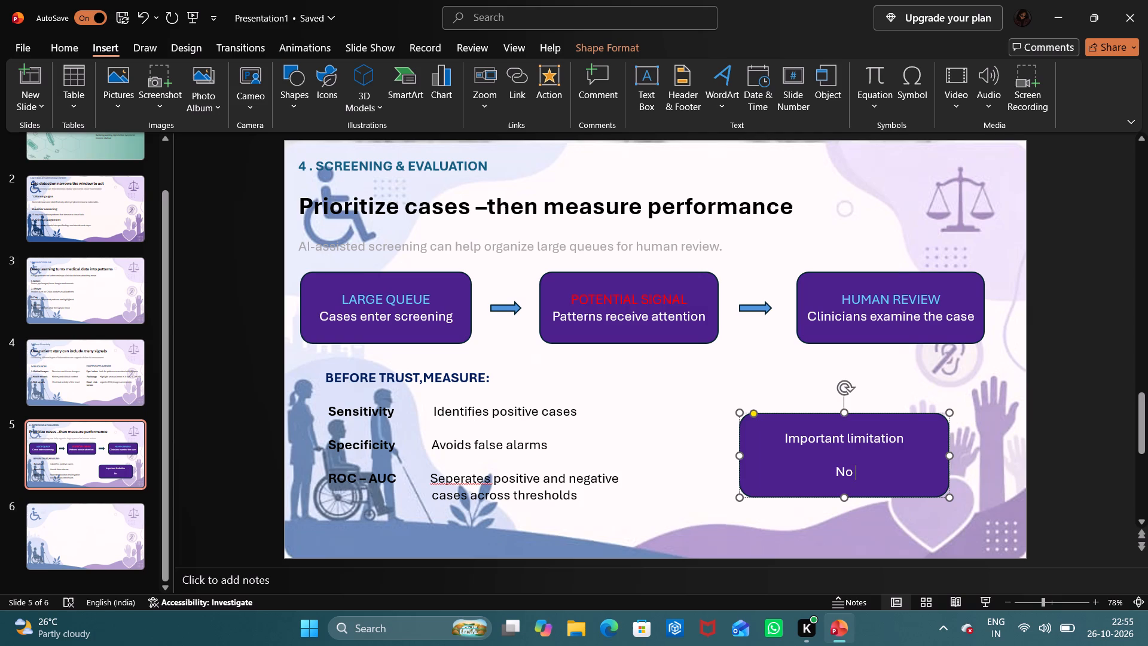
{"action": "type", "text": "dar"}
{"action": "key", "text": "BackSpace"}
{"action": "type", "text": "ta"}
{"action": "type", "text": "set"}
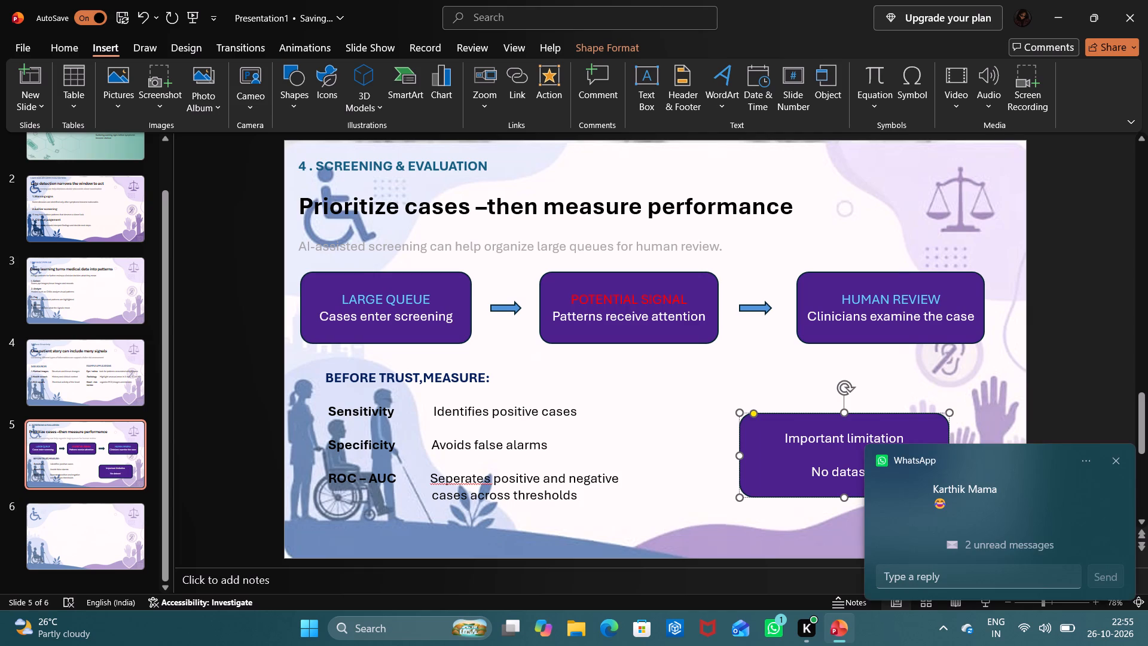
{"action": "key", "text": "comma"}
{"action": "left_click", "coordinate": [1115, 456]}
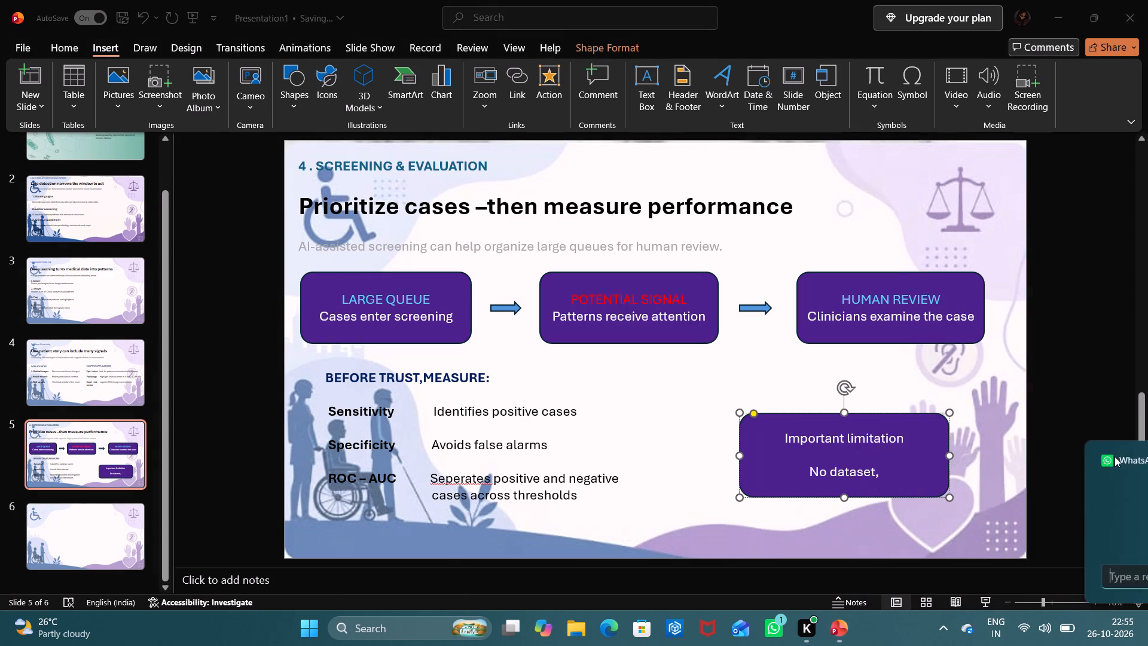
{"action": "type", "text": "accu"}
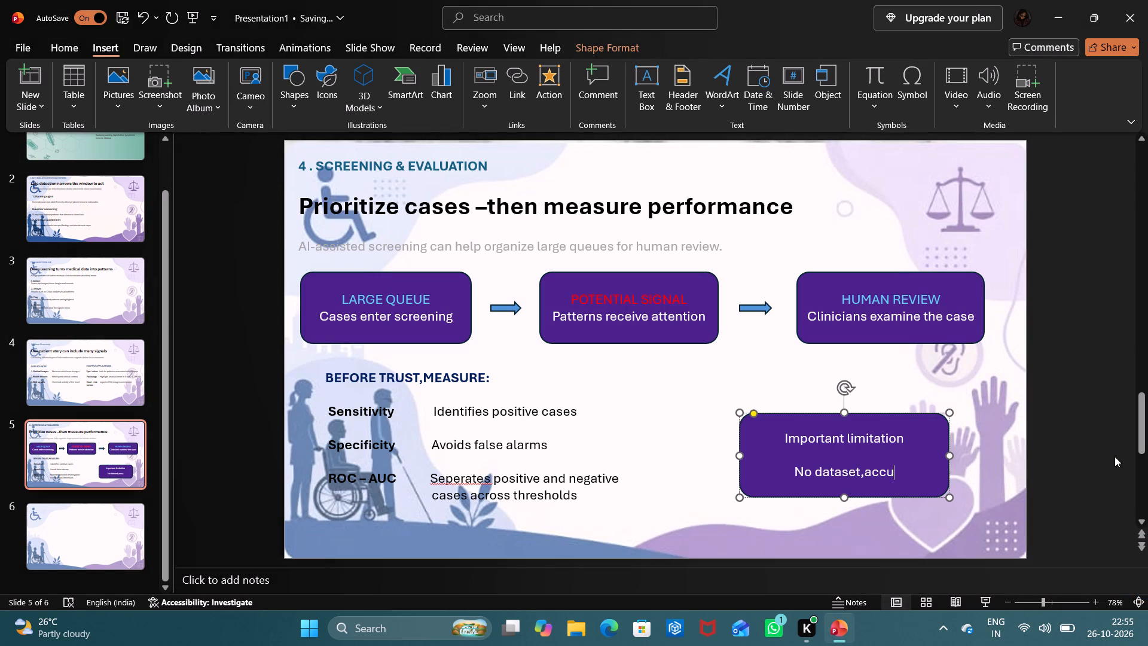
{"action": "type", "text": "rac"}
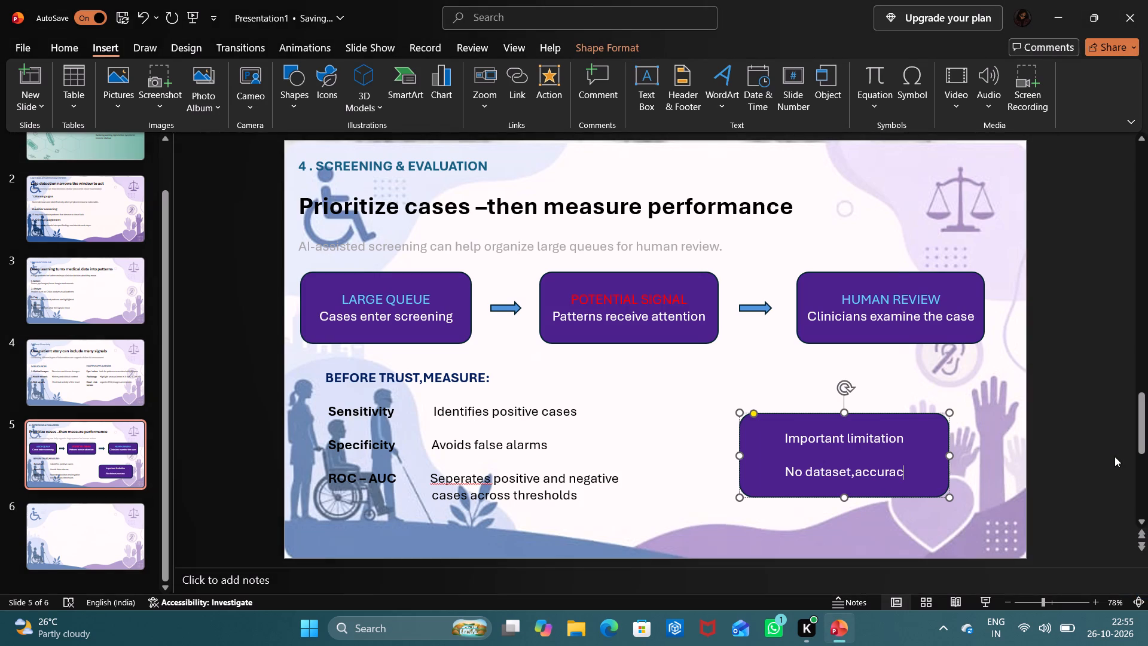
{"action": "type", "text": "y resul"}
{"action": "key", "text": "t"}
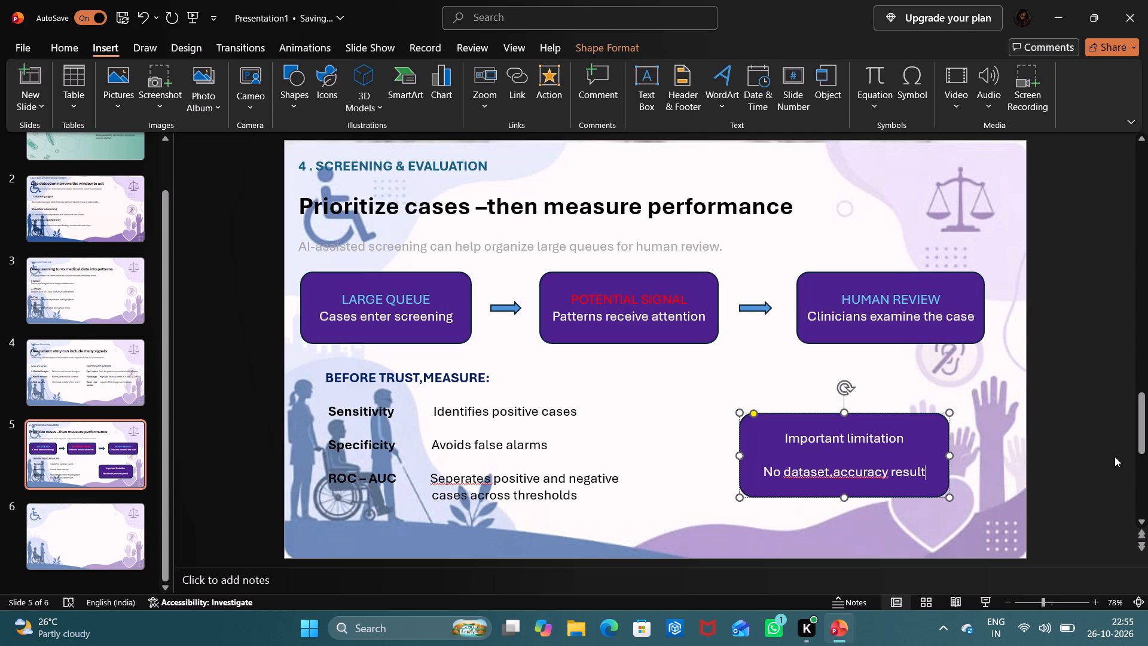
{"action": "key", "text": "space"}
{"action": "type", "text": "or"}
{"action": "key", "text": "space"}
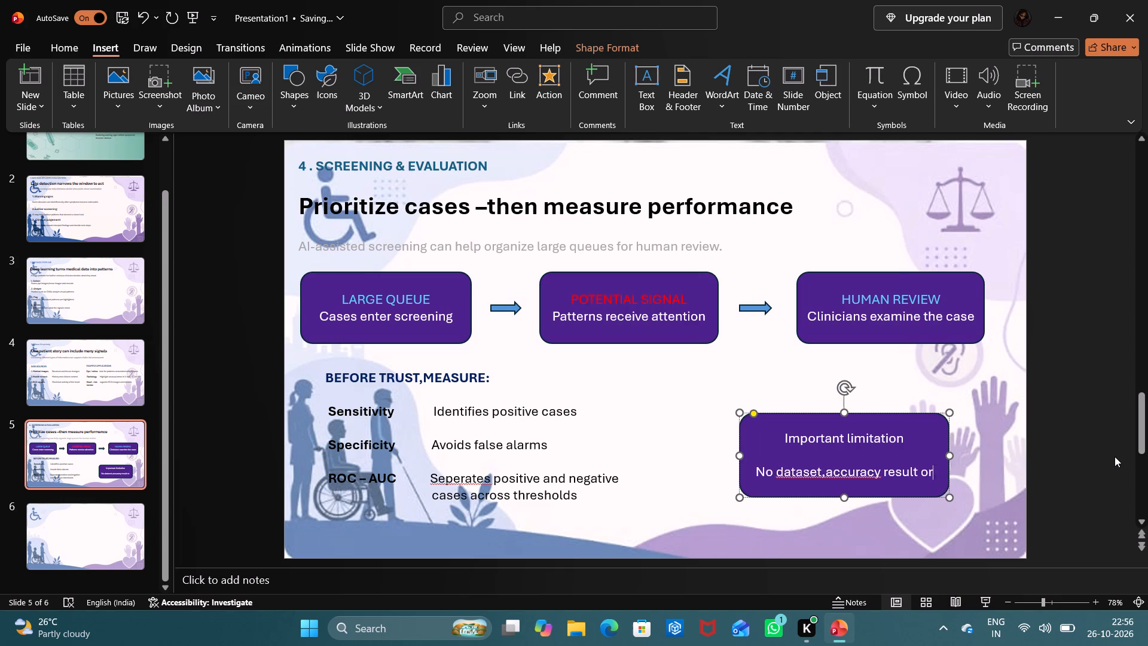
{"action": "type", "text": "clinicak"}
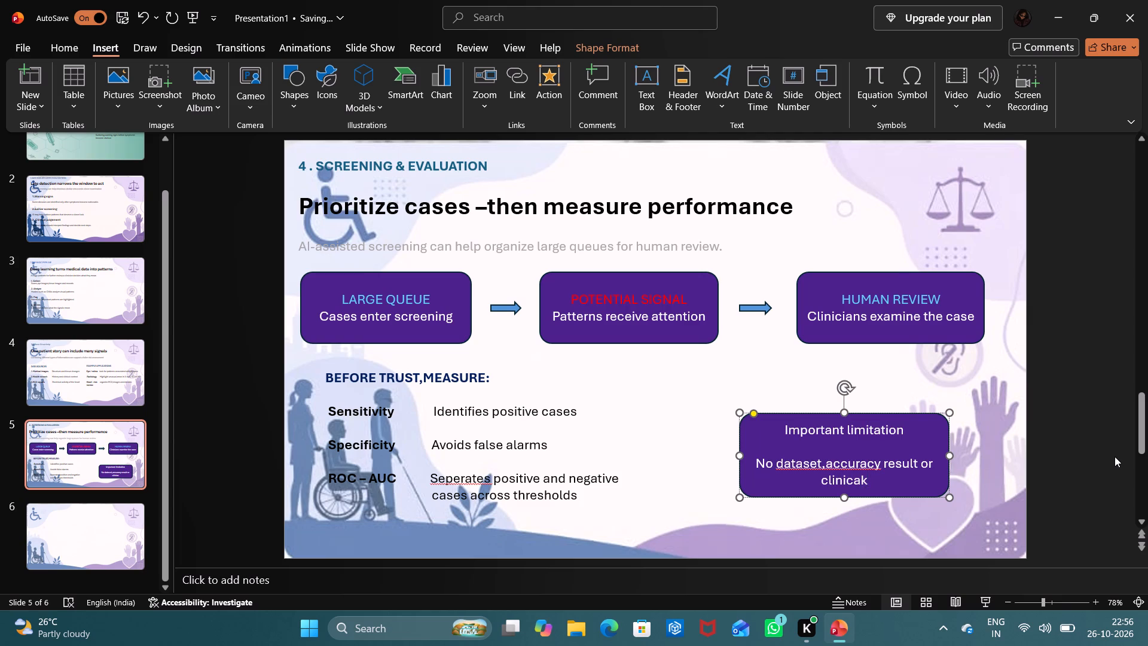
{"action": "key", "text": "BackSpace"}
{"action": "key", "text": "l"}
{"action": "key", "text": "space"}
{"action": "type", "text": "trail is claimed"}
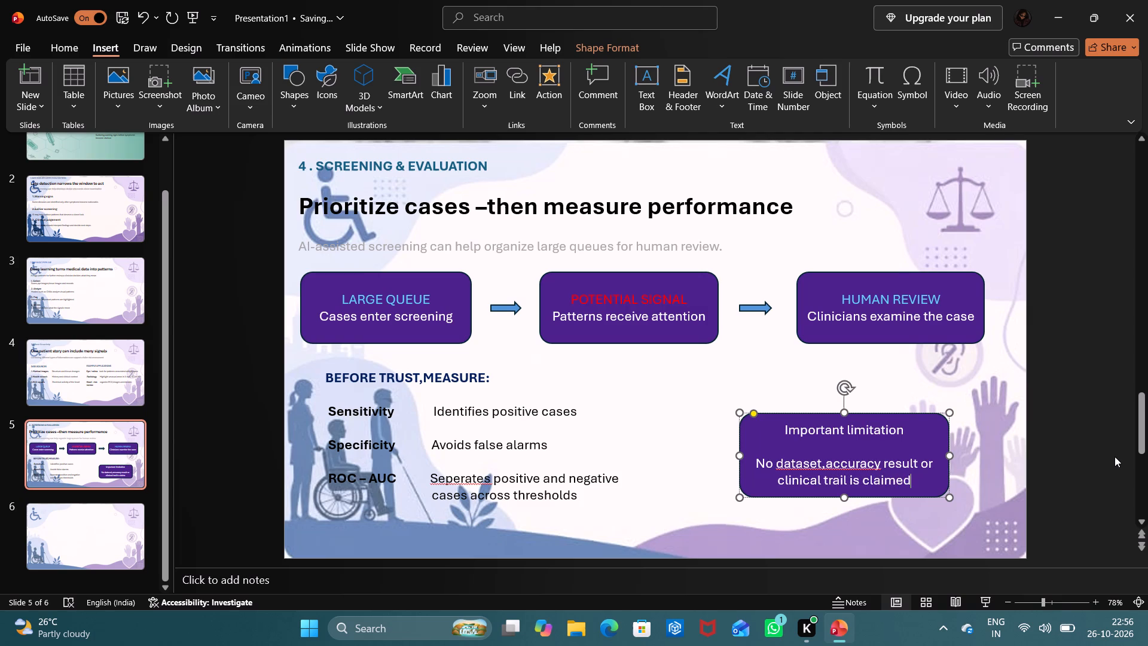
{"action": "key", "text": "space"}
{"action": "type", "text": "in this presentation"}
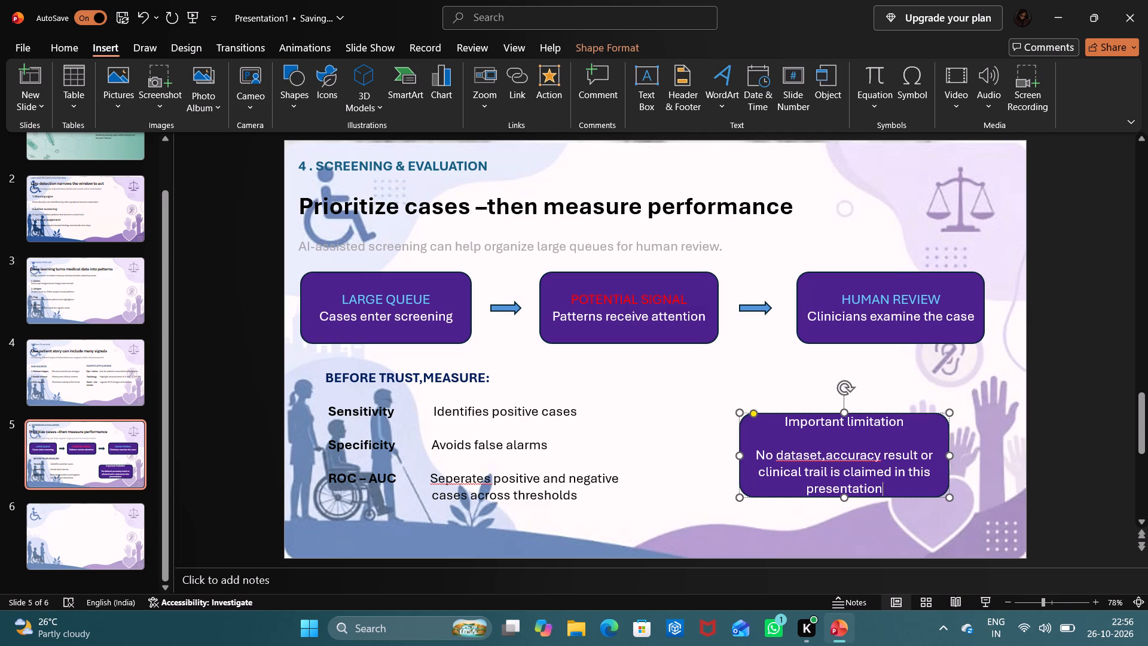
Widen the callout box toward the slide's right edge and slightly reduce its height so the text fits inside.
{"action": "left_click_drag", "start_coordinate": [948, 498], "coordinate": [989, 492]}
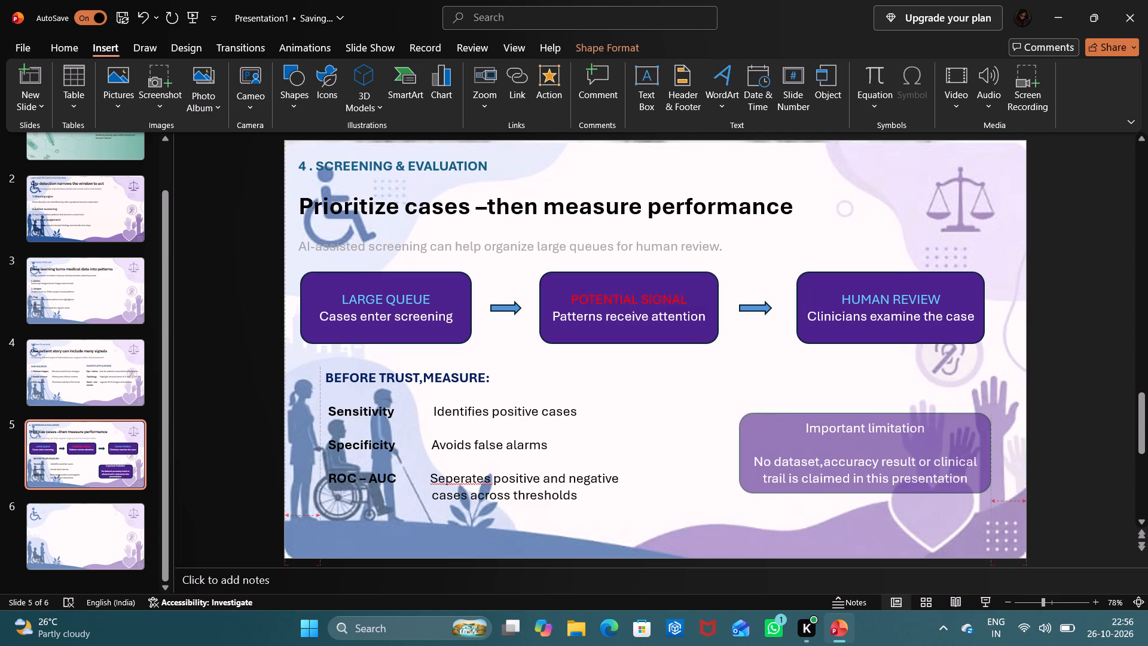
{"action": "left_click_drag", "start_coordinate": [989, 492], "coordinate": [994, 492]}
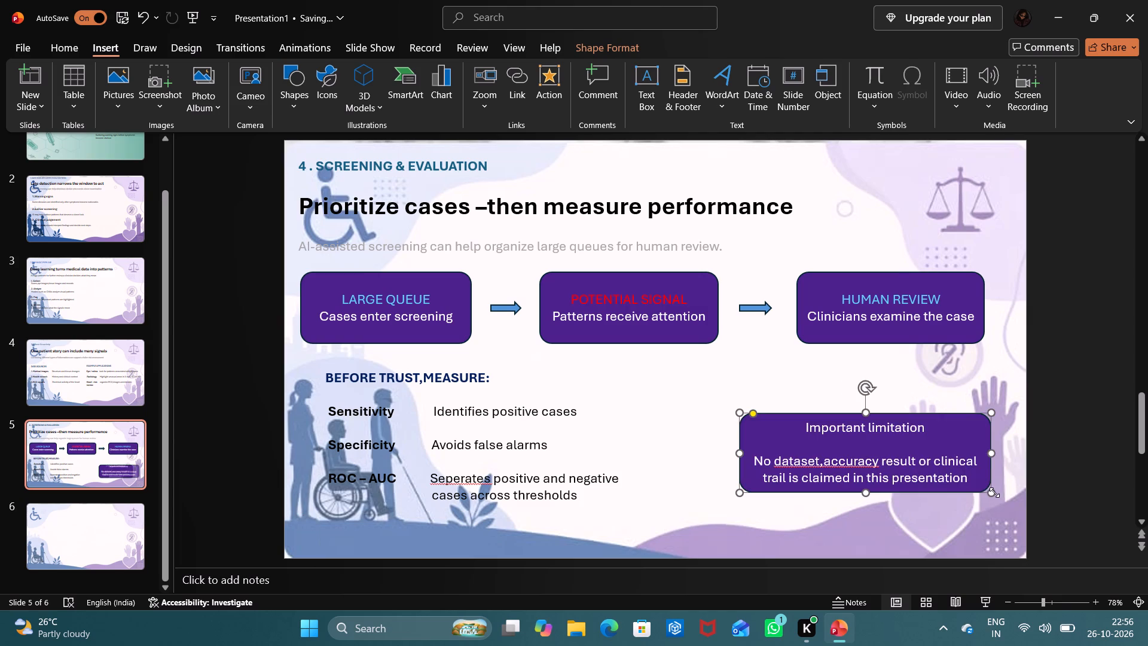
Make the callout heading "Important limitation" bold and open its font colour choices.
{"action": "left_click_drag", "start_coordinate": [808, 429], "coordinate": [923, 422]}
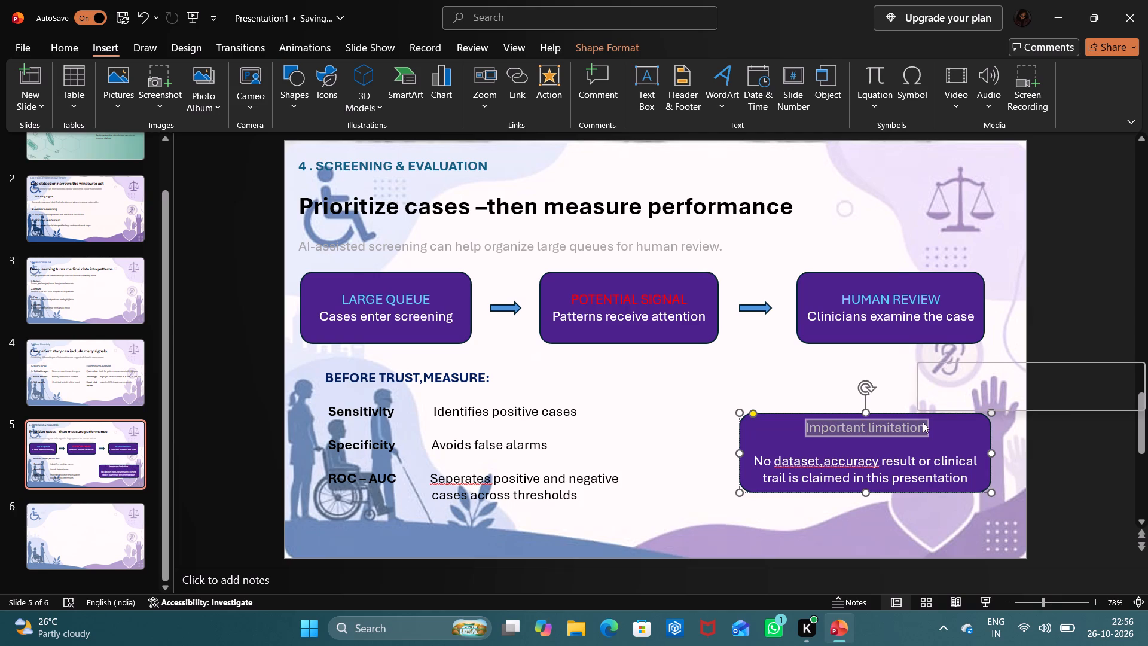
{"action": "left_click", "coordinate": [930, 395]}
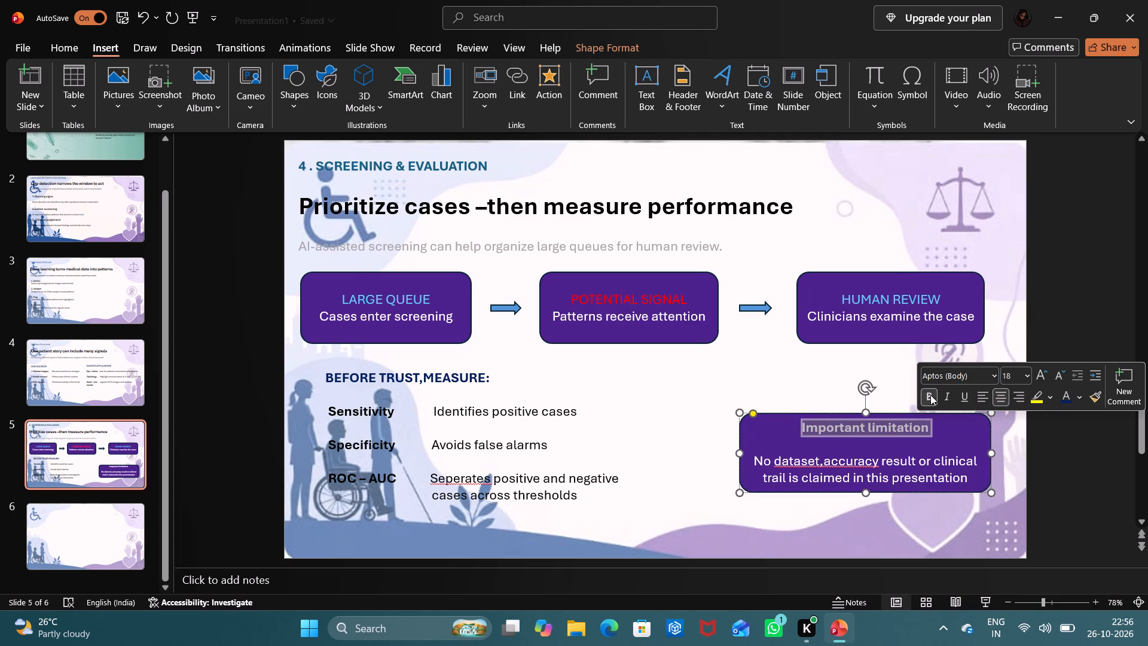
{"action": "left_click", "coordinate": [1078, 397]}
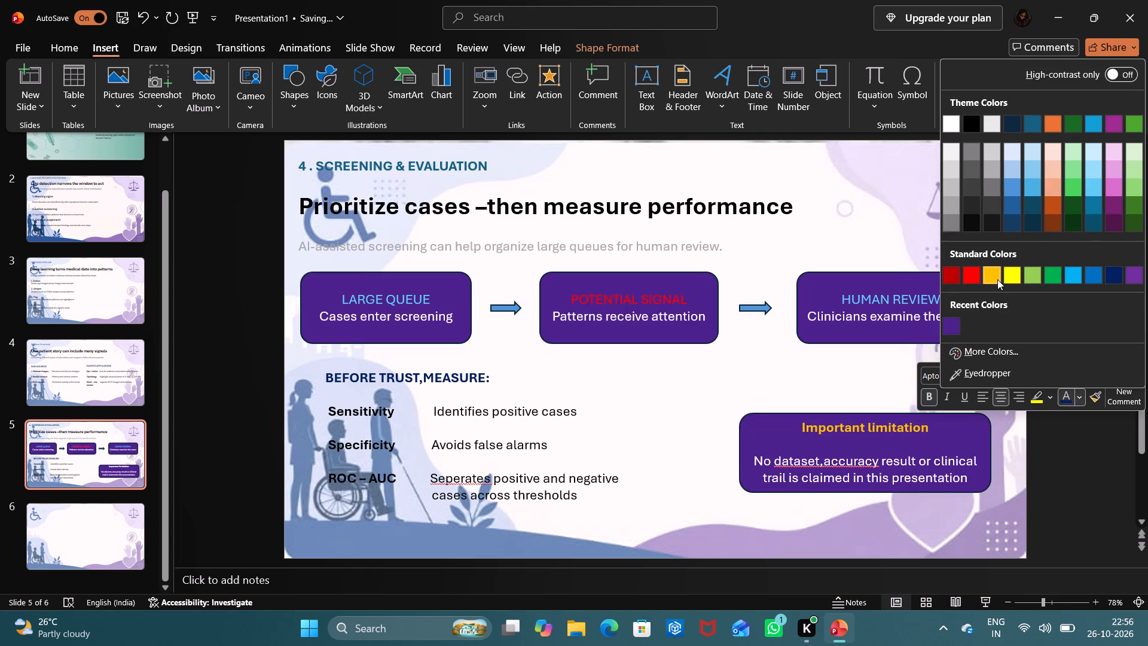
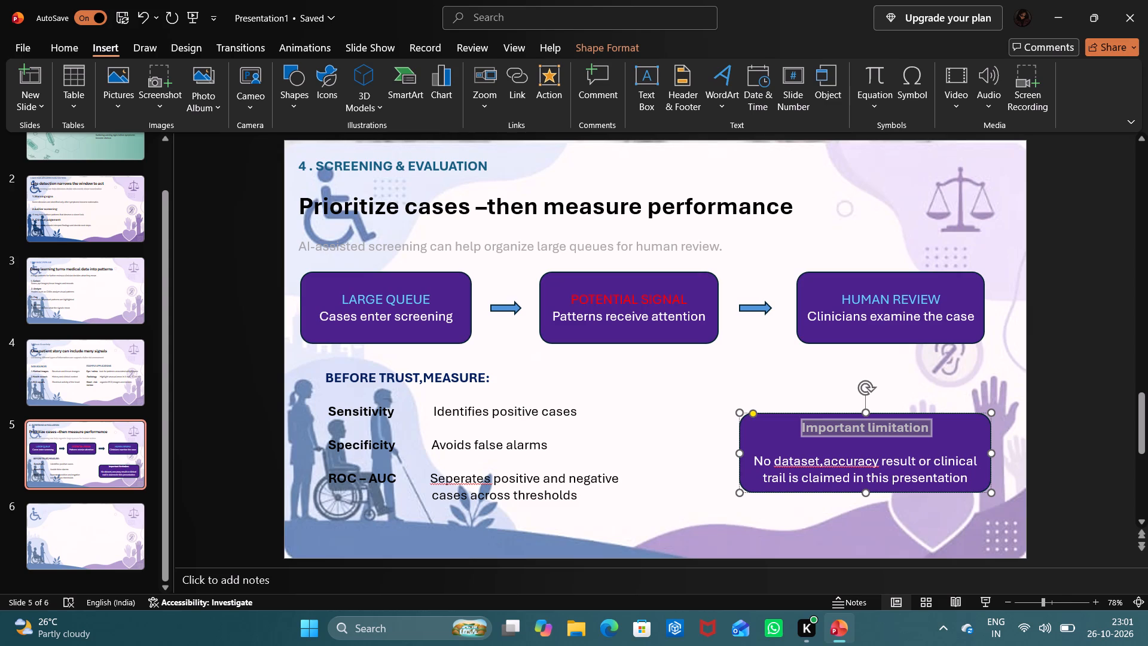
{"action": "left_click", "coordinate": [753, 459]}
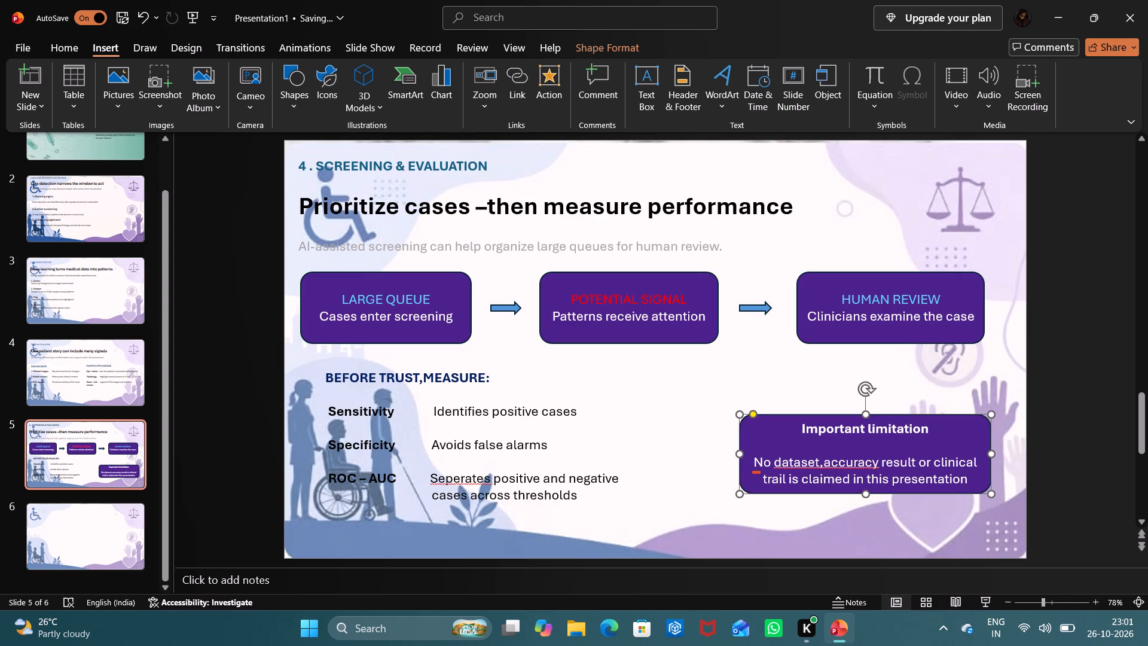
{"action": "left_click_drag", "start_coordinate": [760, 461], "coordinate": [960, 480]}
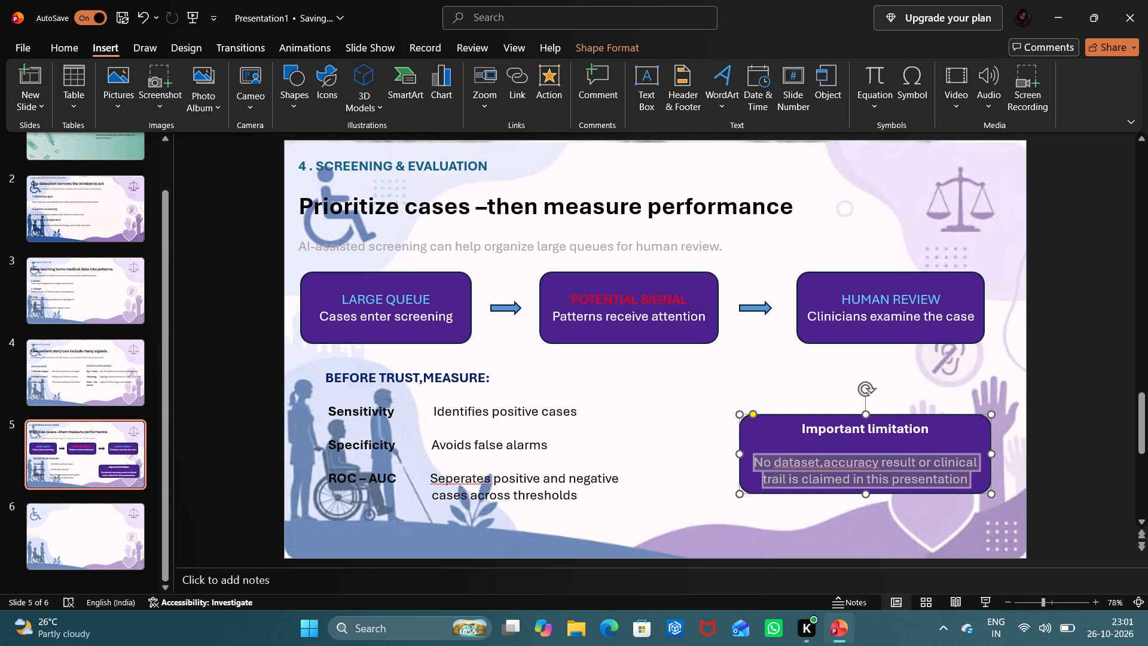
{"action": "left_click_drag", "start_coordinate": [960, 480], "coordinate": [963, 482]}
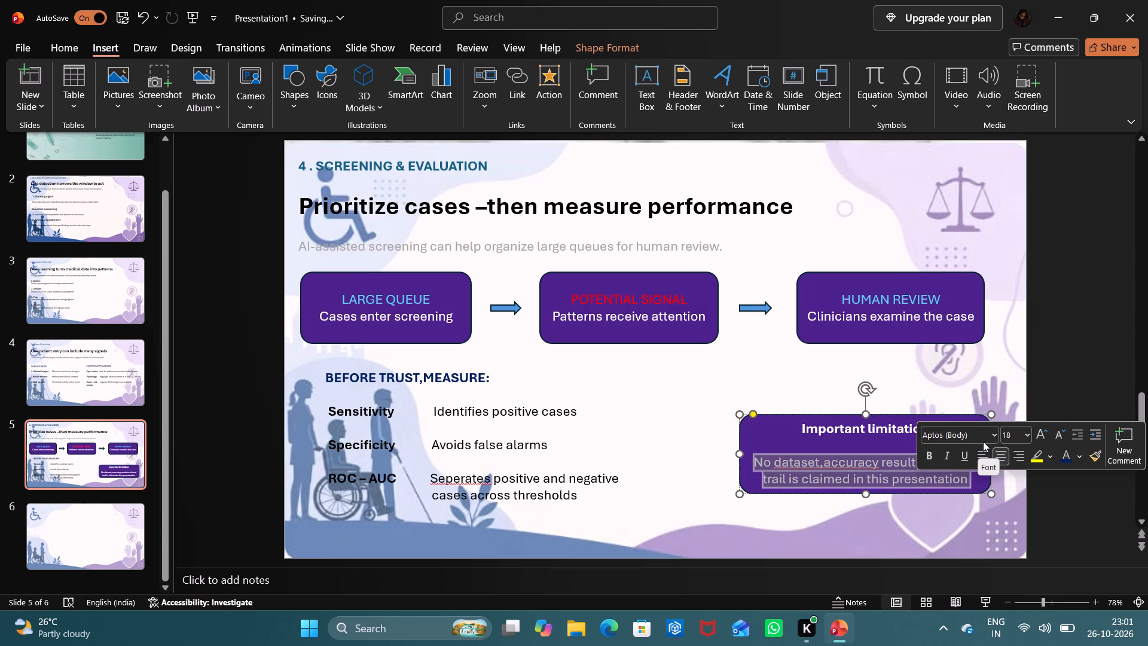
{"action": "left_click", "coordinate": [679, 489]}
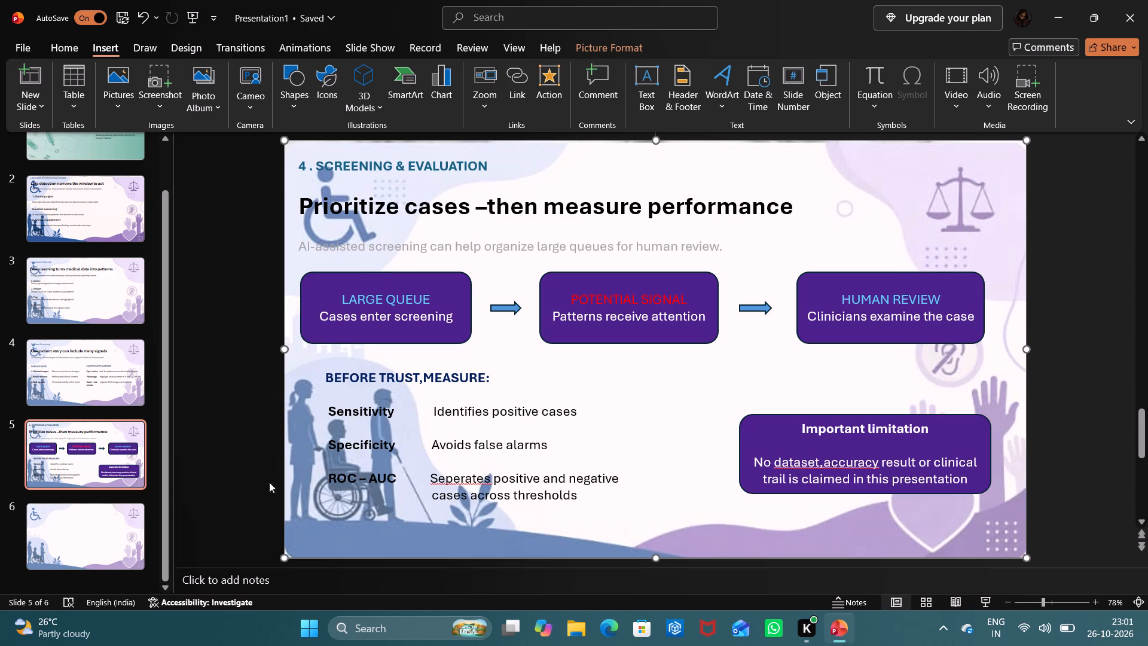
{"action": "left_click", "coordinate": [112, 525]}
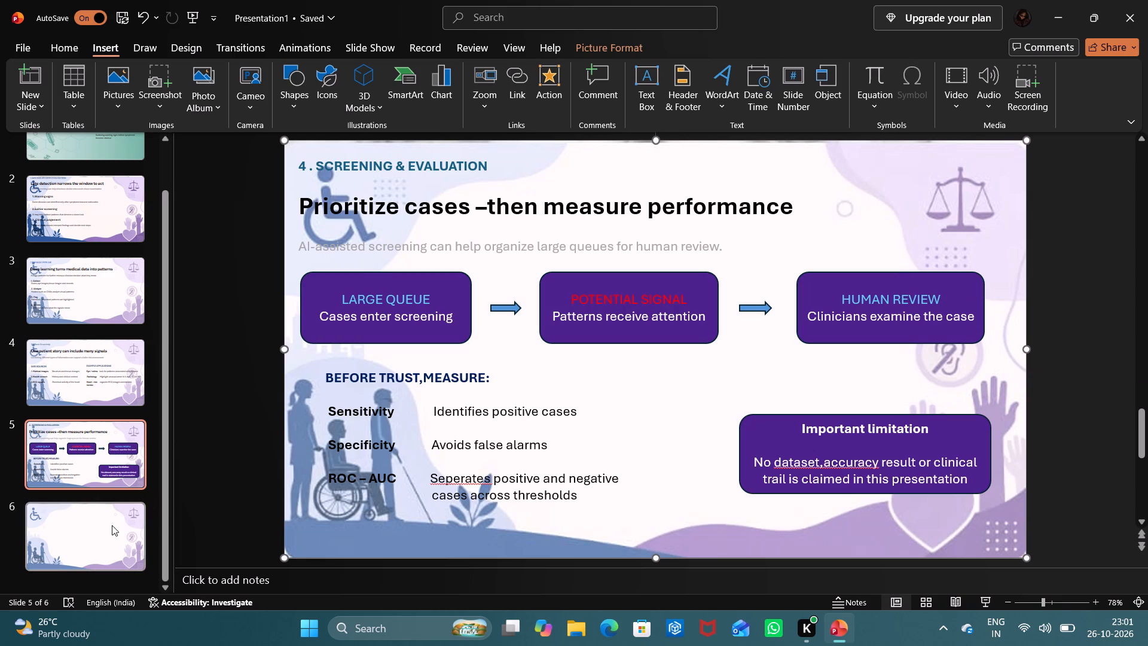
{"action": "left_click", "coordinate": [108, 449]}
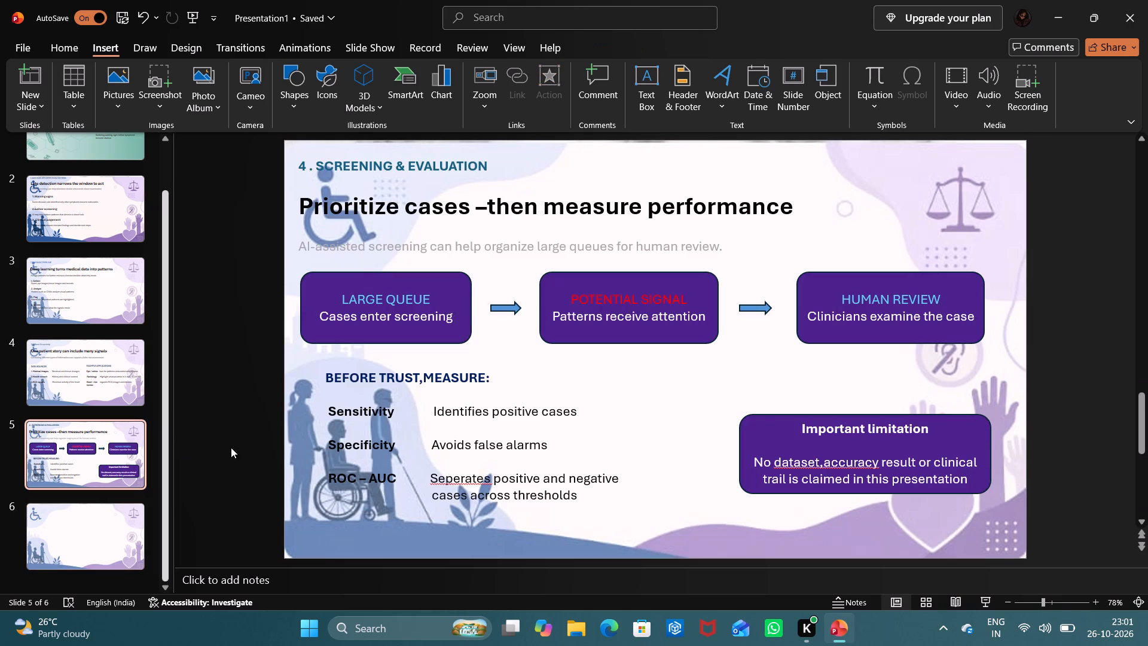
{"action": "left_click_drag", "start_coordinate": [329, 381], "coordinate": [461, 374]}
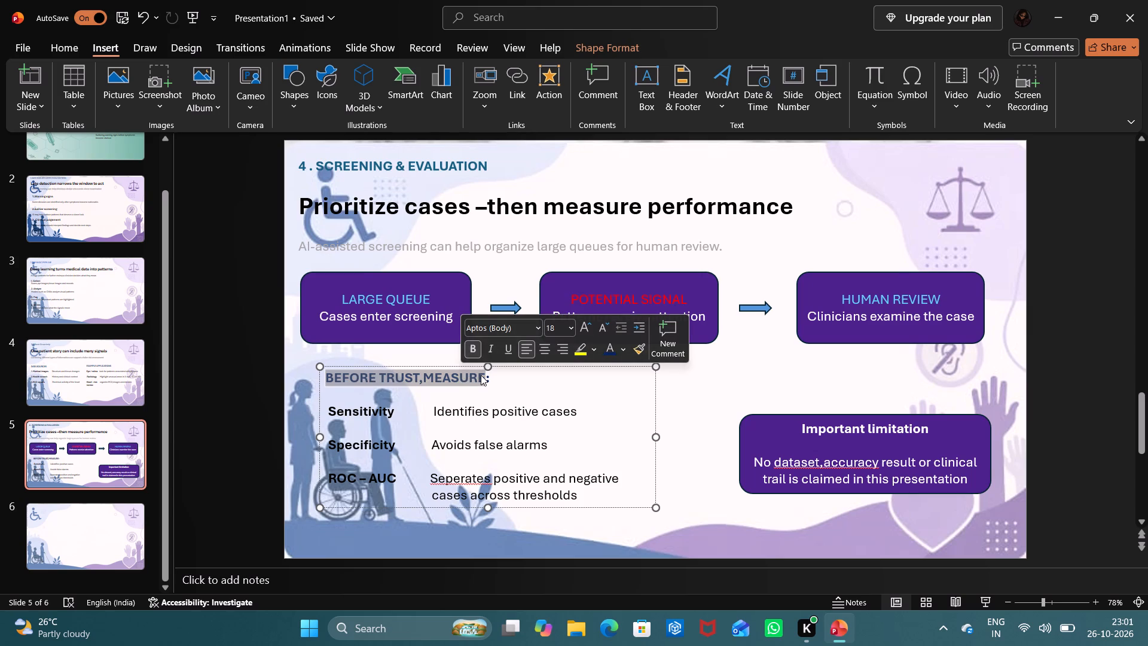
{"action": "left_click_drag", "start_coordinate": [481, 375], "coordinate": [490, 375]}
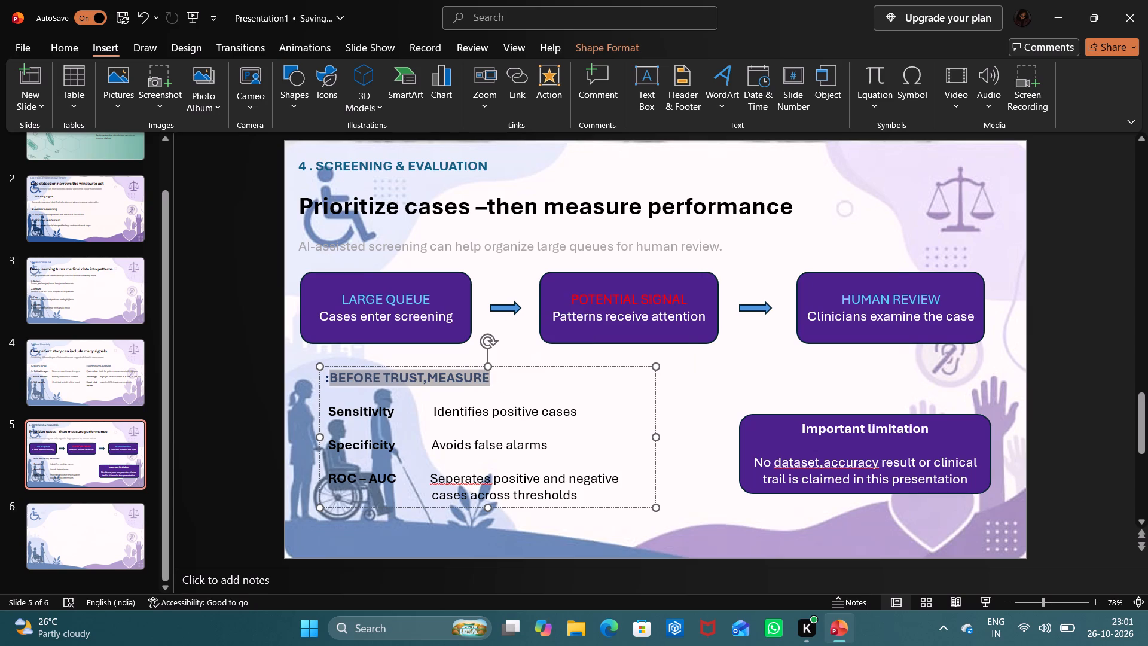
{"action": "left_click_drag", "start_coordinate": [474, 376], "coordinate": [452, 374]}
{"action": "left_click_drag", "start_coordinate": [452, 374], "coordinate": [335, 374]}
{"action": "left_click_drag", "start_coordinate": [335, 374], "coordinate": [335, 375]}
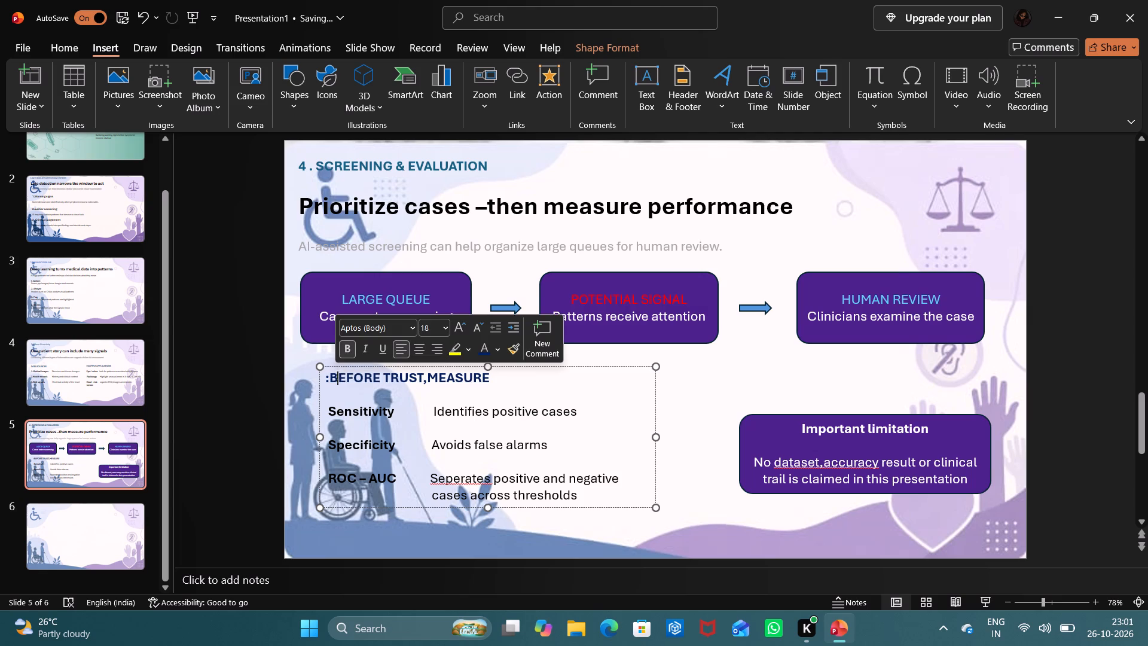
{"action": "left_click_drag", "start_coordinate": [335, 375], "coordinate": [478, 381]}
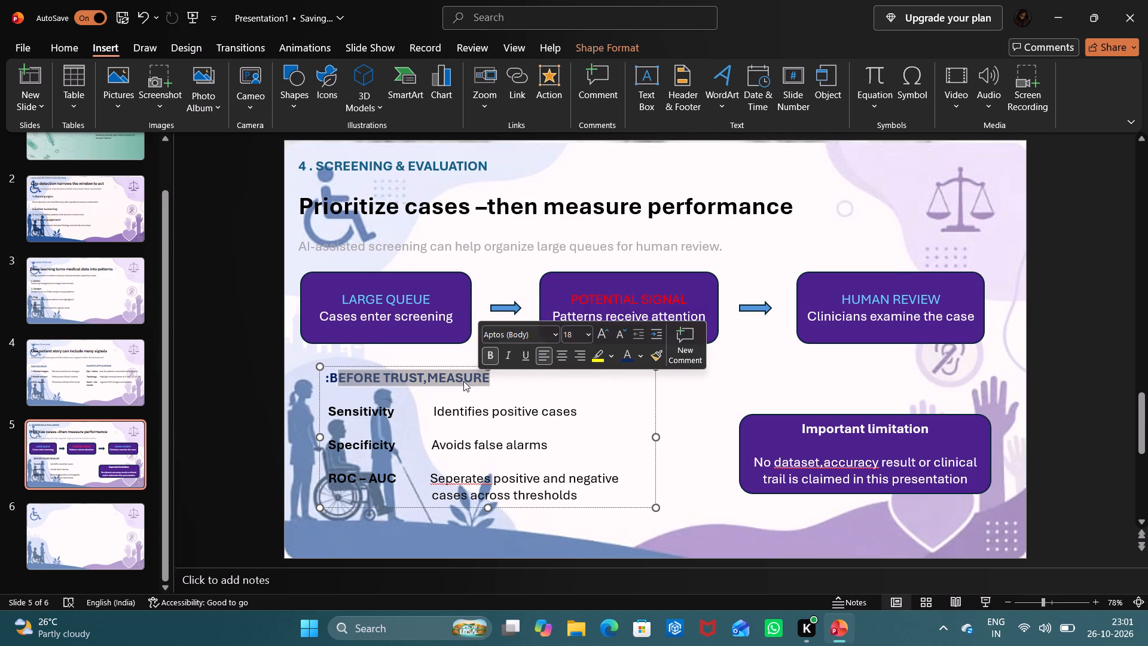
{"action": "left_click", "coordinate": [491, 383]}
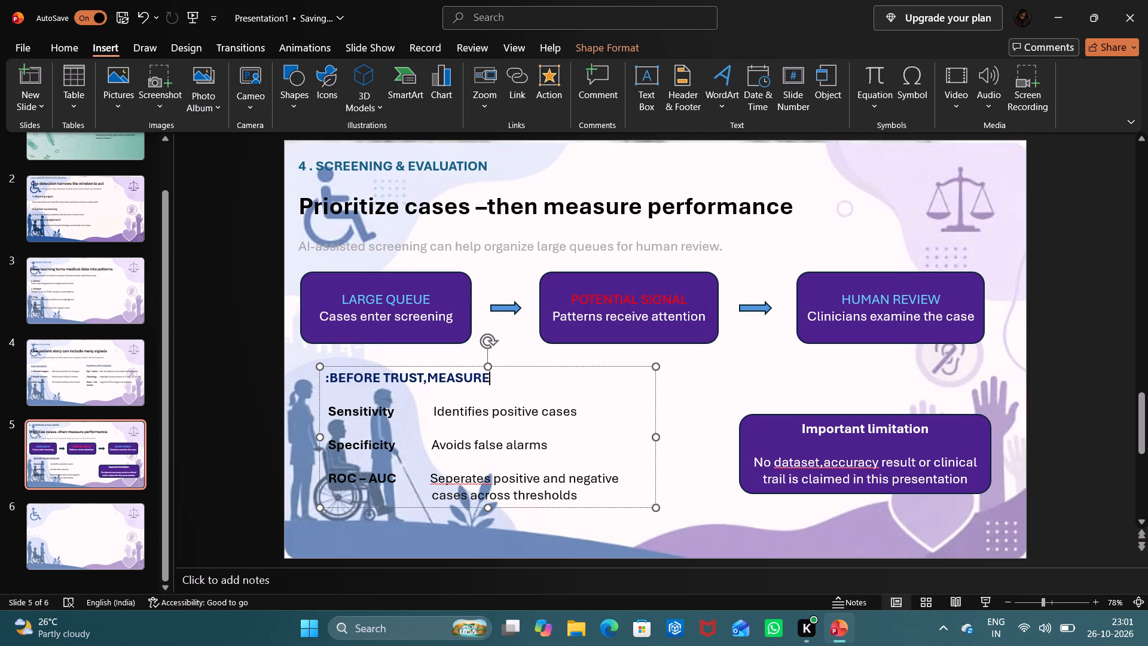
Move the colon from the start of the "BEFORE TRUST,MEASURE" heading to its end.
{"action": "left_click", "coordinate": [328, 374]}
{"action": "key", "text": "BackSpace"}
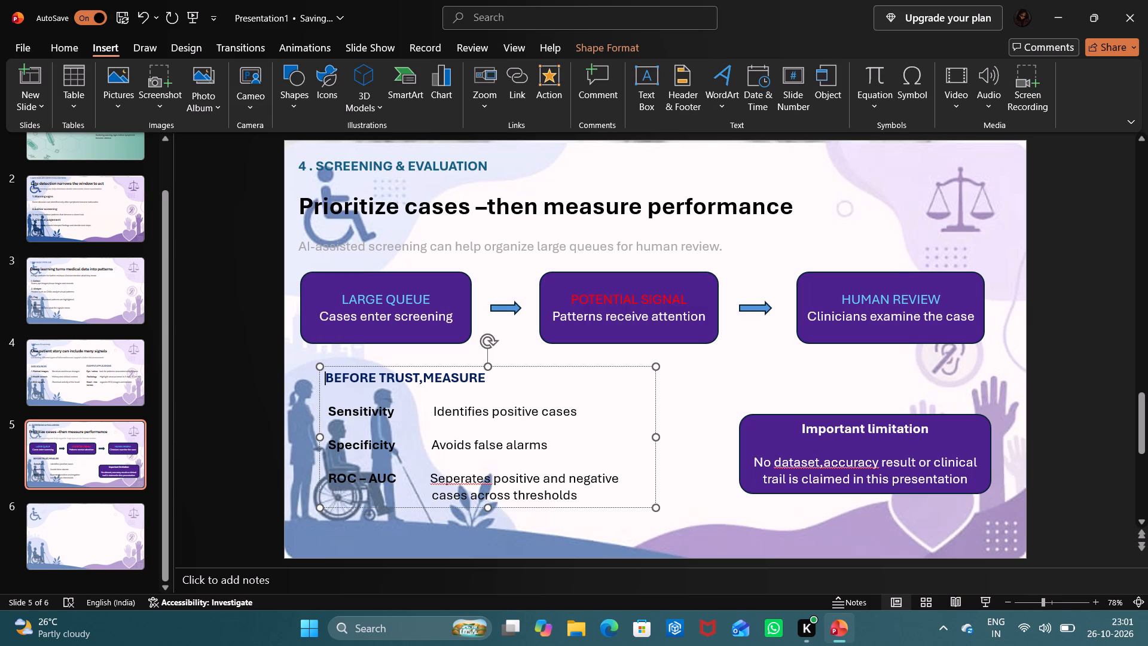
{"action": "left_click", "coordinate": [496, 379]}
{"action": "key", "text": "shift+colon"}
{"action": "left_click", "coordinate": [245, 399]}
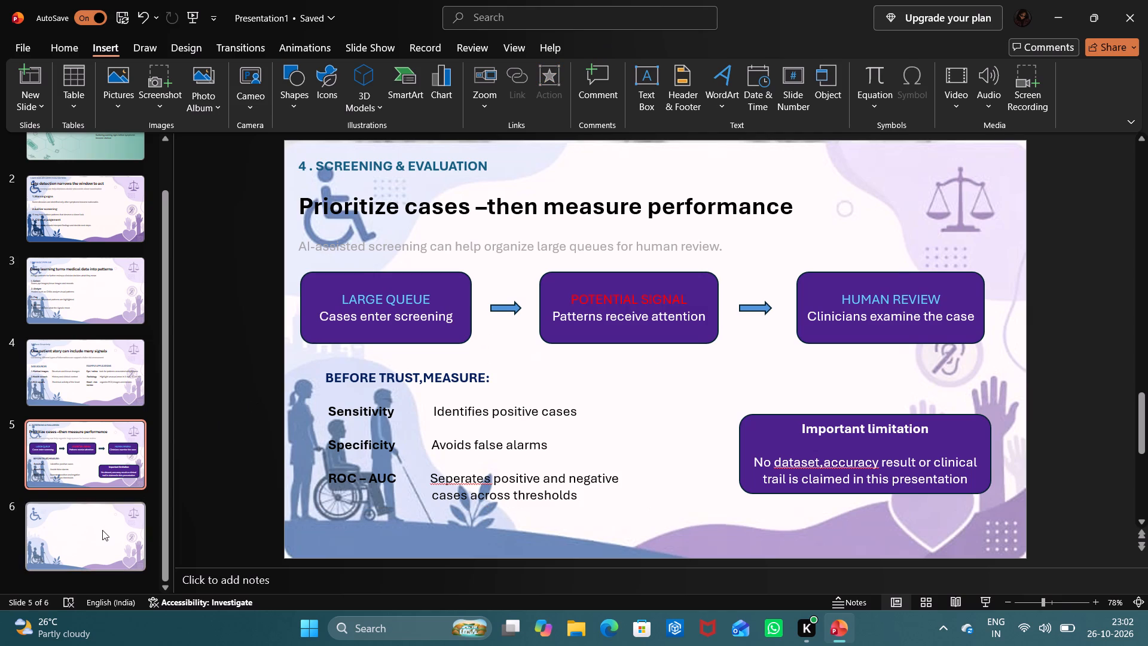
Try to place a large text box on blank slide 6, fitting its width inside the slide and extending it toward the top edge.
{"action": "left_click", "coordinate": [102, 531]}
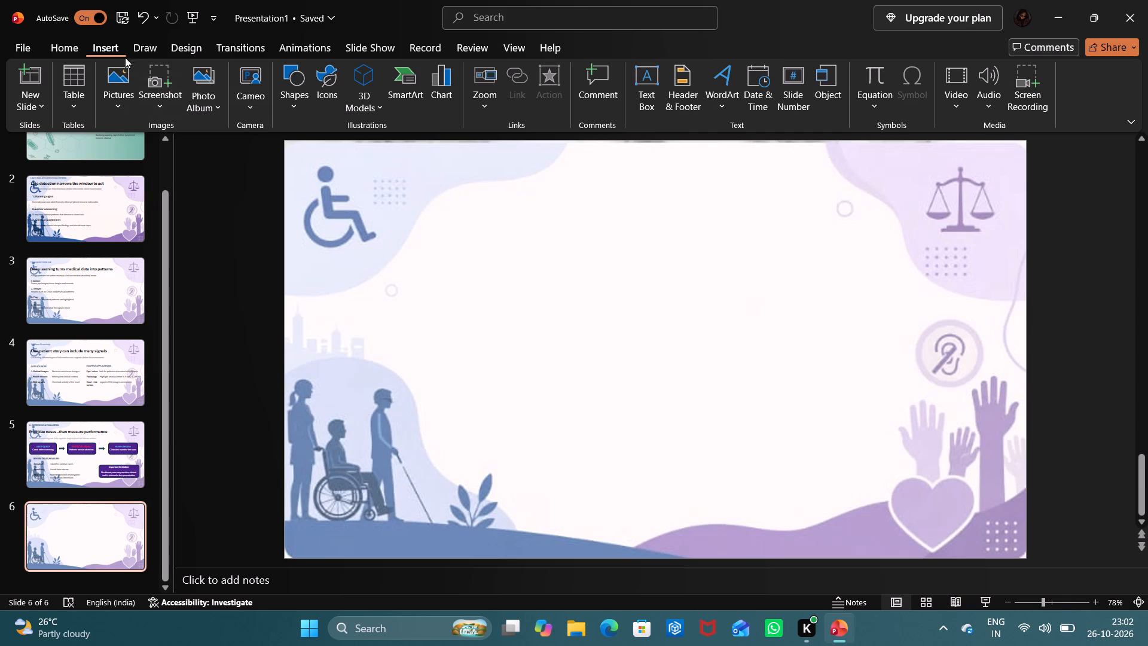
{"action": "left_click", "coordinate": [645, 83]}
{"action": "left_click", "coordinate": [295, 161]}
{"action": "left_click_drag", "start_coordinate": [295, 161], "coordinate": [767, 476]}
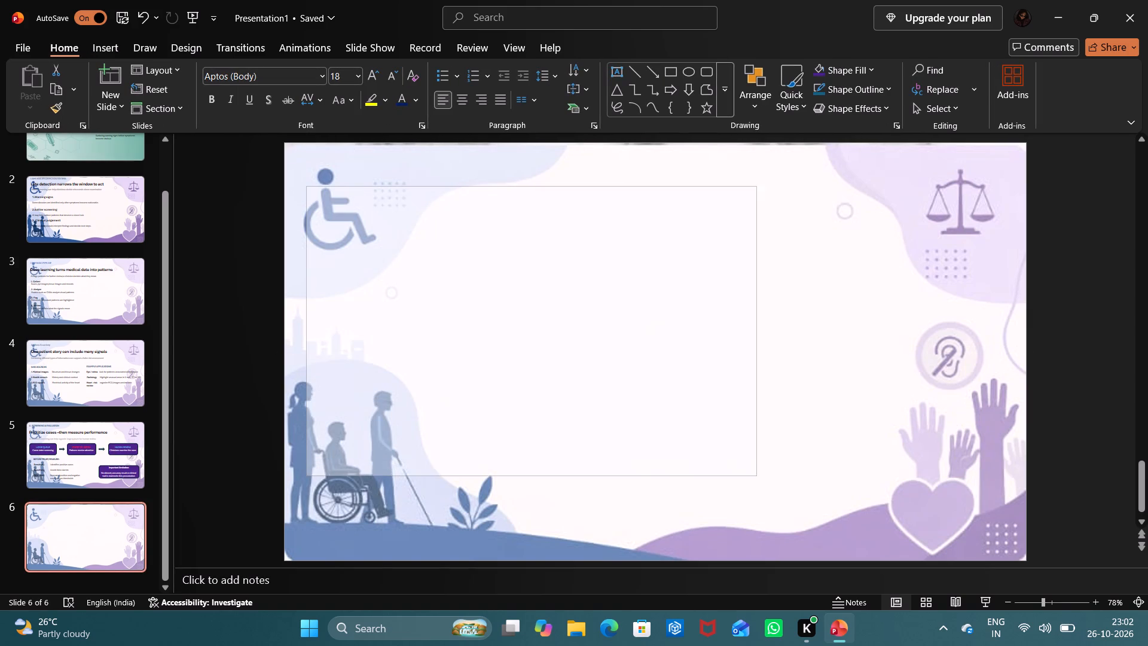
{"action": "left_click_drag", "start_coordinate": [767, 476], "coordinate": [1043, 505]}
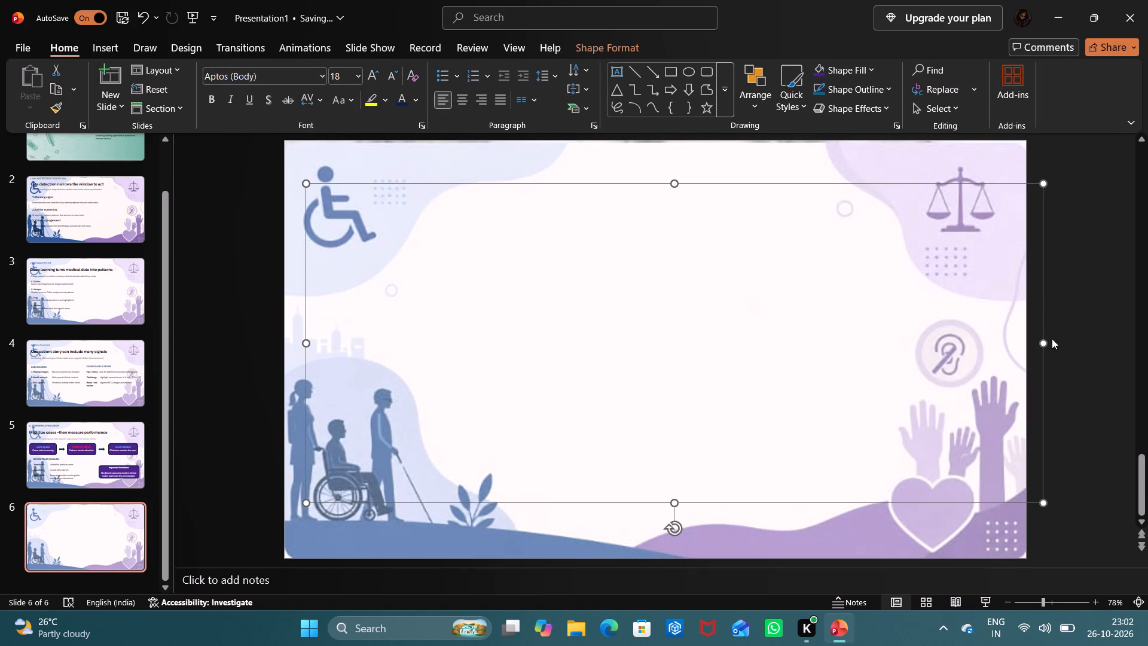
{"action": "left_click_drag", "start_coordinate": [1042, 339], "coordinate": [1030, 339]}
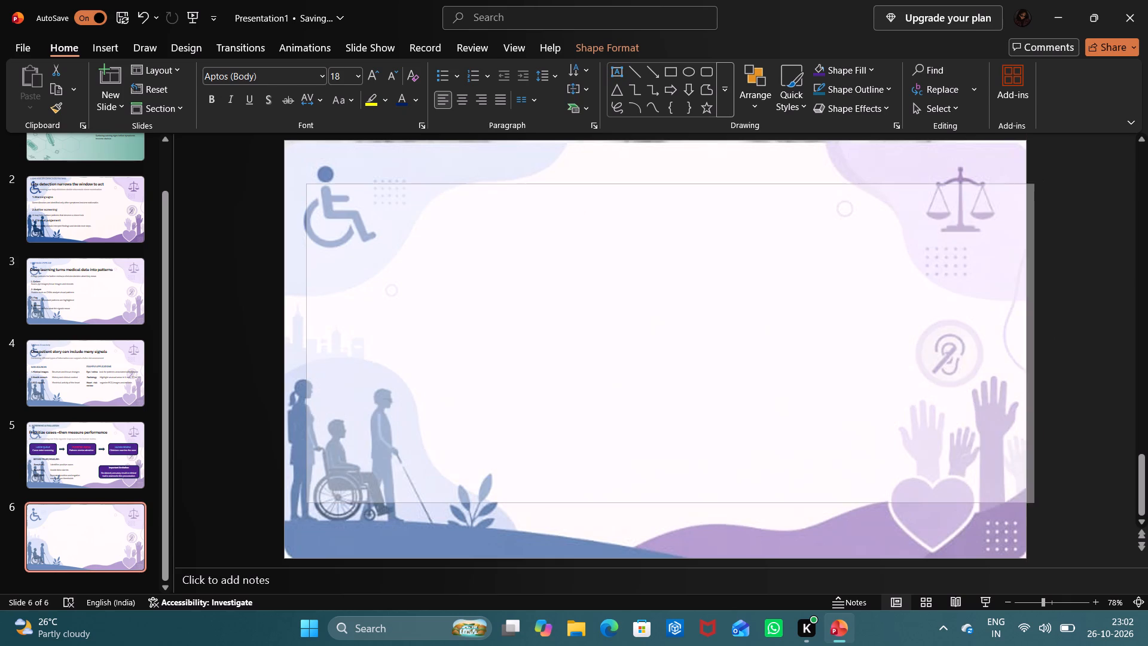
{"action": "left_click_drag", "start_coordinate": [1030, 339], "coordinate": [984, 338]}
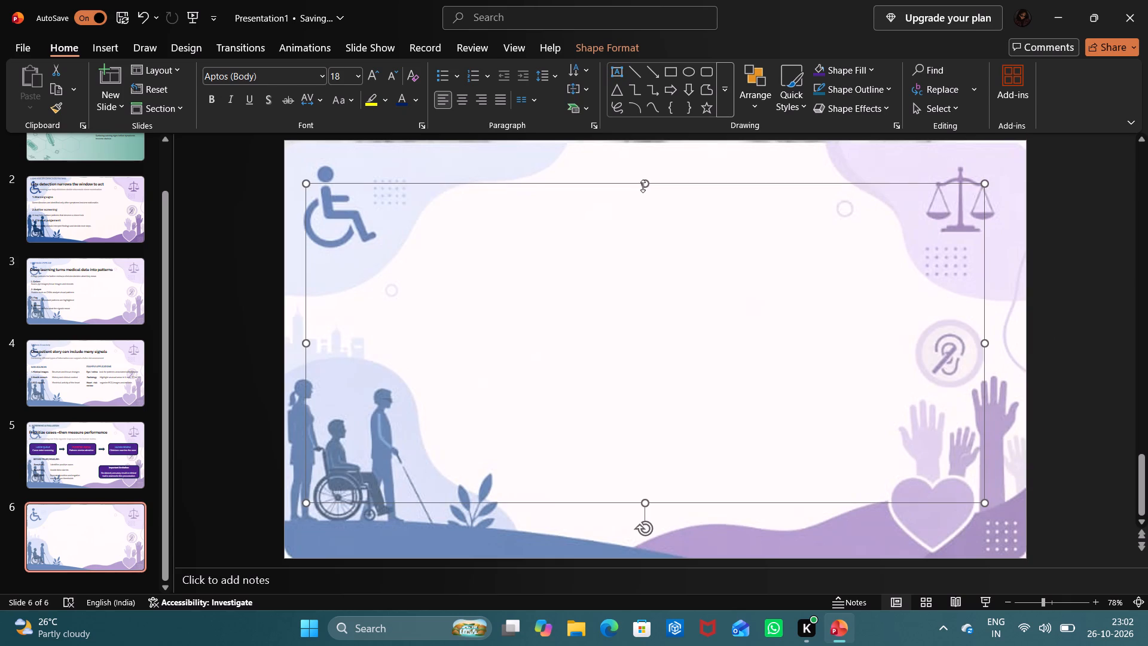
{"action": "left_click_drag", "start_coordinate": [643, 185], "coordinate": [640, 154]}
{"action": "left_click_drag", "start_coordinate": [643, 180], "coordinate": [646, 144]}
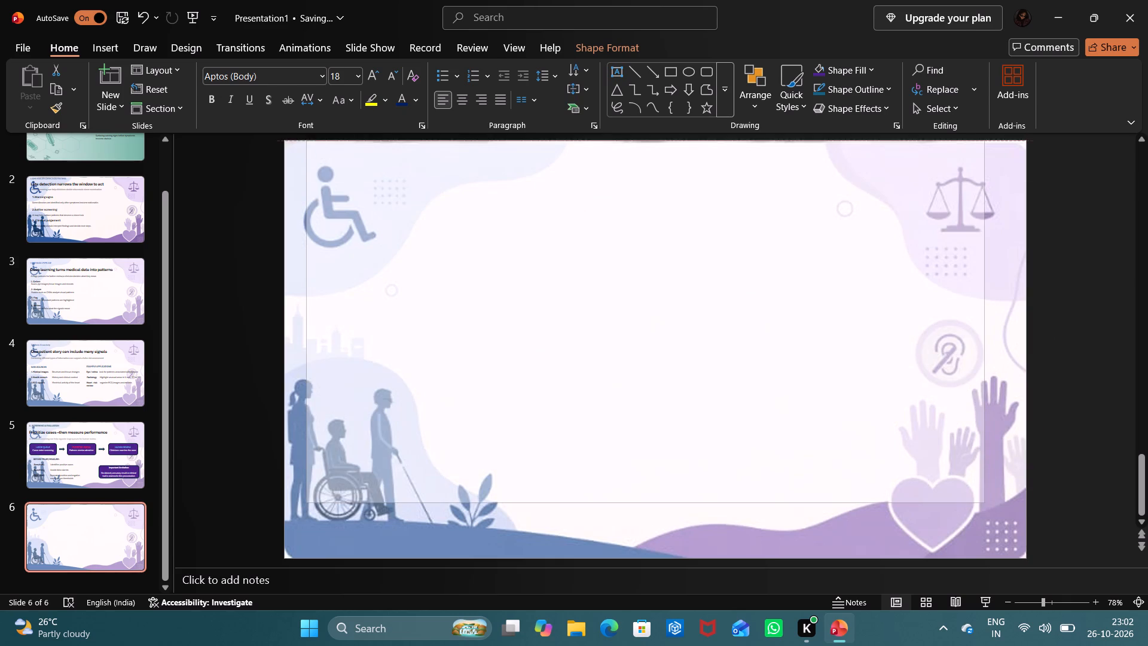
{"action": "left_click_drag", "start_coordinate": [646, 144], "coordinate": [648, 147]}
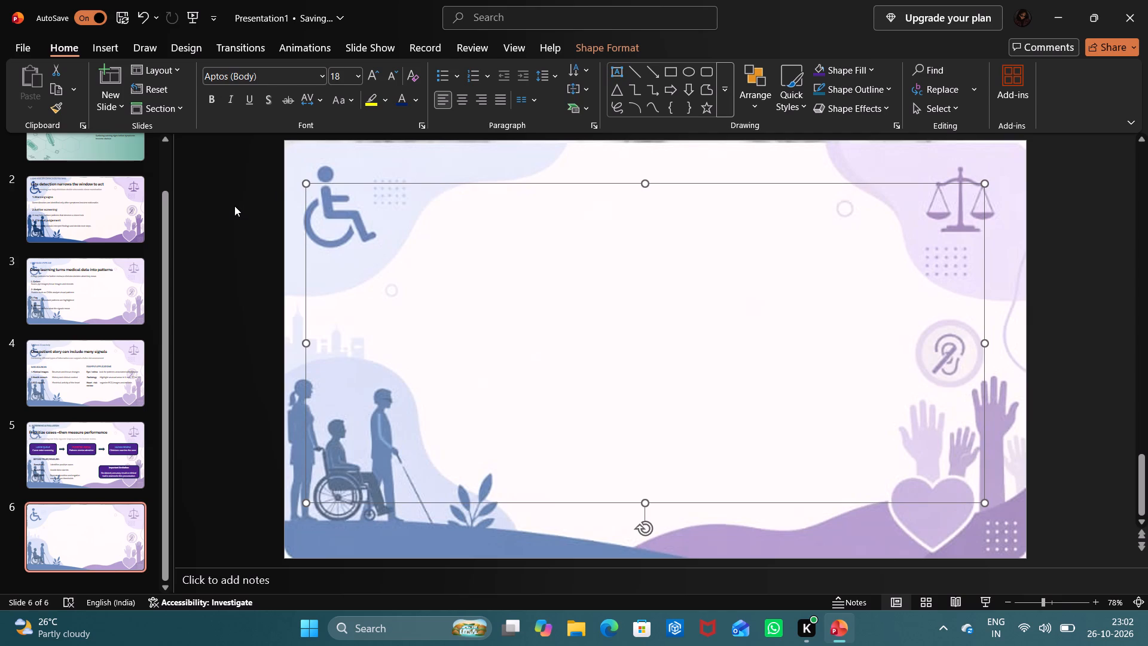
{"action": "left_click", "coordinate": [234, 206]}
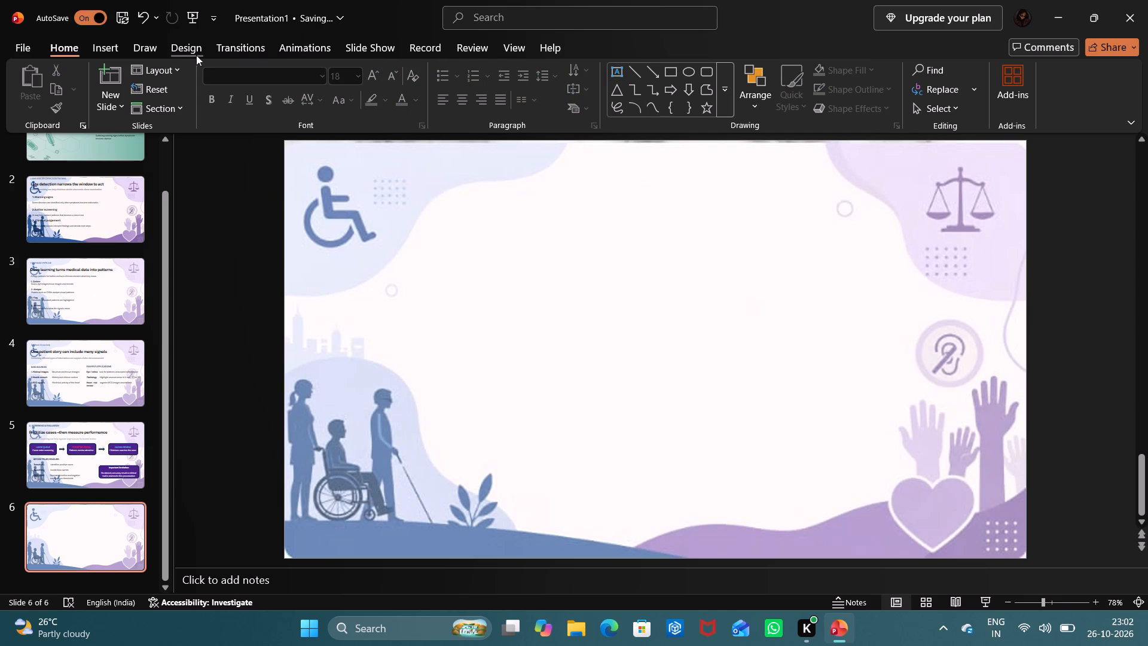
Insert a large text box spanning most of blank slide 6 and begin its section heading with "5 .".
{"action": "left_click", "coordinate": [95, 39]}
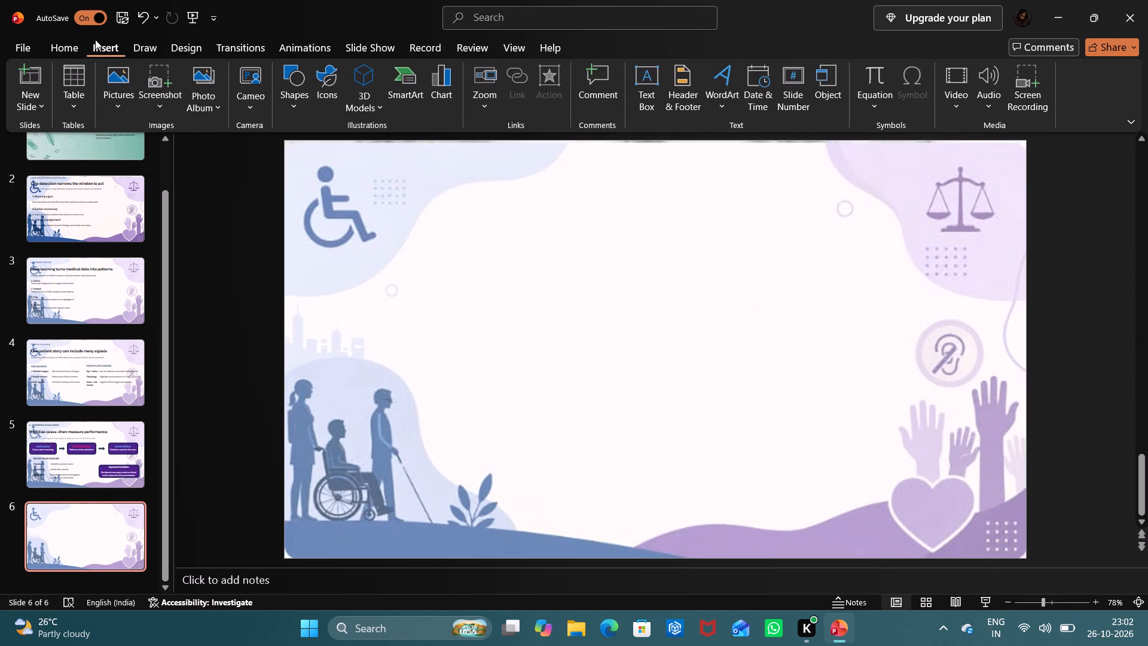
{"action": "left_click", "coordinate": [640, 77]}
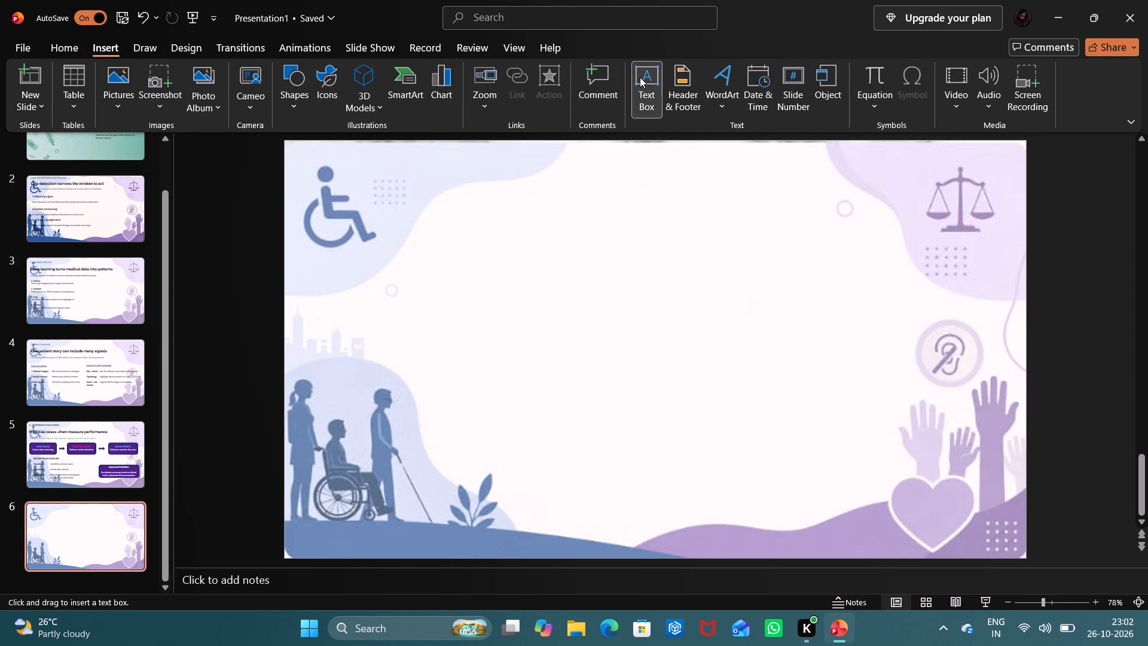
{"action": "left_click", "coordinate": [318, 166]}
{"action": "left_click_drag", "start_coordinate": [318, 166], "coordinate": [319, 172]}
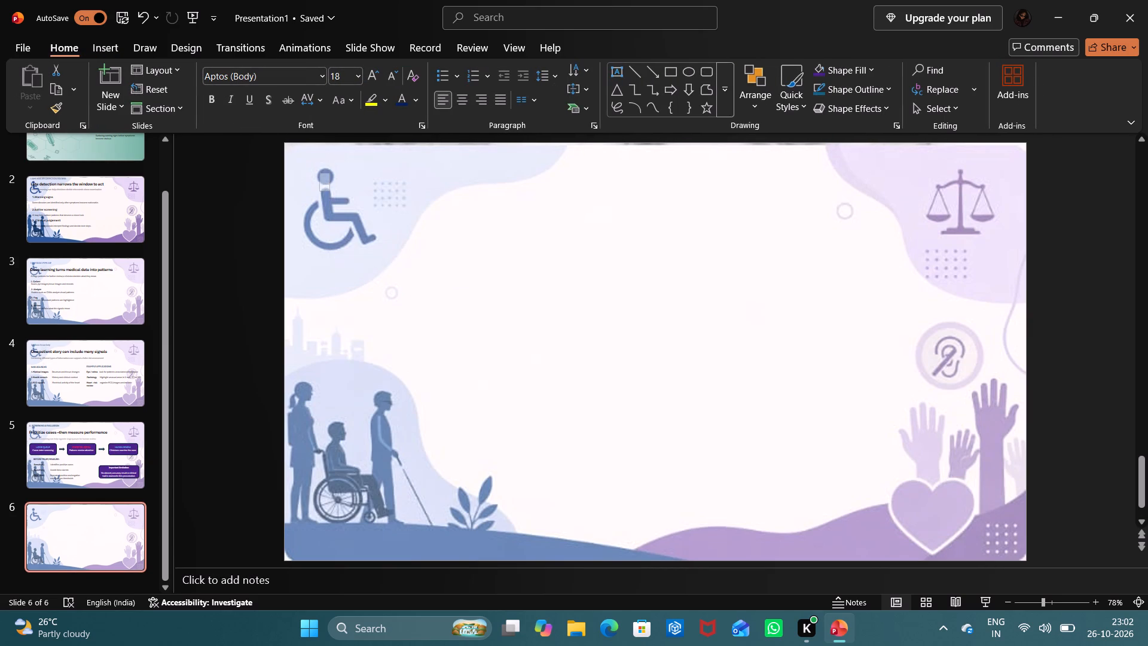
{"action": "left_click_drag", "start_coordinate": [319, 172], "coordinate": [315, 160]}
{"action": "left_click_drag", "start_coordinate": [328, 188], "coordinate": [805, 509]}
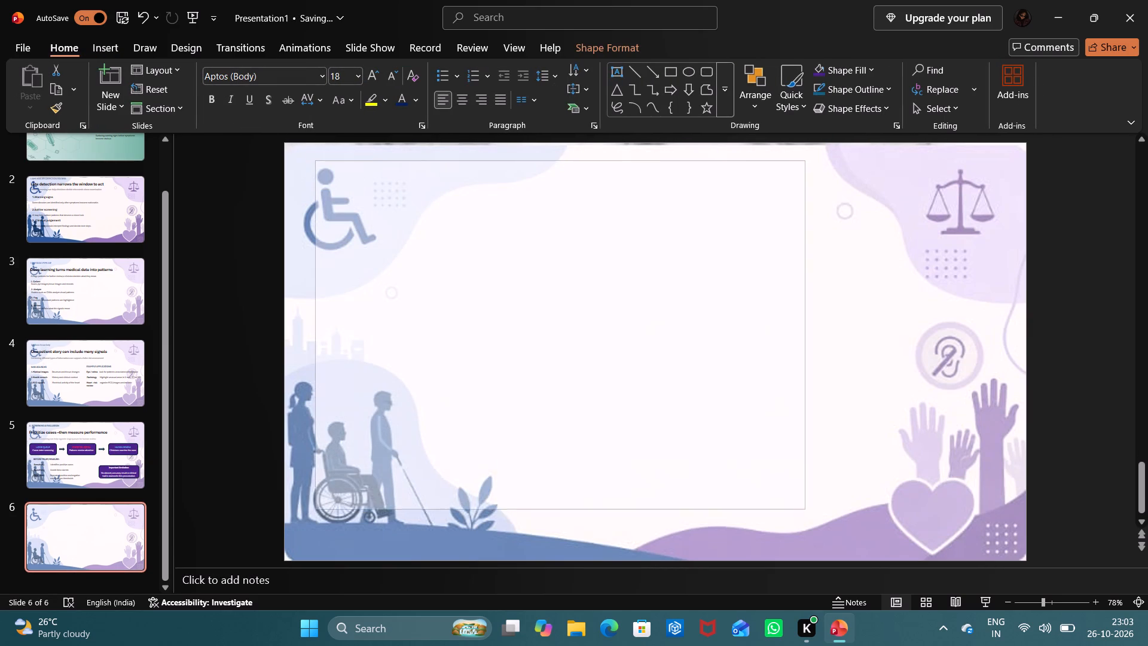
{"action": "left_click_drag", "start_coordinate": [805, 509], "coordinate": [1007, 514]}
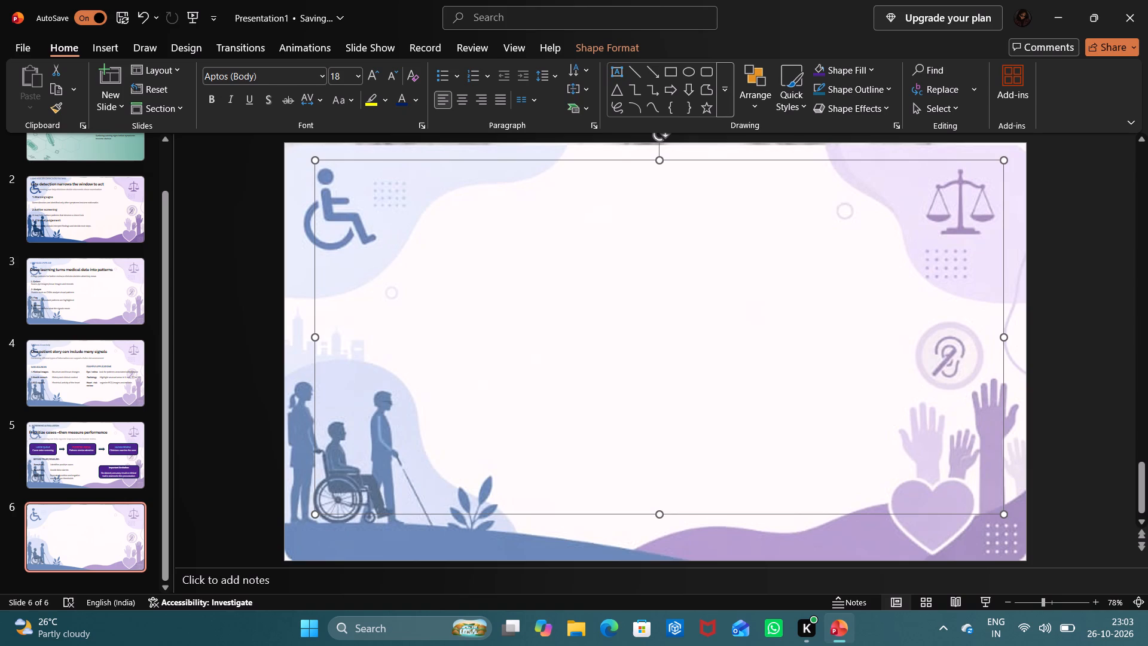
{"action": "key", "text": "5"}
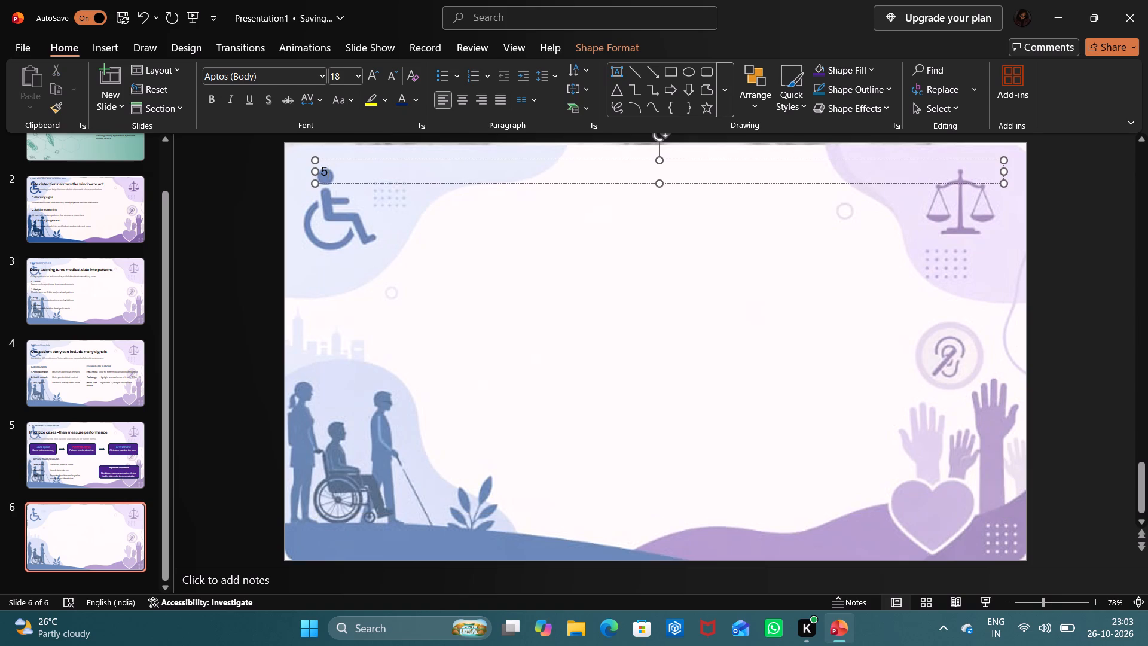
{"action": "key", "text": "space"}
{"action": "key", "text": "period"}
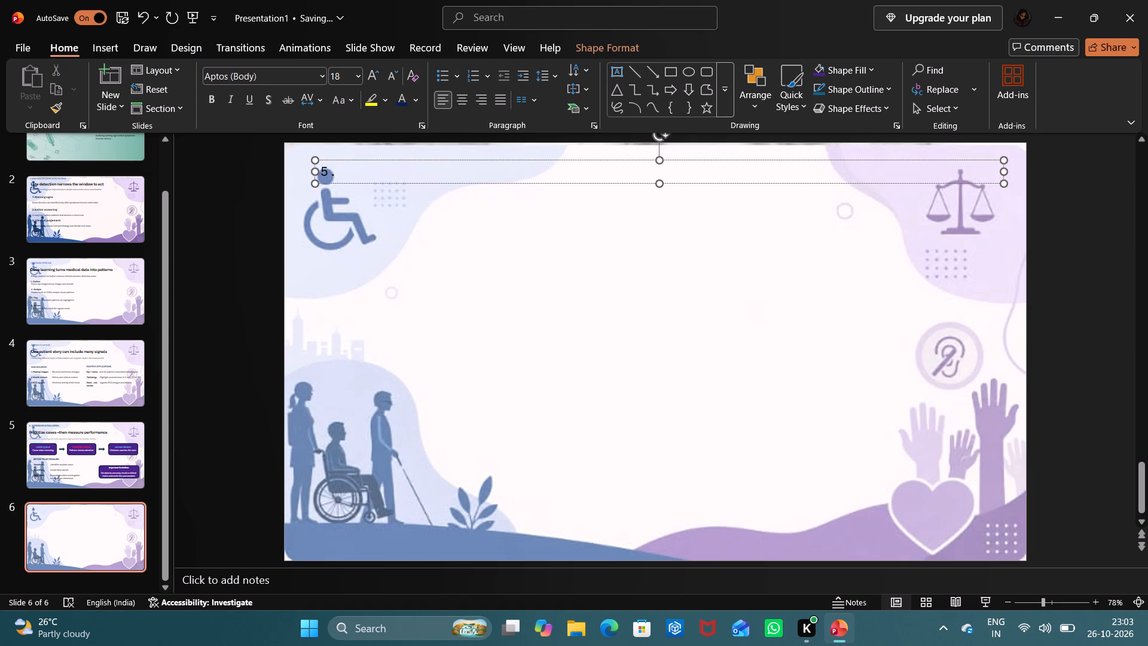
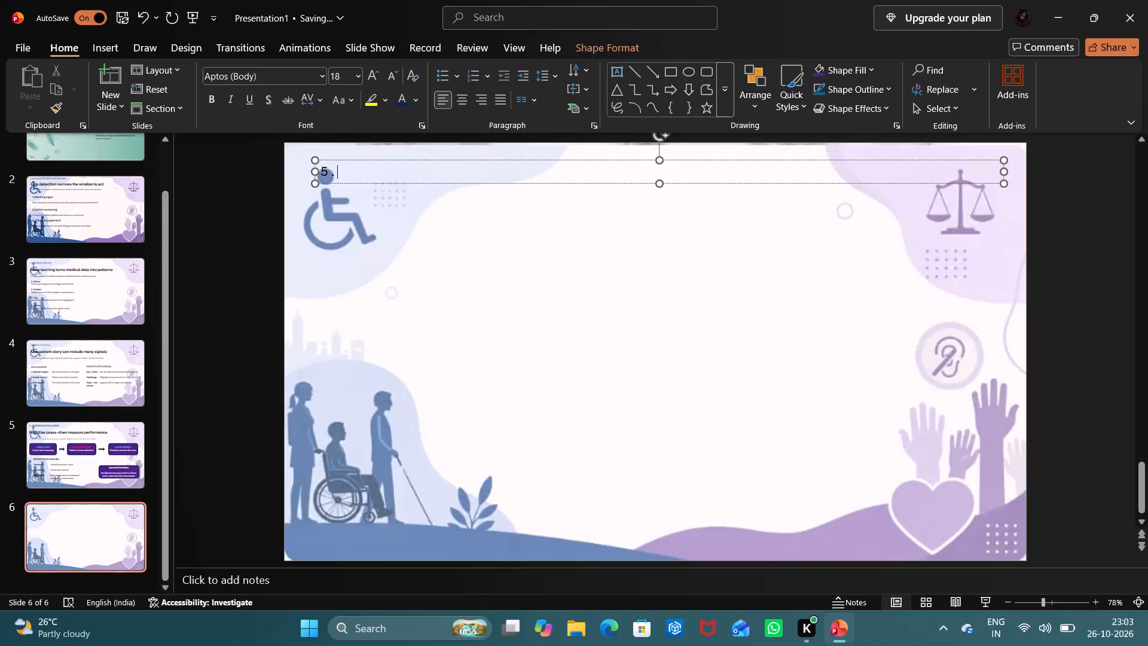
Complete the section 5 heading on slide 6 with "THE TAKEAWAY" and leave a blank line below it.
{"action": "type", "text": "THE"}
{"action": "key", "text": "space"}
{"action": "type", "text": "TAKEAWAY"}
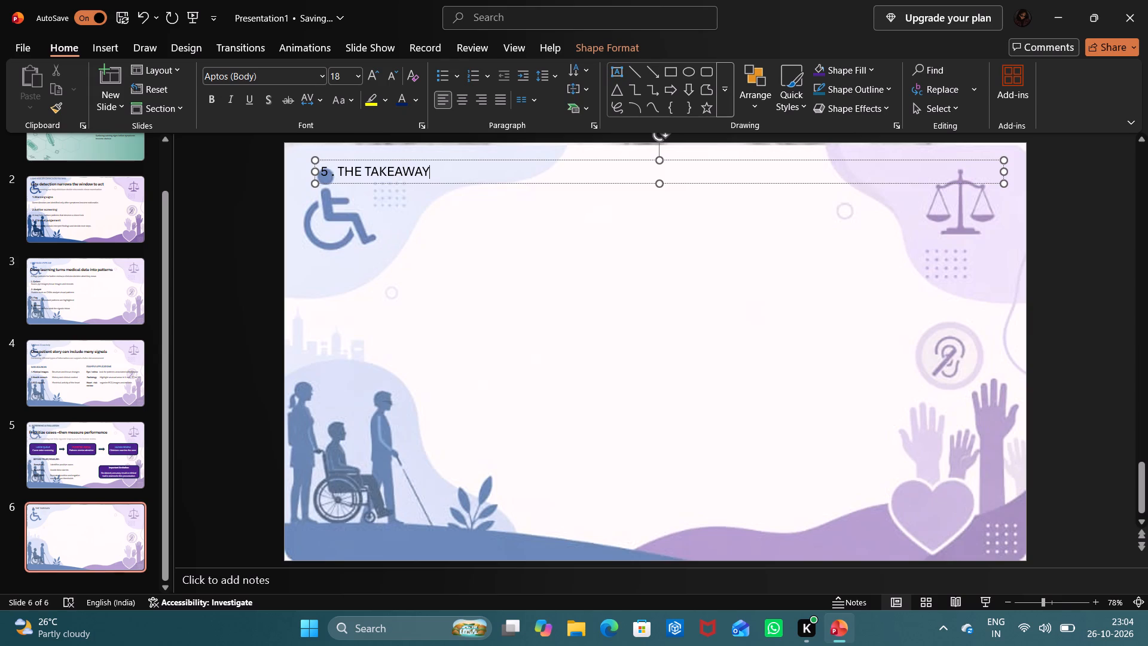
{"action": "key", "text": "Return"}
{"action": "key", "text": "Return"}
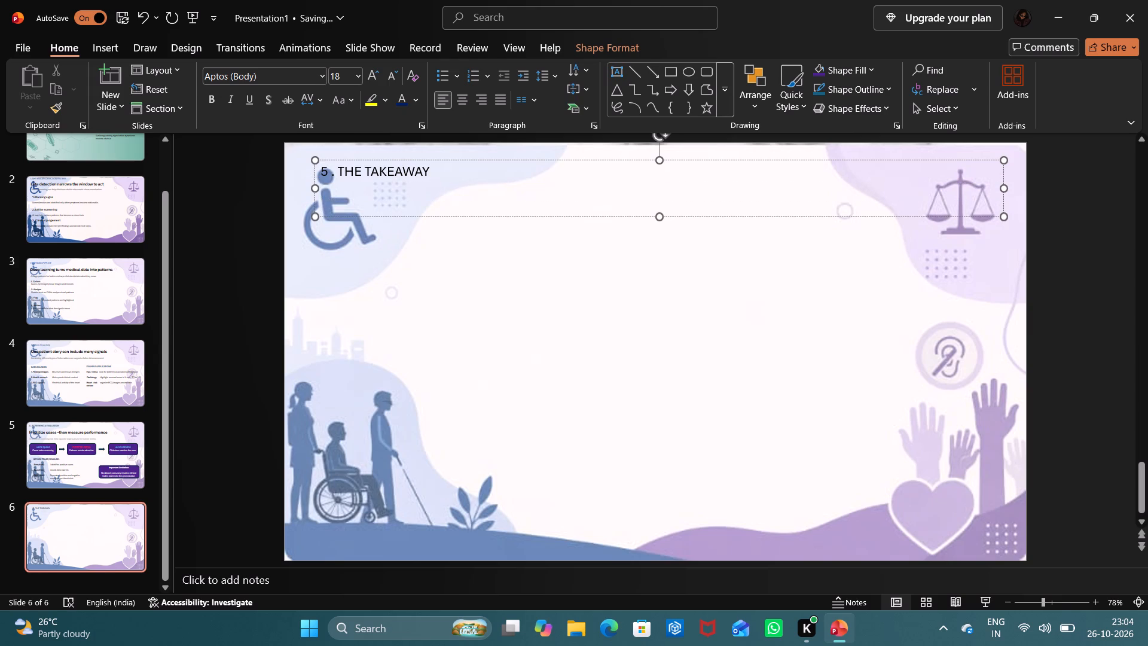
Add "Earlier." with only its first letter capitalised below the "5 . THE TAKEAWAY" heading on slide 6, followed by a new line.
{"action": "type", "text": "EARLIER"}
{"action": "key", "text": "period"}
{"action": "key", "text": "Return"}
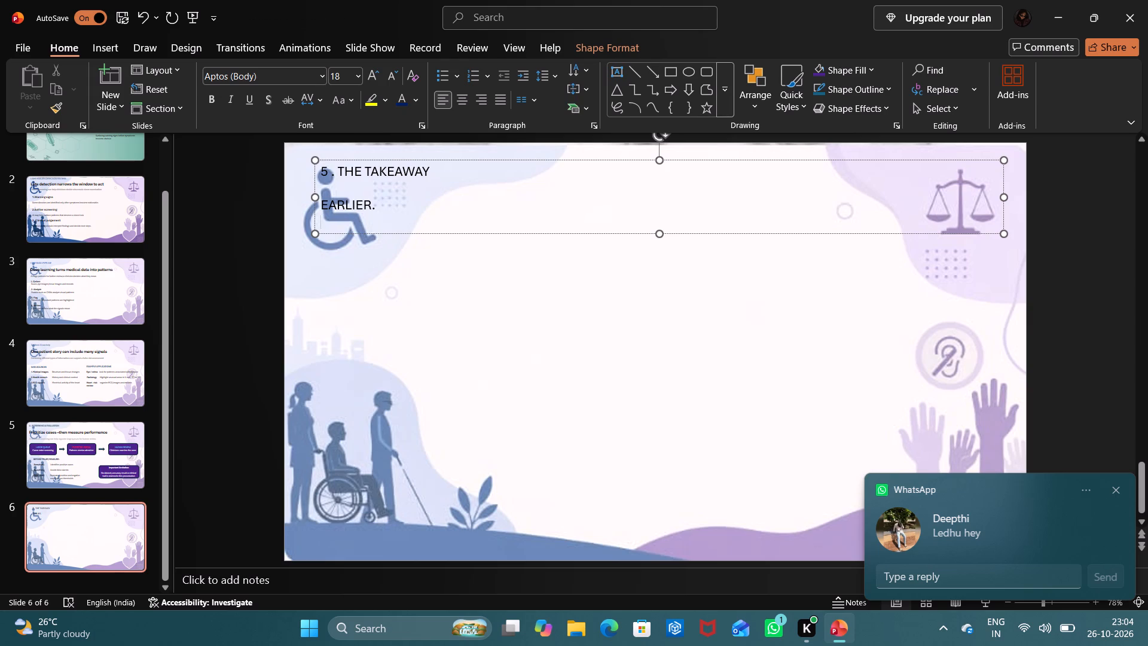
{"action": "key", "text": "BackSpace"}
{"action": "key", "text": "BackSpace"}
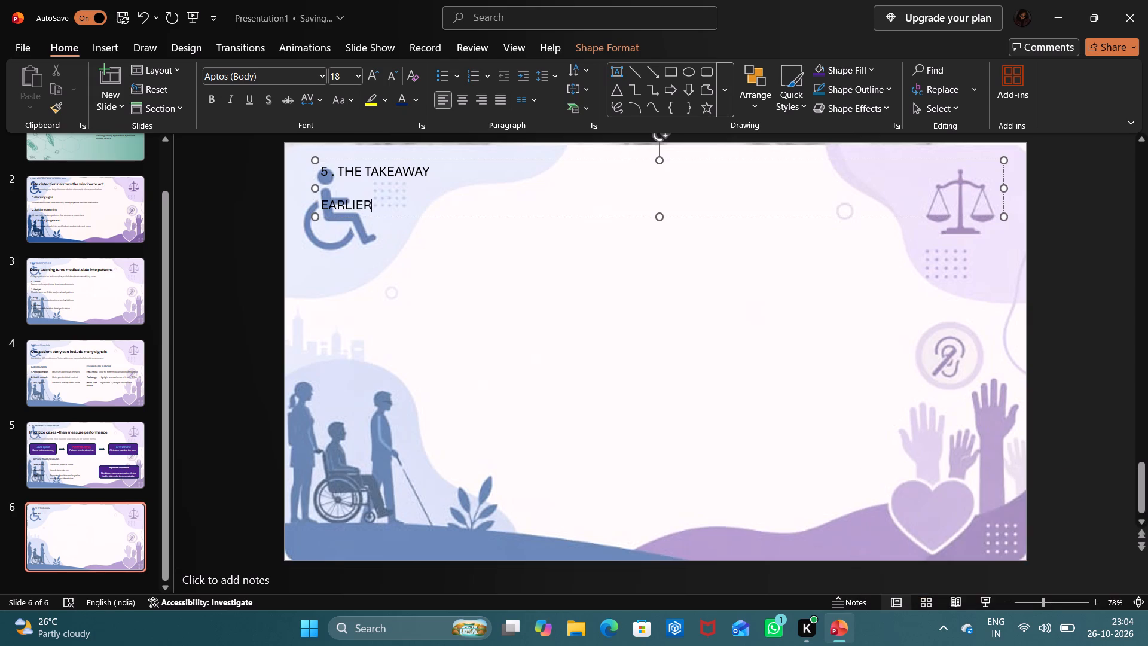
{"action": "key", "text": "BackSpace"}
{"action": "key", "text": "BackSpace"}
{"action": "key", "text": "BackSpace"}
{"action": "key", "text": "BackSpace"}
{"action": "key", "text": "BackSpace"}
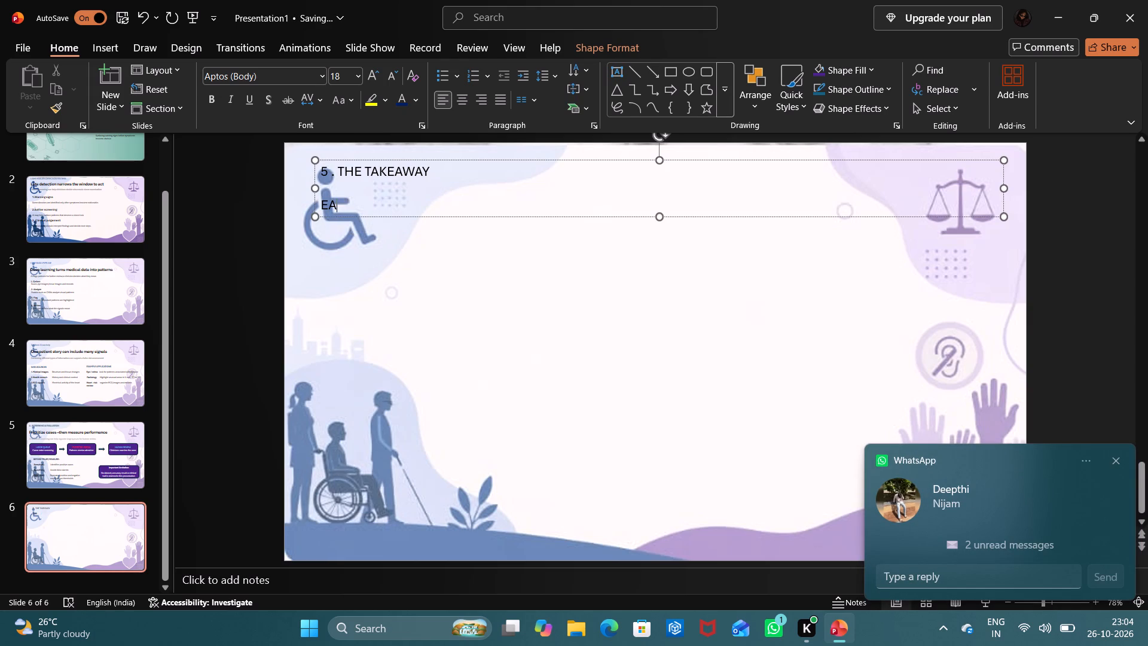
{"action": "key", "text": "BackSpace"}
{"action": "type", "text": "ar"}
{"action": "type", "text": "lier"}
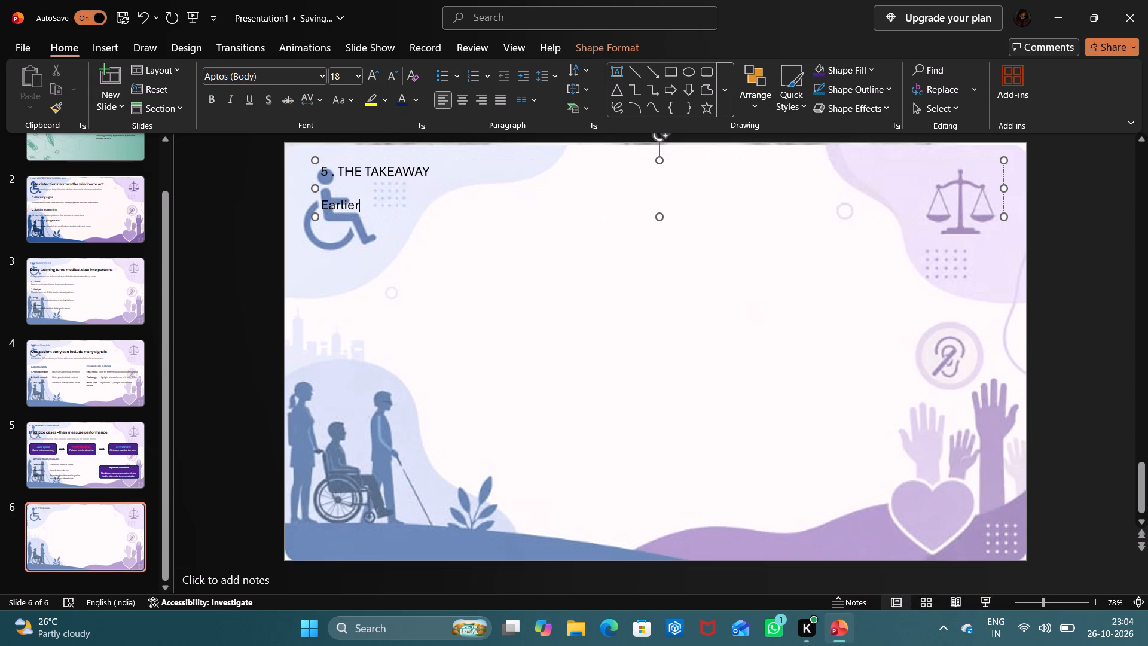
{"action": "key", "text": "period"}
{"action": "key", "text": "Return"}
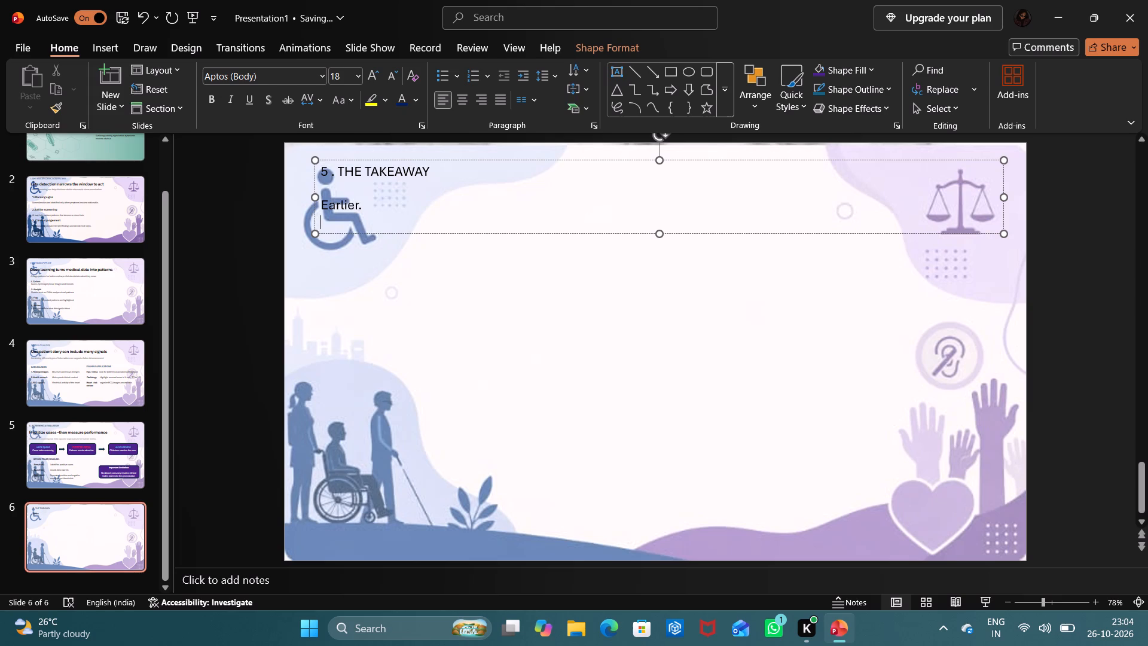
Add the line "More connected." directly below "Earlier." in the slide 6 text box.
{"action": "key", "text": "m"}
{"action": "type", "text": "ore"}
{"action": "key", "text": "space"}
{"action": "type", "text": "conne"}
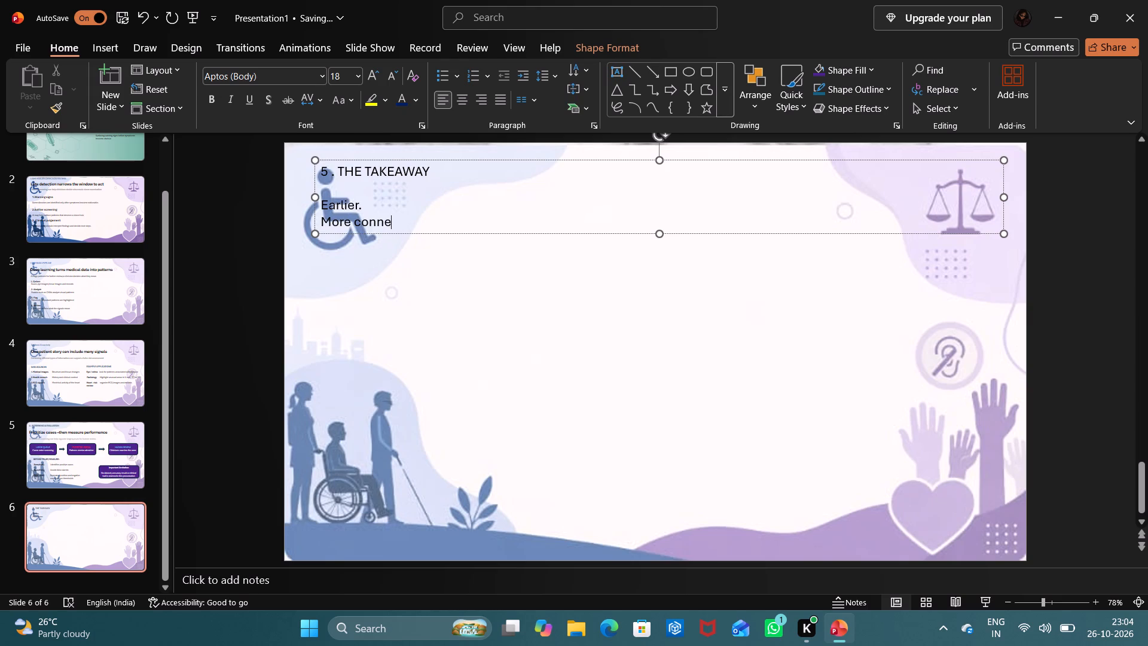
{"action": "type", "text": "cted"}
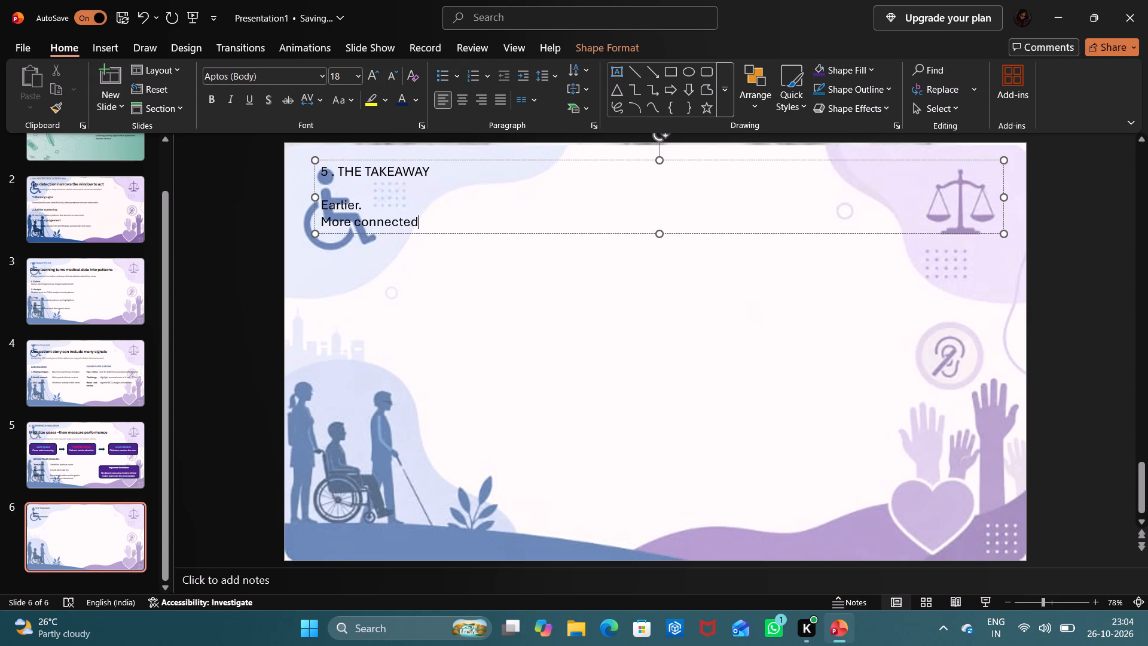
{"action": "key", "text": "period"}
Add the line "Still human - led." below "More connected.".
{"action": "key", "text": "Return"}
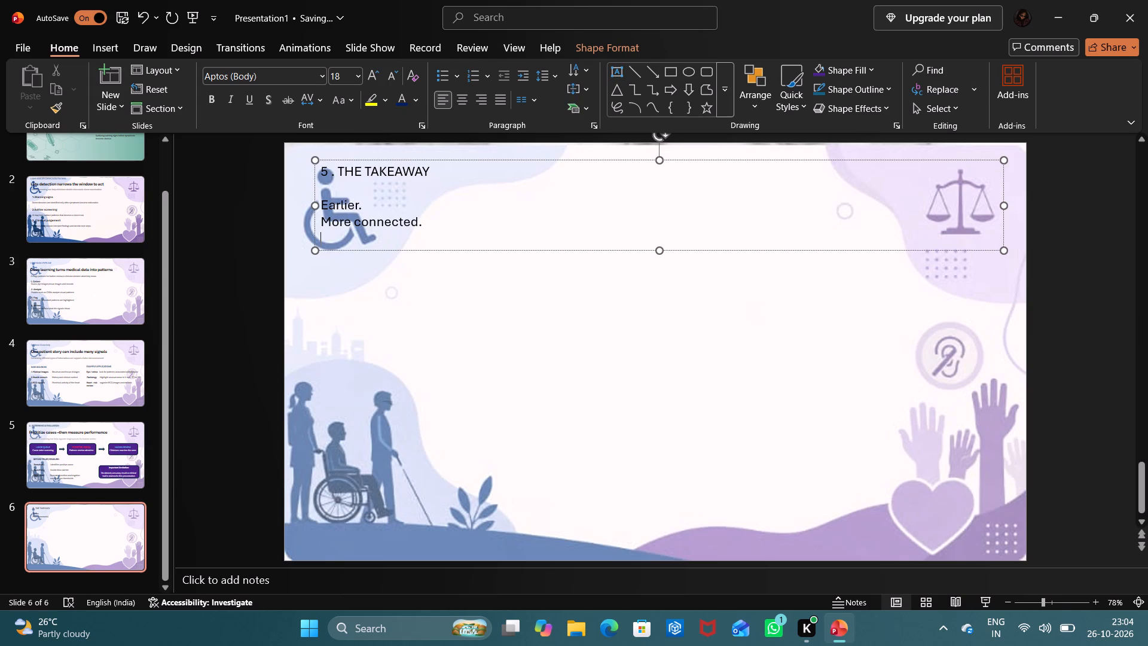
{"action": "key", "text": "s"}
{"action": "type", "text": "till"}
{"action": "key", "text": "space"}
{"action": "type", "text": "human"}
{"action": "key", "text": "space"}
{"action": "key", "text": "minus"}
{"action": "key", "text": "space"}
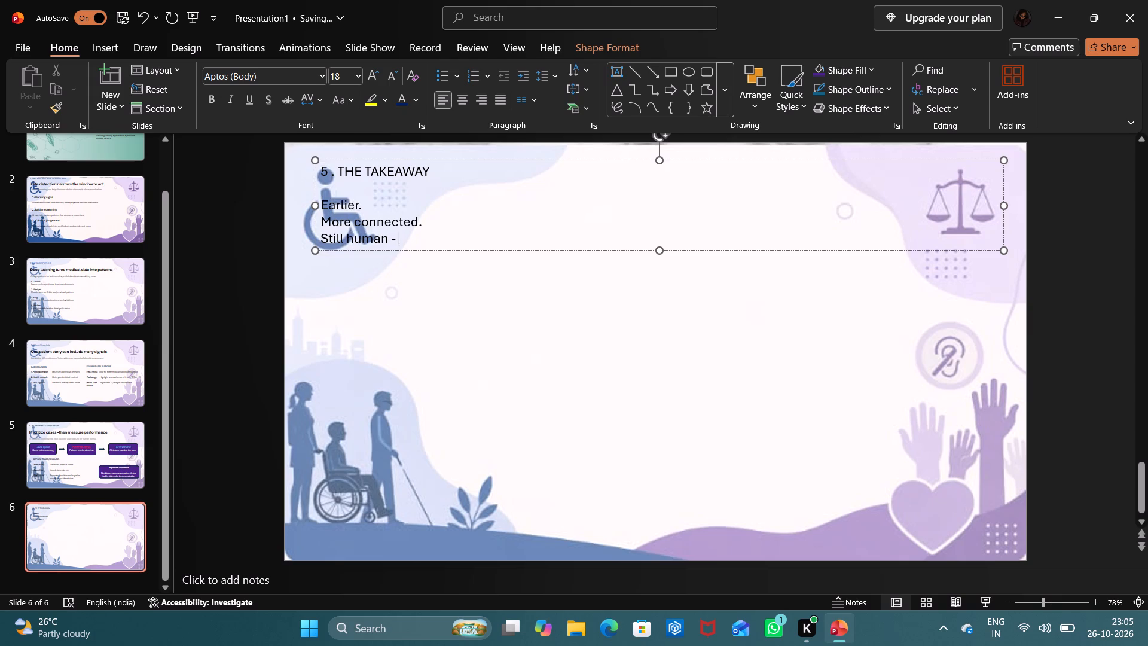
{"action": "type", "text": "led"}
{"action": "key", "text": "period"}
Leave six blank lines below "Still human – led." and begin the closing sentence with "AI analyses data,".
{"action": "key", "text": "Return"}
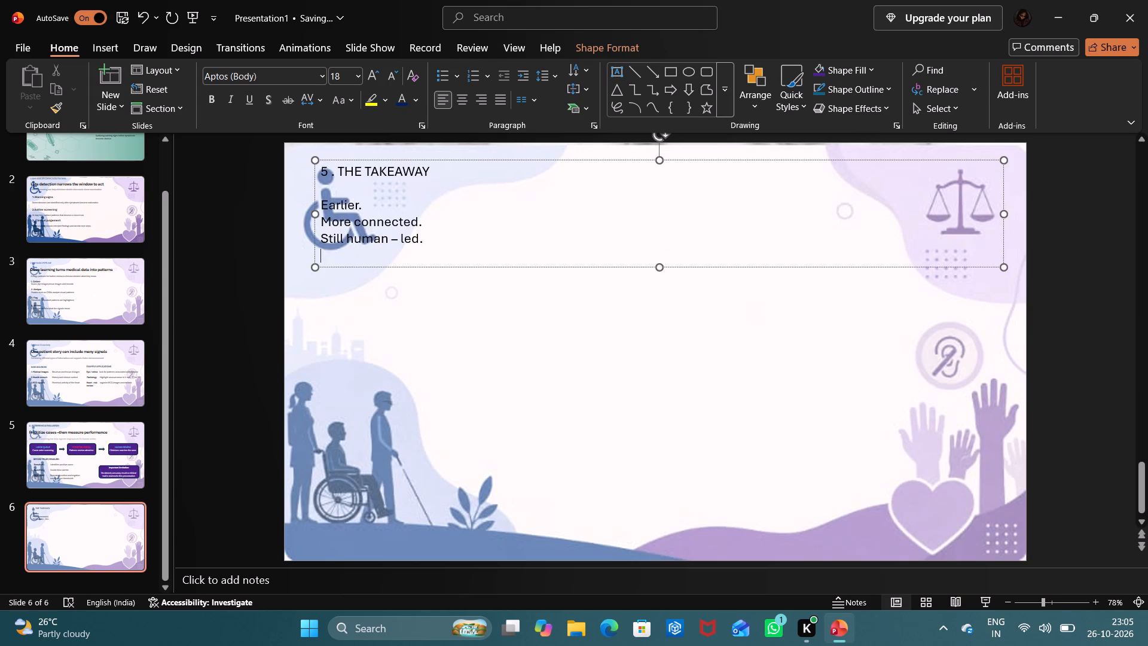
{"action": "key", "text": "Return"}
{"action": "key", "text": "Return"}
{"action": "key", "text": "Return"}
{"action": "key", "text": "Return"}
{"action": "key", "text": "Return"}
{"action": "key", "text": "Return"}
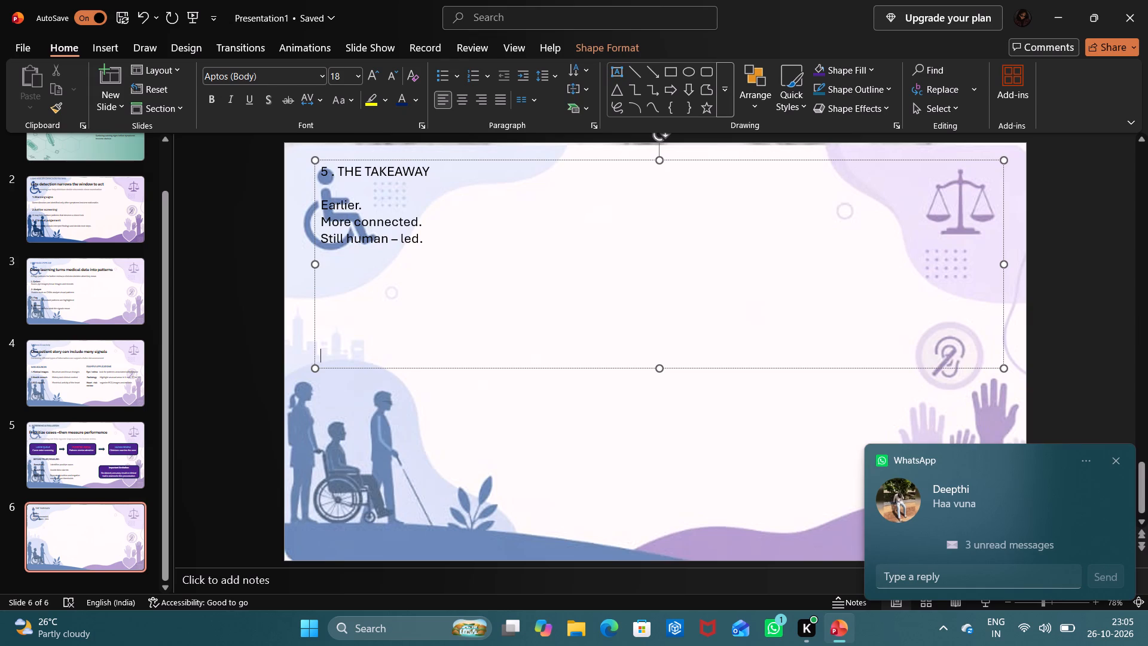
{"action": "type", "text": "AI"}
{"action": "key", "text": "space"}
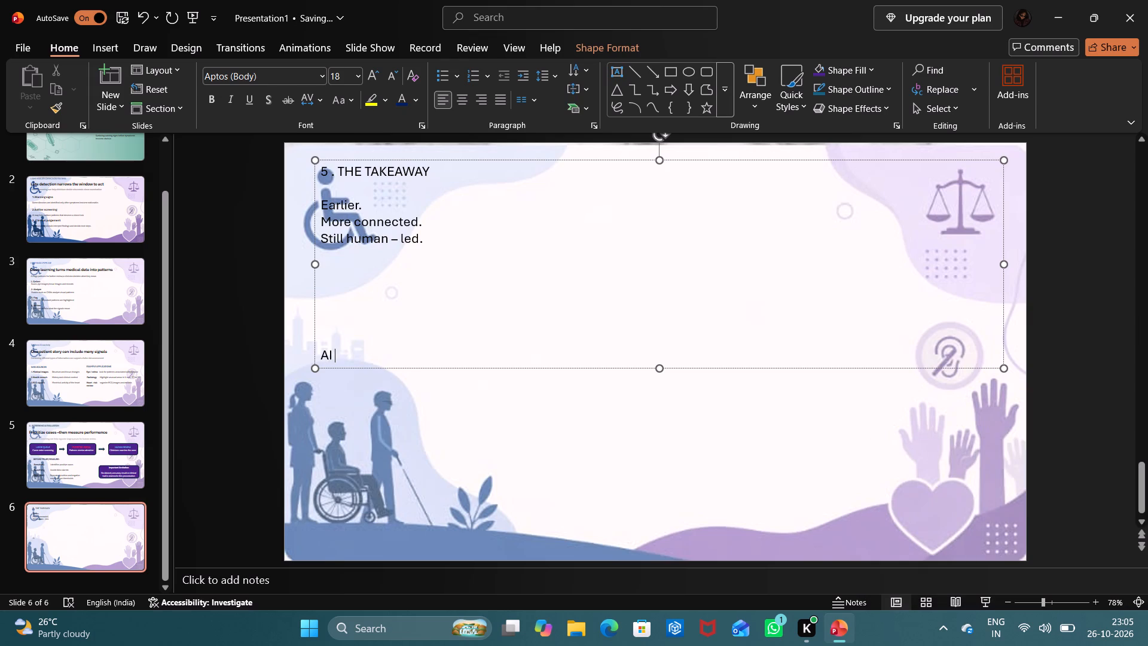
{"action": "type", "text": "ana"}
{"action": "type", "text": "ly"}
{"action": "type", "text": "zes"}
{"action": "key", "text": "space"}
{"action": "type", "text": "dar"}
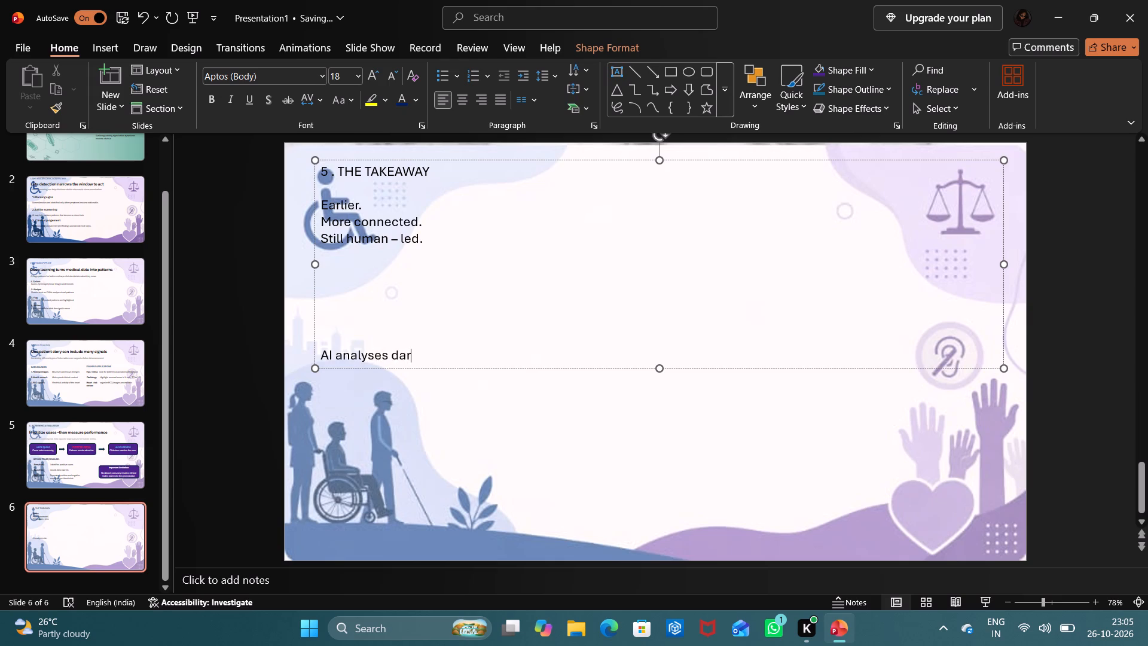
{"action": "key", "text": "BackSpace"}
{"action": "type", "text": "ta"}
{"action": "key", "text": "comma"}
Continue the closing sentence with "finds potentially important patterns,".
{"action": "type", "text": "finds"}
{"action": "key", "text": "space"}
{"action": "type", "text": "potentially"}
{"action": "key", "text": "space"}
{"action": "type", "text": "import"}
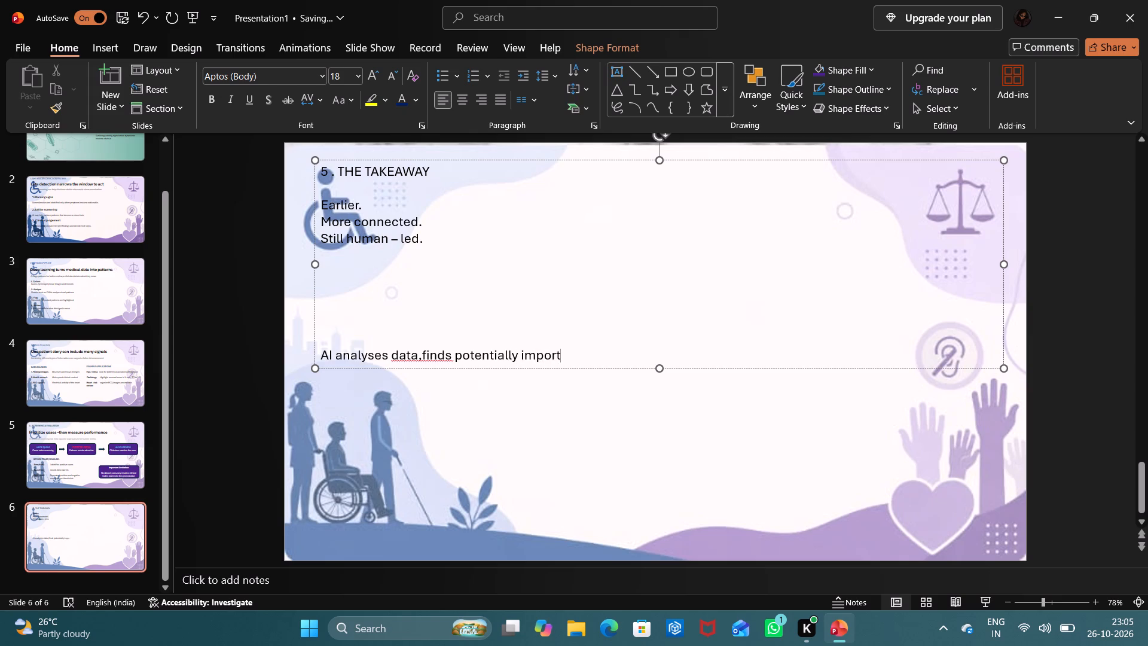
{"action": "key", "text": "a"}
{"action": "type", "text": "nt"}
{"action": "key", "text": "space"}
{"action": "type", "text": "pat"}
{"action": "type", "text": "terns"}
{"action": "key", "text": "comma"}
Continue the closing sentence on a new line beginning with a lowercase "and".
{"action": "type", "text": "and"}
{"action": "key", "text": "space"}
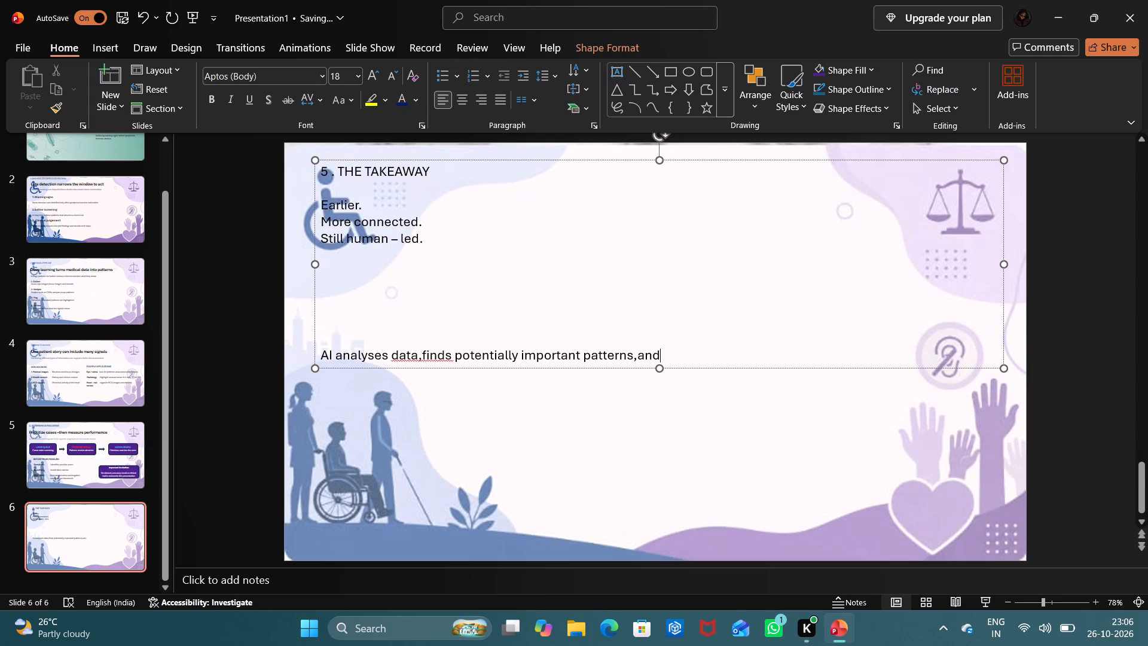
{"action": "key", "text": "BackSpace"}
{"action": "key", "text": "BackSpace"}
{"action": "key", "text": "BackSpace"}
{"action": "key", "text": "BackSpace"}
{"action": "key", "text": "Return"}
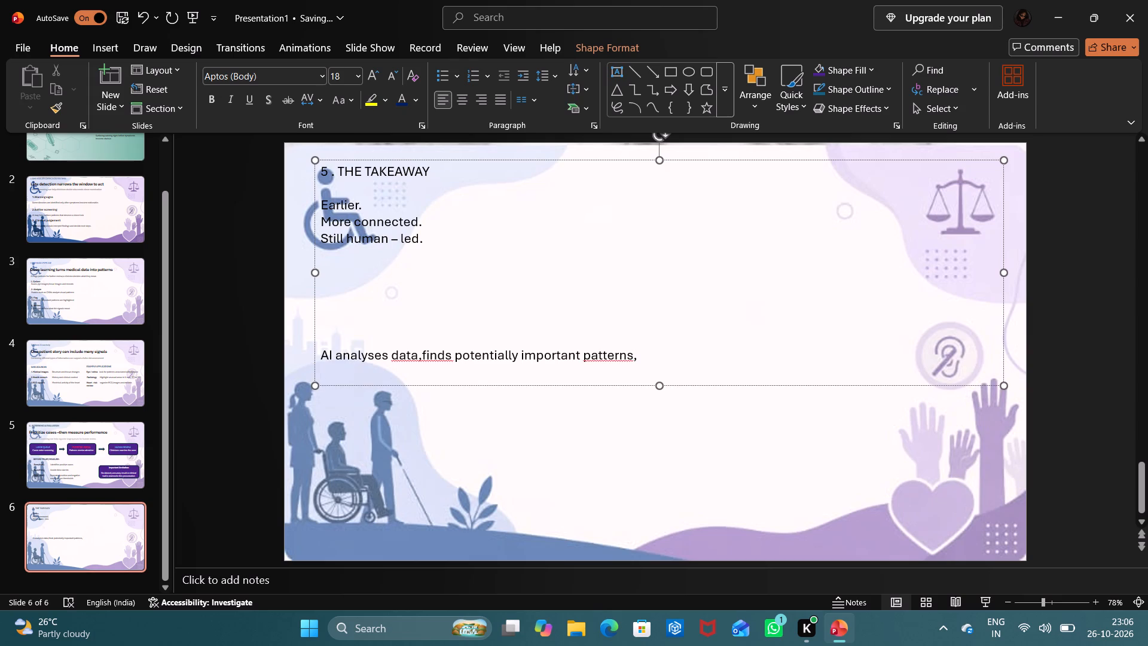
{"action": "key", "text": "a"}
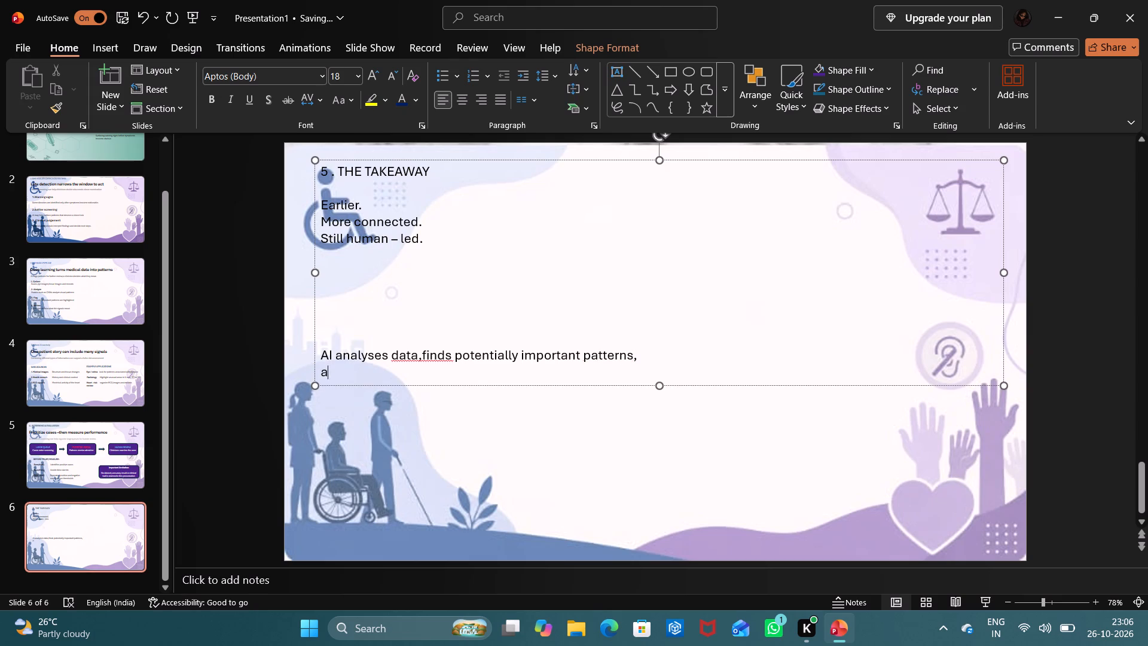
{"action": "type", "text": "nd"}
{"action": "key", "text": "space"}
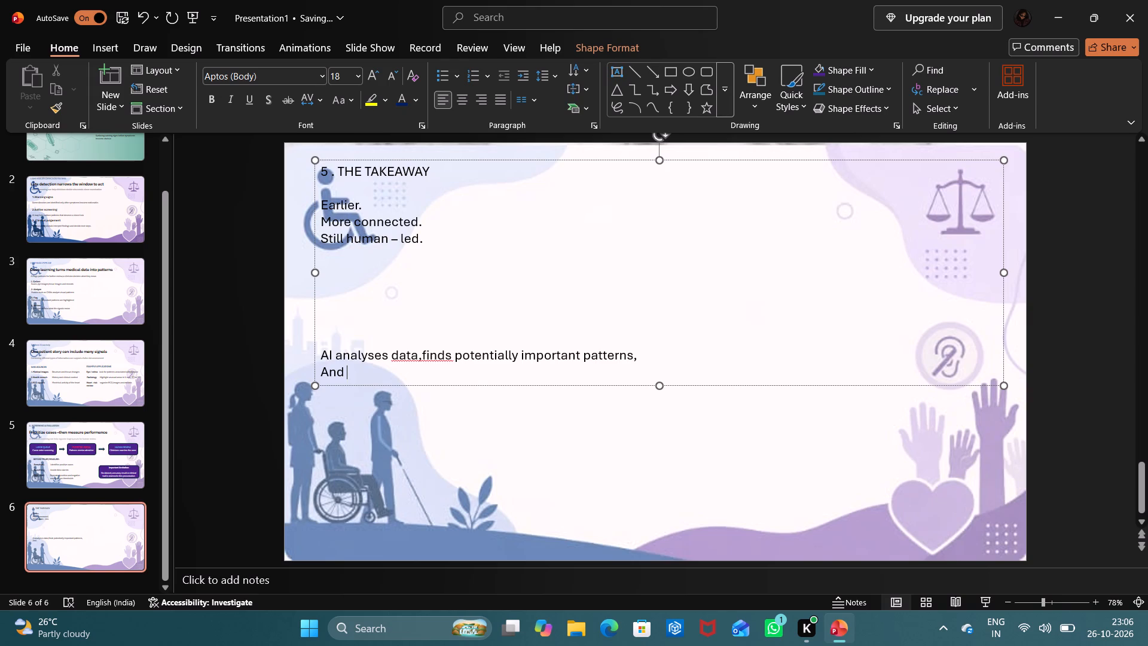
{"action": "left_click", "coordinate": [327, 372]}
{"action": "key", "text": "BackSpace"}
{"action": "key", "text": "a"}
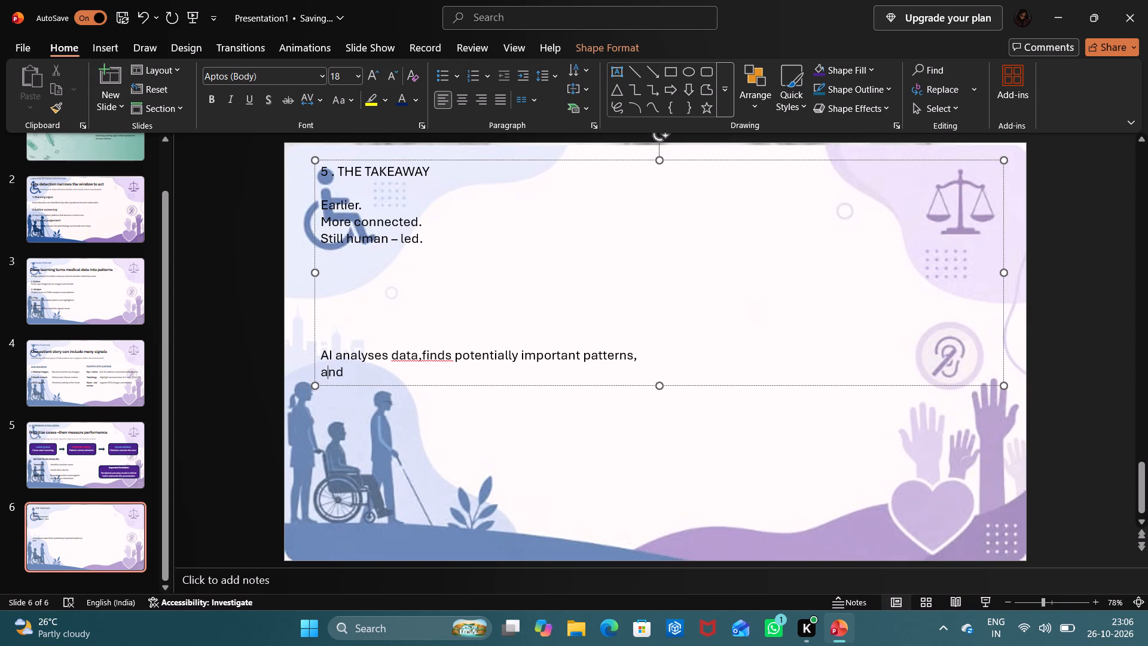
Finish the closing sentence after "and" with "supports informed decisions.".
{"action": "left_click", "coordinate": [343, 372]}
{"action": "key", "text": "space"}
{"action": "type", "text": "supports"}
{"action": "key", "text": "space"}
{"action": "type", "text": "informed decisio"}
{"action": "type", "text": "ns"}
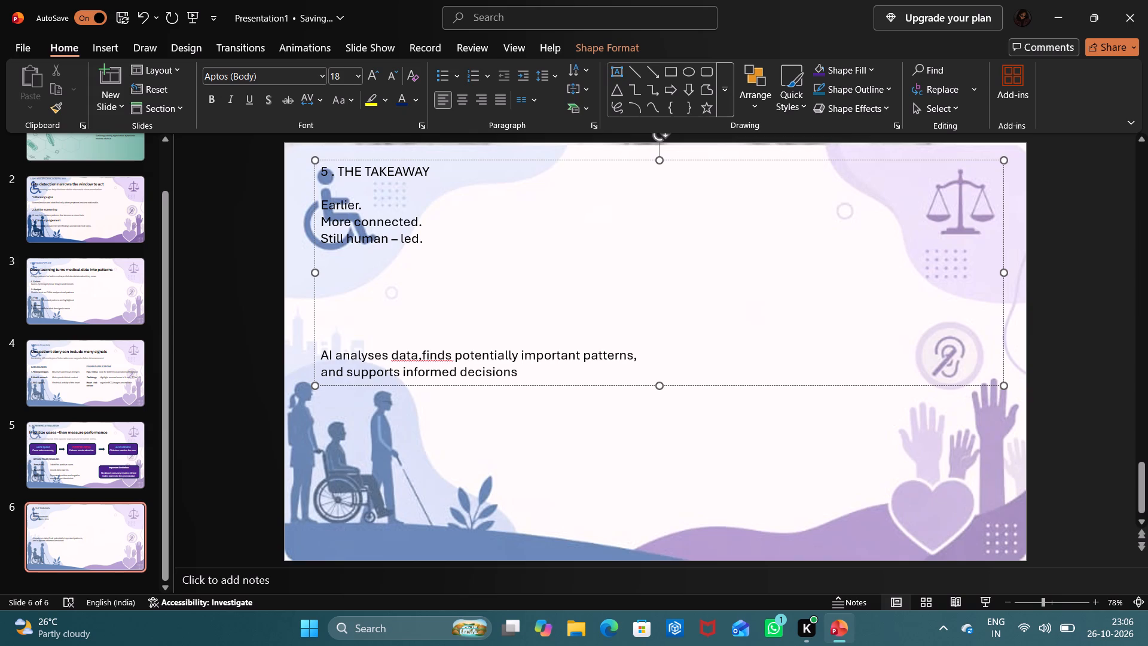
{"action": "key", "text": "period"}
Colour the heading "5 . THE TAKEAWAY" in the standard blue.
{"action": "left_click_drag", "start_coordinate": [322, 167], "coordinate": [419, 163]}
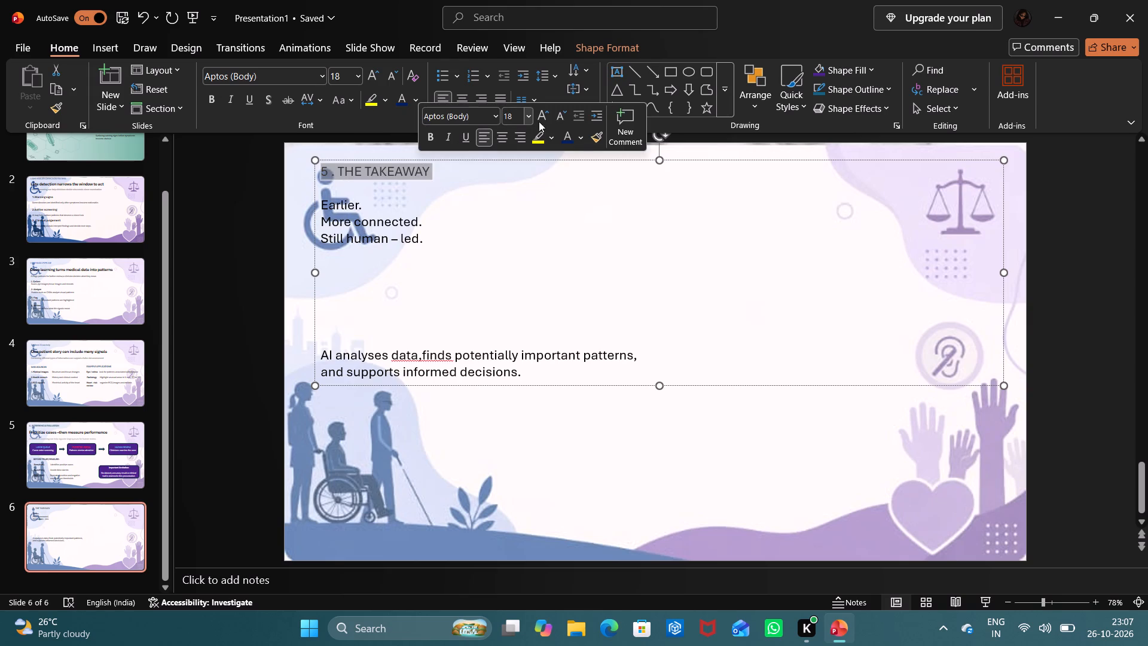
{"action": "left_click", "coordinate": [584, 139]}
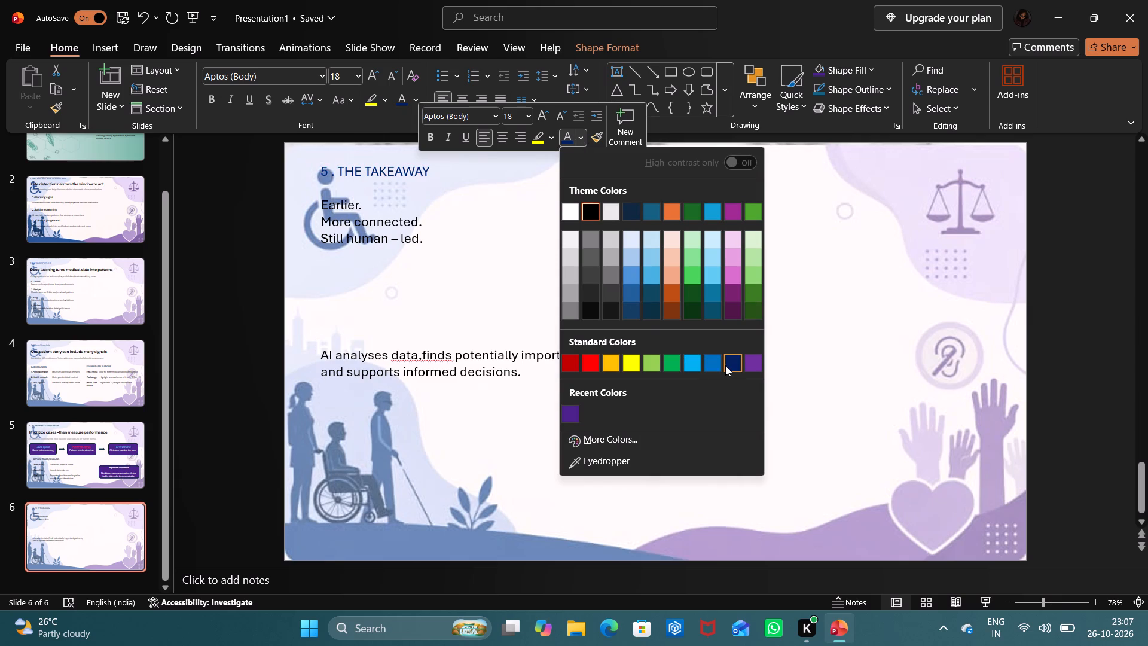
{"action": "left_click", "coordinate": [710, 369]}
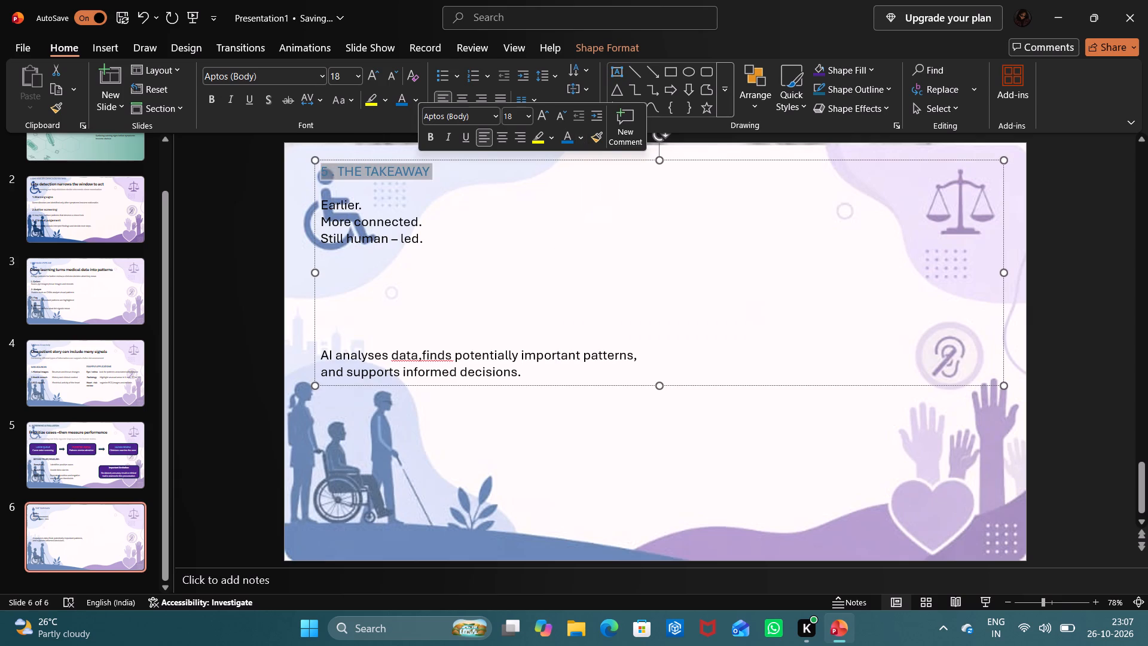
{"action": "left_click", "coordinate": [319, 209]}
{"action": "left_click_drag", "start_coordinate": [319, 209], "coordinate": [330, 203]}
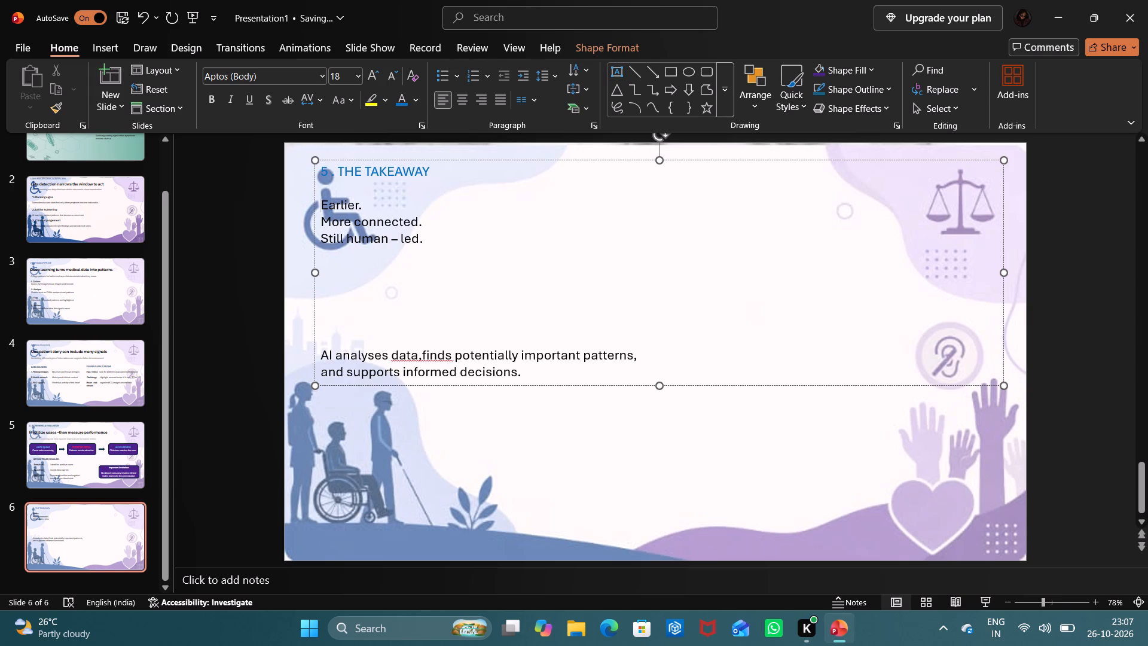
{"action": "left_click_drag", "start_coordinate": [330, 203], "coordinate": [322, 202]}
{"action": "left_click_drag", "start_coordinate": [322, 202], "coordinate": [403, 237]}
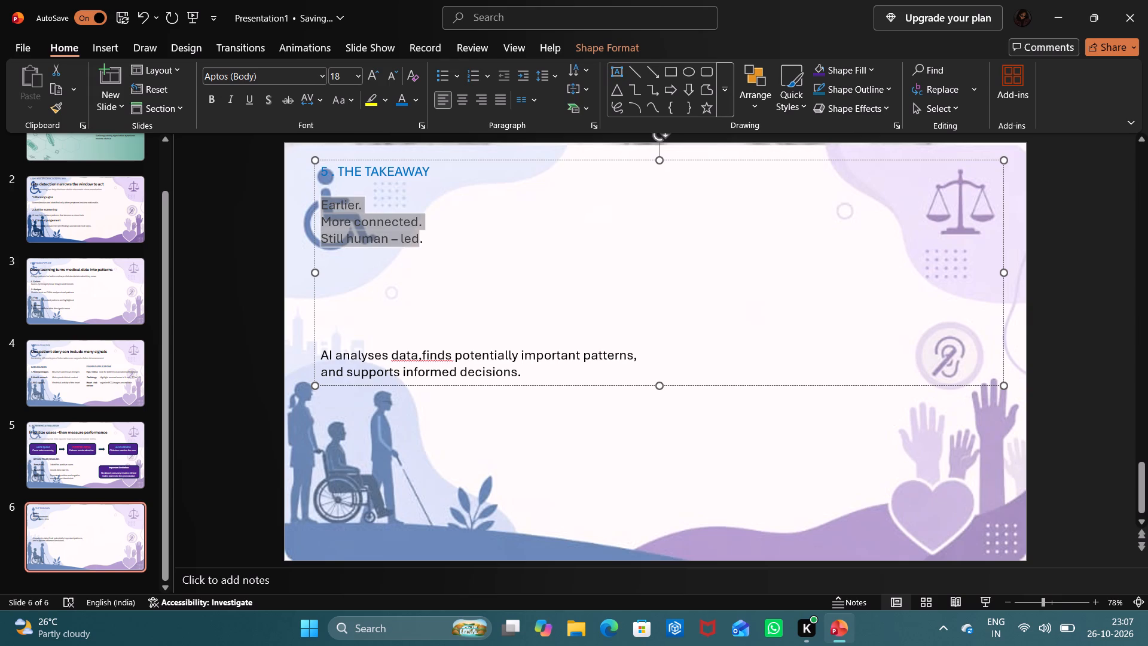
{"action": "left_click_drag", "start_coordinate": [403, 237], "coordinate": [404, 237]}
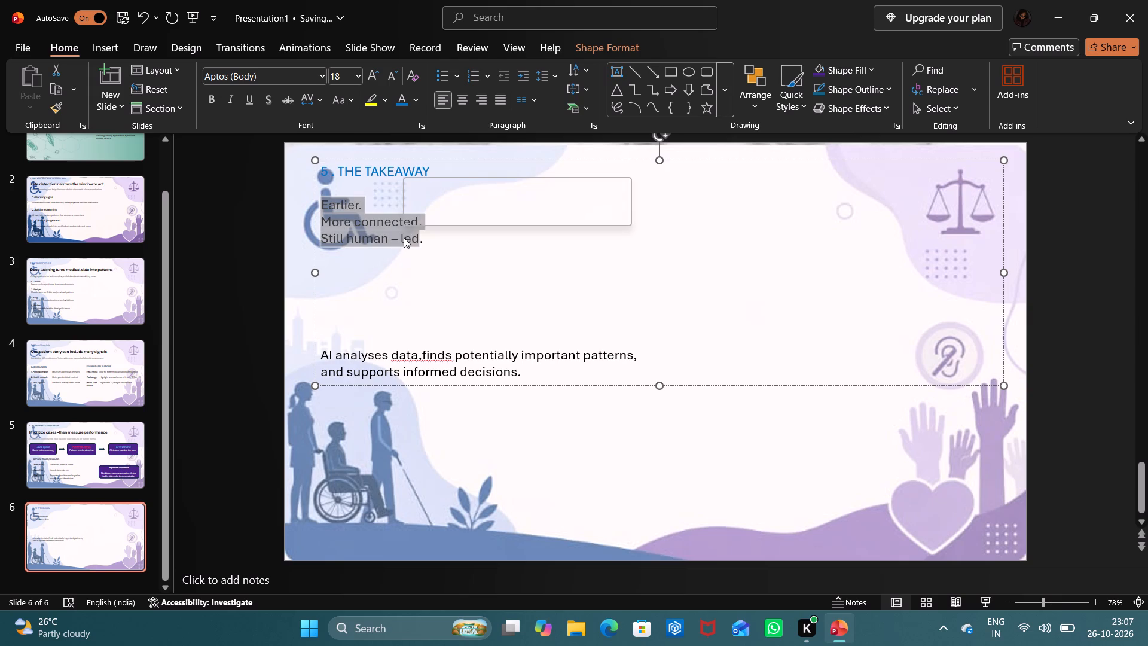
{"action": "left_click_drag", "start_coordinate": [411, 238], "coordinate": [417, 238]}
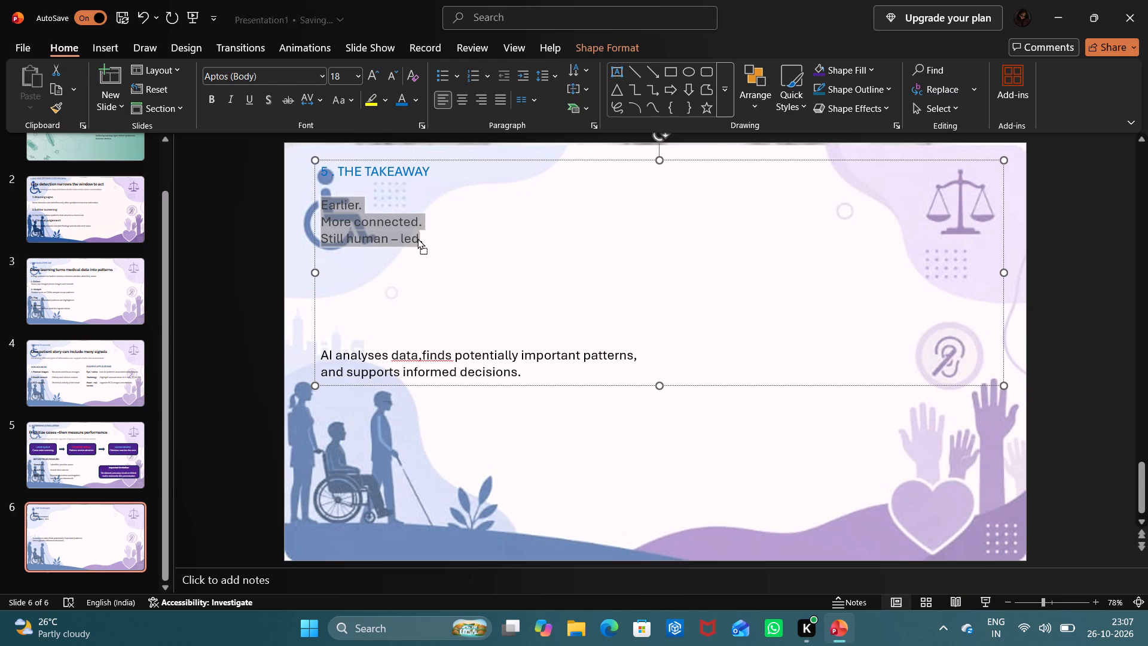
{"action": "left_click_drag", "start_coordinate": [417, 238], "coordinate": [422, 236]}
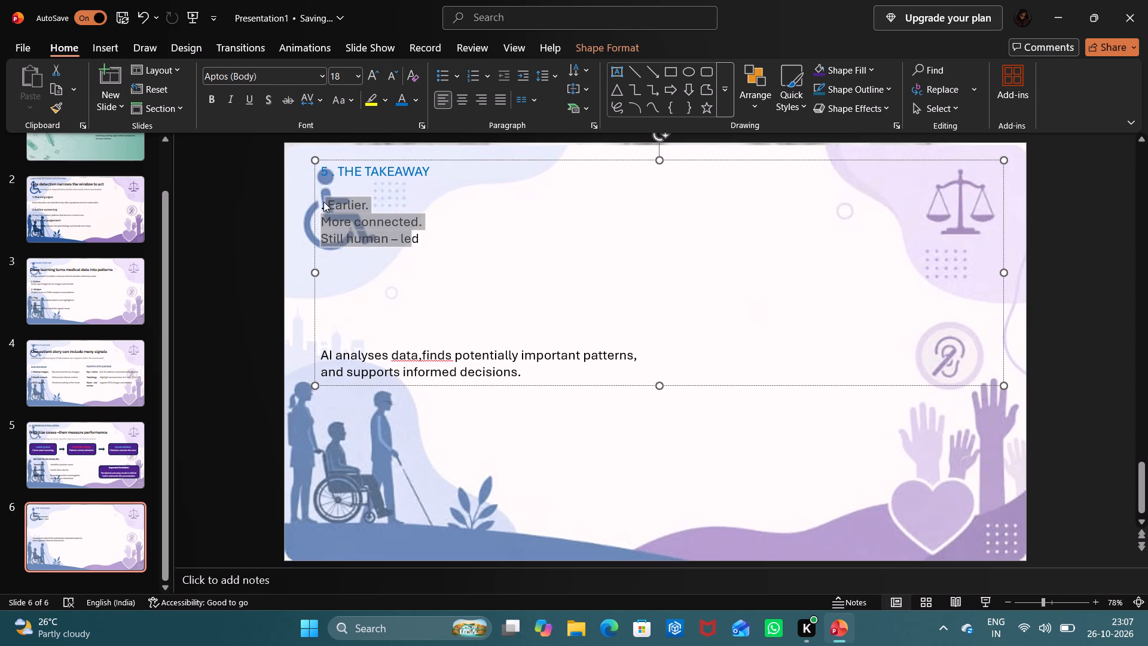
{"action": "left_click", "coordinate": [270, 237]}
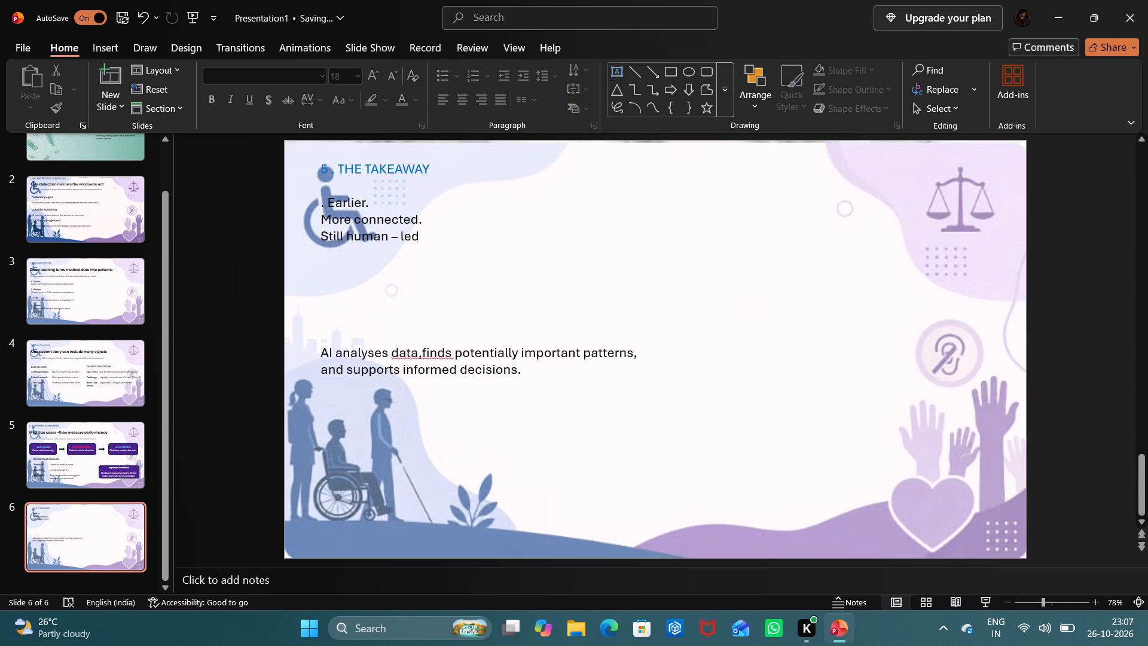
Remove the stray full stop before "Earlier." and keep one blank line below the THE TAKEAWAY heading.
{"action": "left_click", "coordinate": [322, 202]}
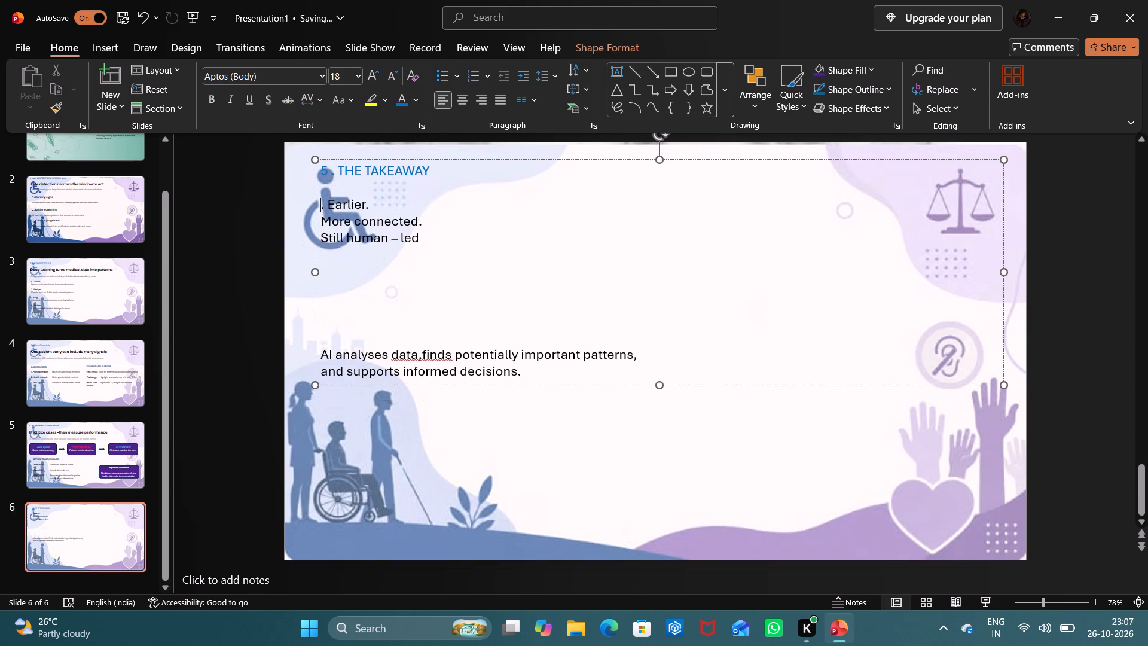
{"action": "left_click", "coordinate": [325, 202]}
{"action": "key", "text": "BackSpace"}
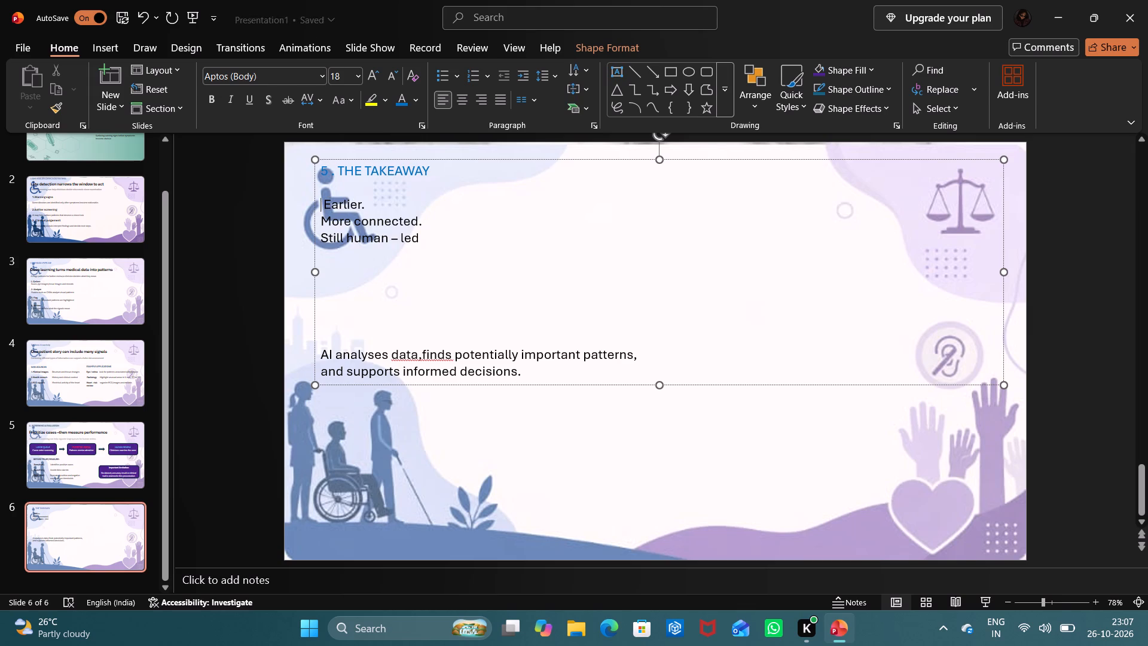
{"action": "key", "text": "BackSpace"}
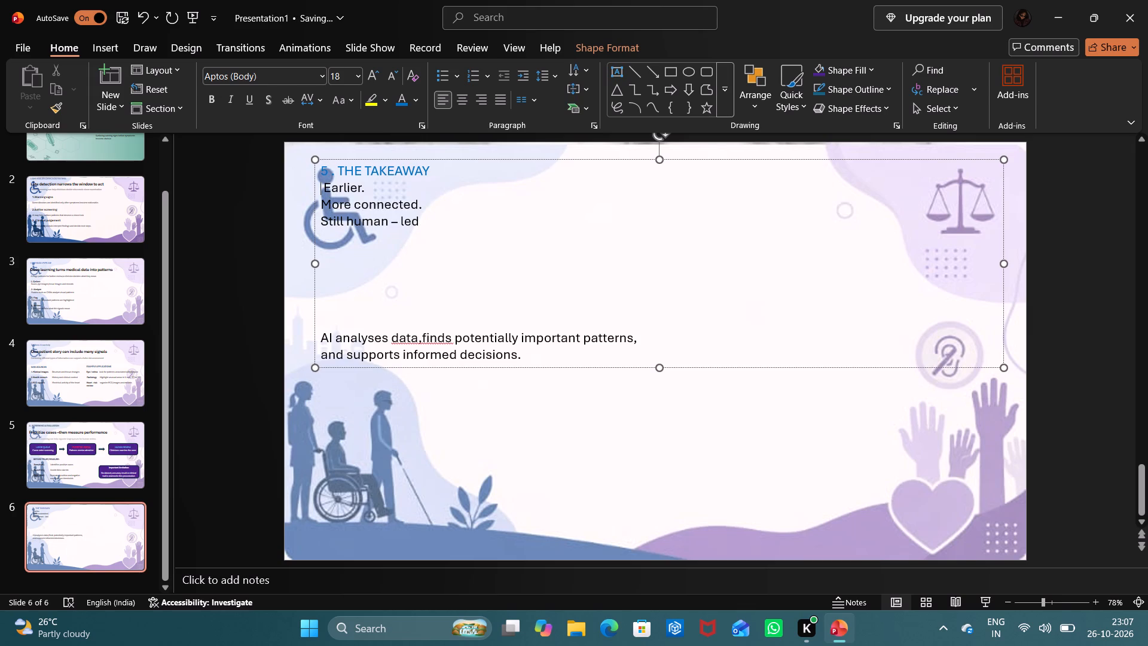
{"action": "left_click", "coordinate": [430, 170]}
{"action": "key", "text": "Return"}
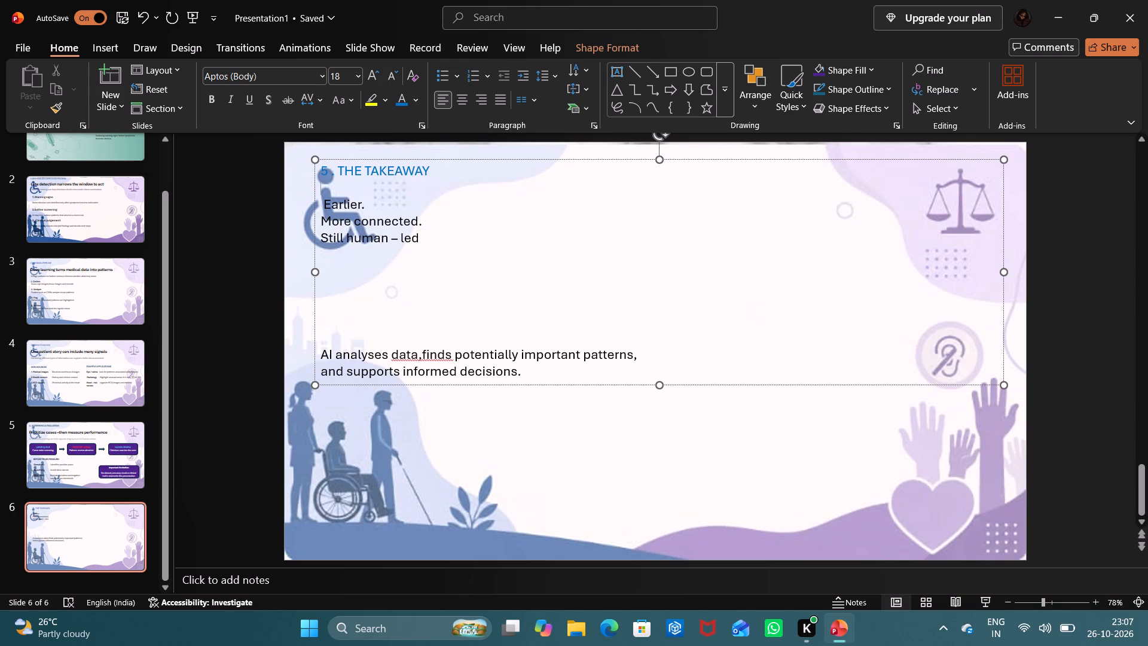
Indent the lines "More connected." and "Still human – led" by one space to align with "Earlier.".
{"action": "left_click", "coordinate": [322, 221]}
{"action": "key", "text": "space"}
{"action": "left_click", "coordinate": [321, 240]}
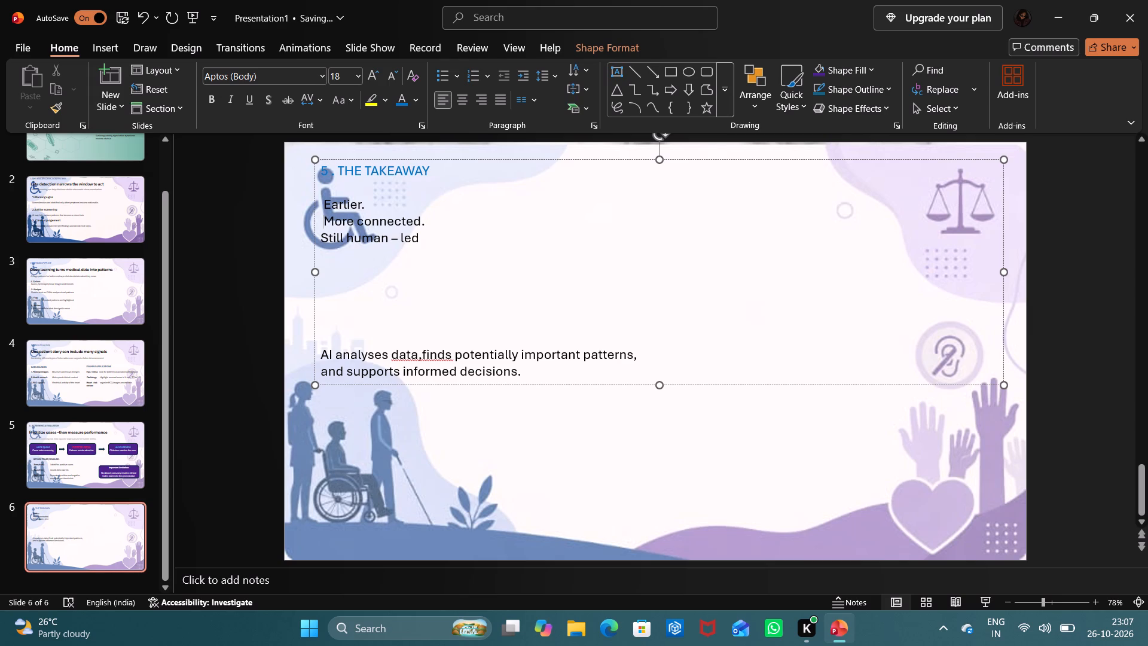
{"action": "key", "text": "space"}
Make the three lines from "Earlier." to "Still human – led" bold at font size 32.
{"action": "left_click_drag", "start_coordinate": [323, 197], "coordinate": [407, 253]}
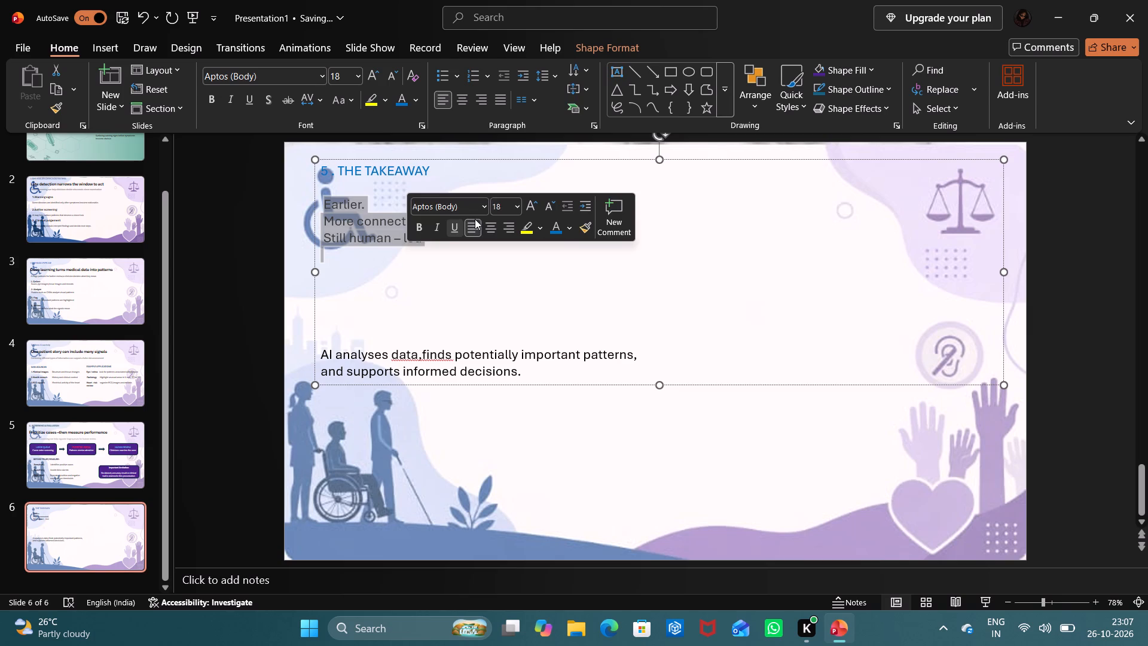
{"action": "left_click", "coordinate": [416, 227]}
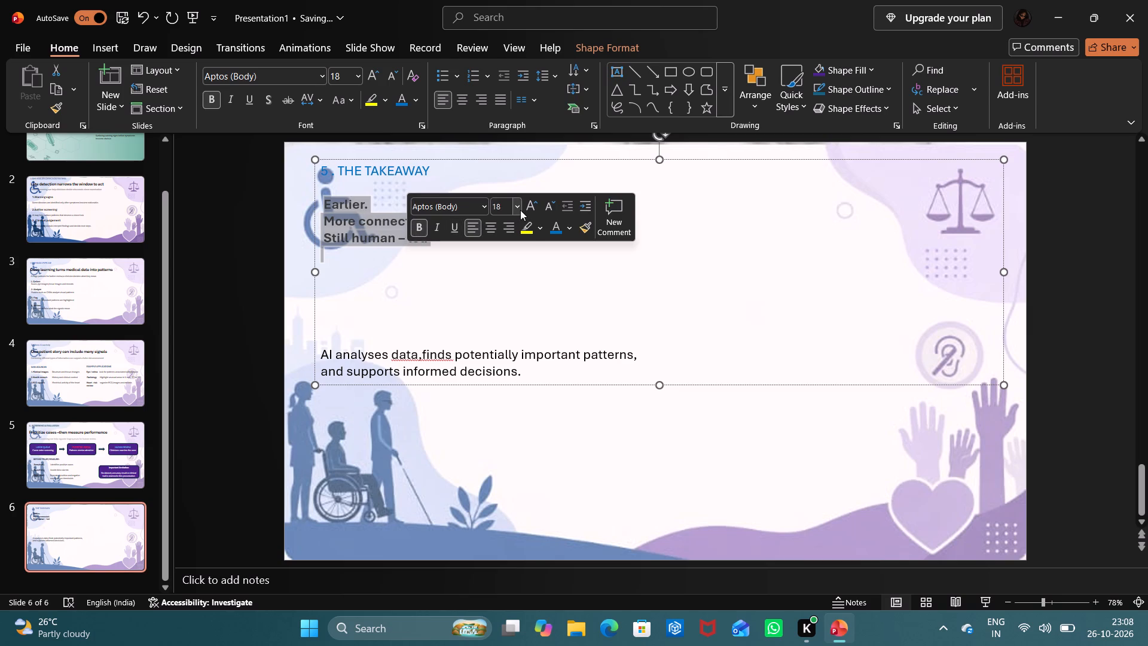
{"action": "left_click", "coordinate": [520, 210]}
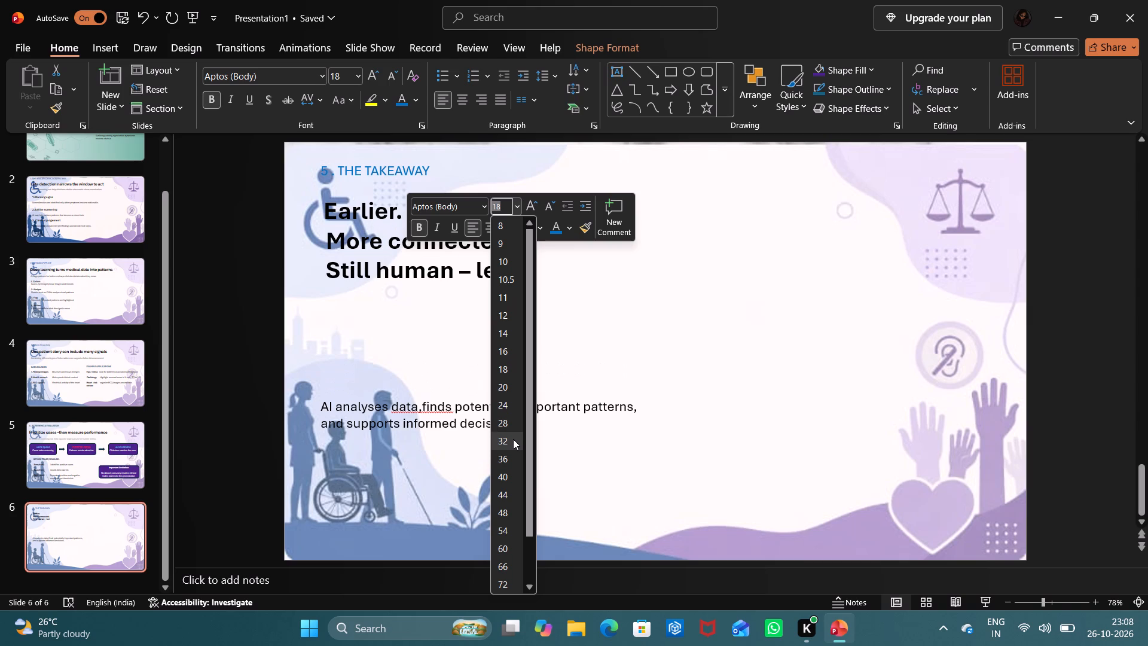
{"action": "left_click", "coordinate": [513, 439]}
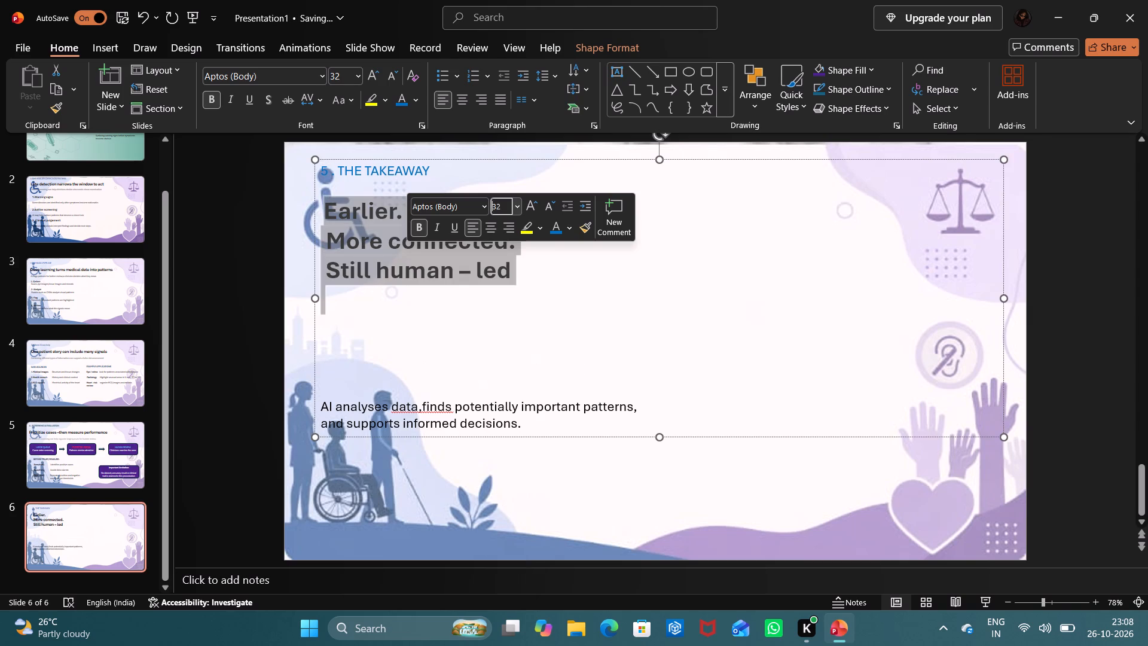
Add a full stop after "Still human – led" and one more leading space before "Earlier.".
{"action": "left_click", "coordinate": [539, 276]}
{"action": "key", "text": "period"}
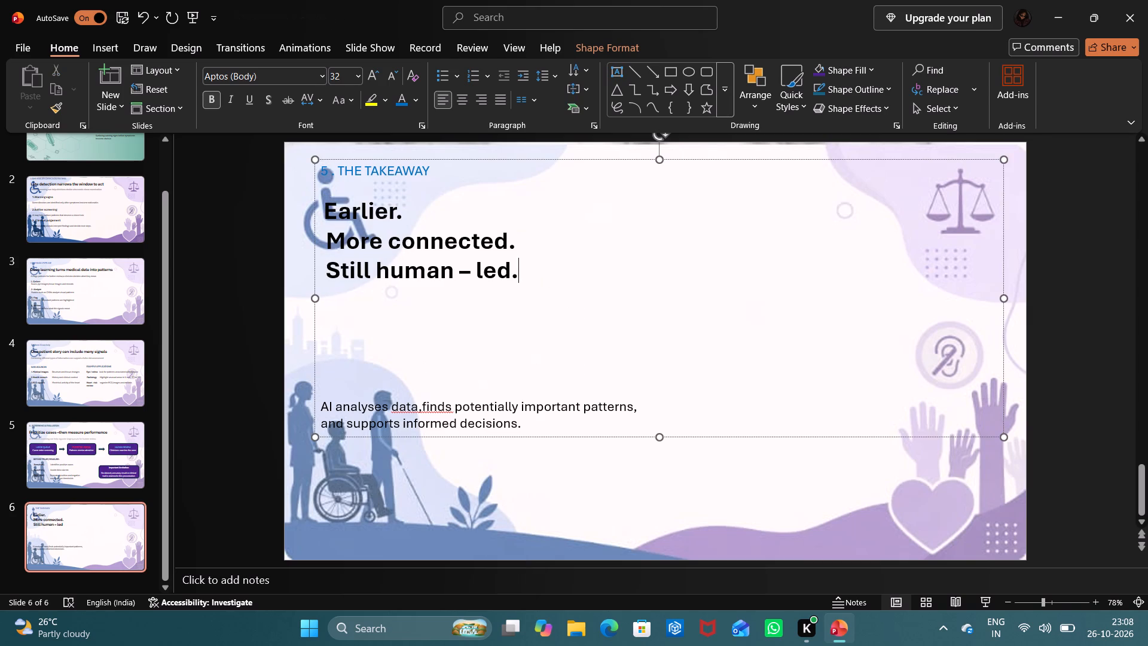
{"action": "left_click", "coordinate": [321, 211]}
{"action": "key", "text": "space"}
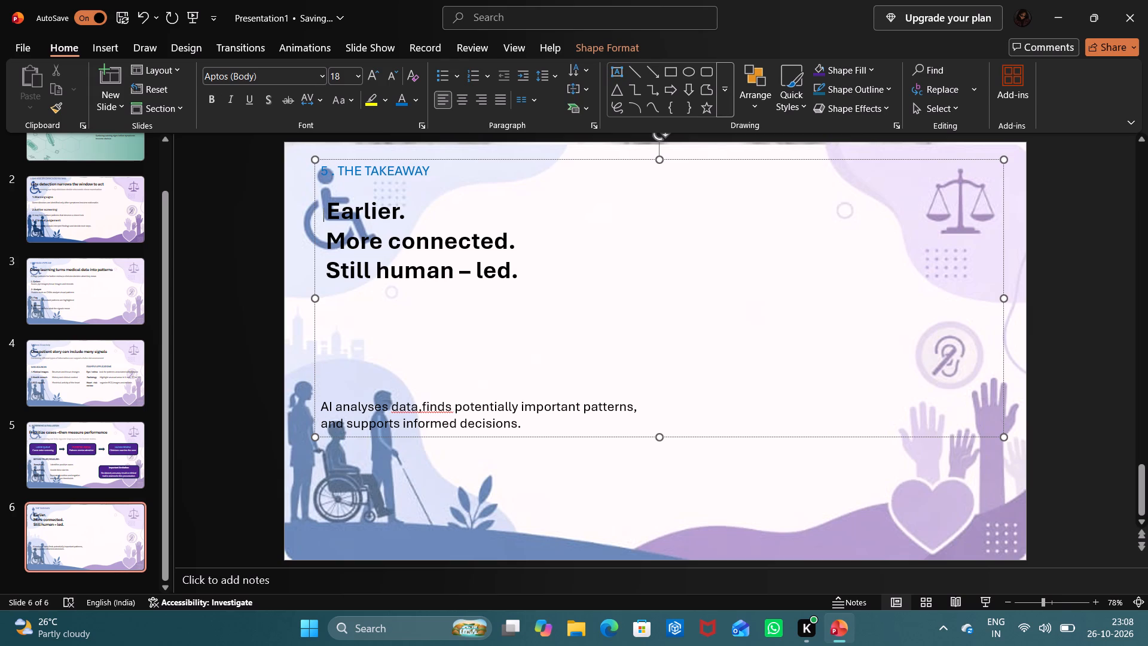
{"action": "left_click", "coordinate": [376, 309]}
Colour the two-line closing sentence beginning "AI analyses data" in the darkest grey shade of the white theme colour.
{"action": "left_click_drag", "start_coordinate": [324, 406], "coordinate": [450, 427]}
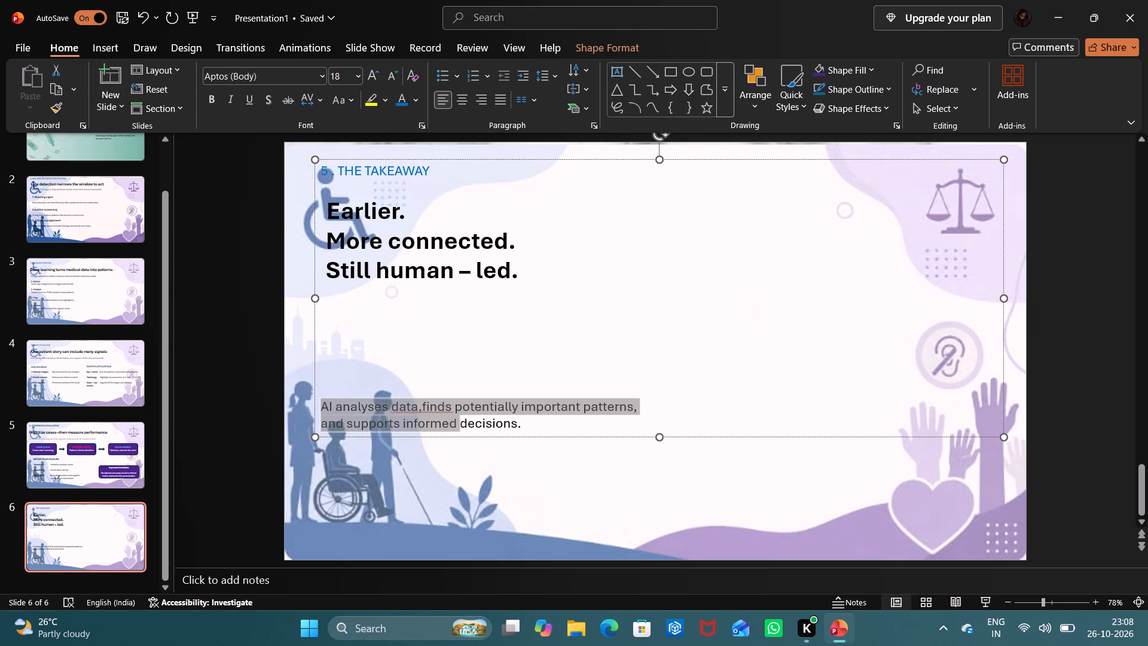
{"action": "left_click_drag", "start_coordinate": [450, 427], "coordinate": [529, 419]}
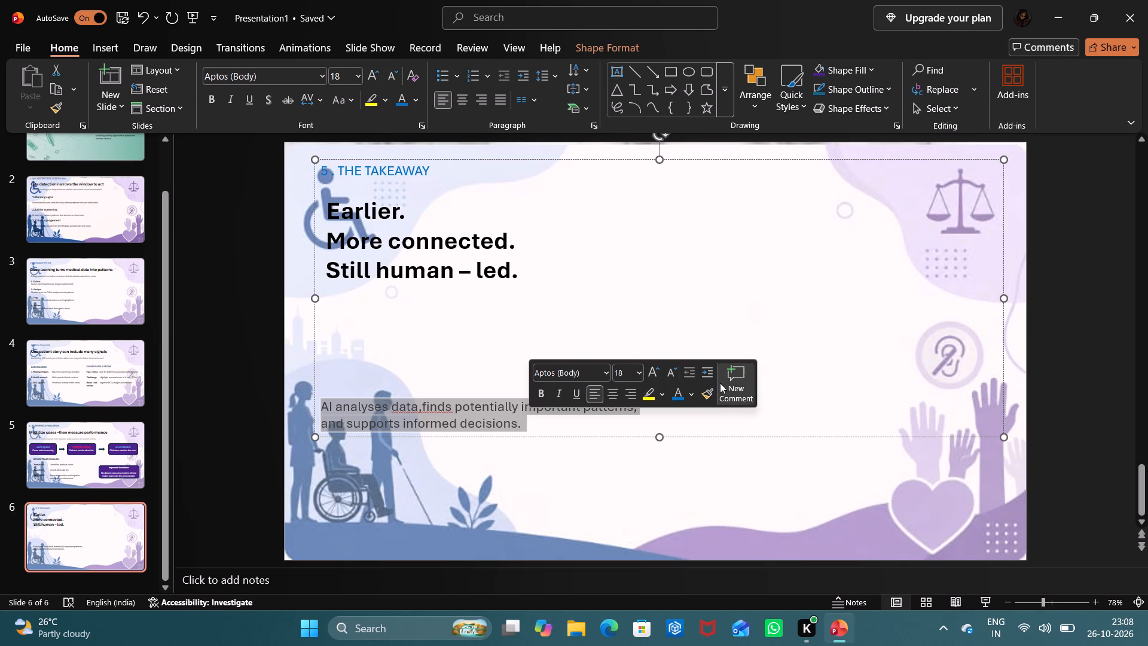
{"action": "left_click", "coordinate": [691, 394]}
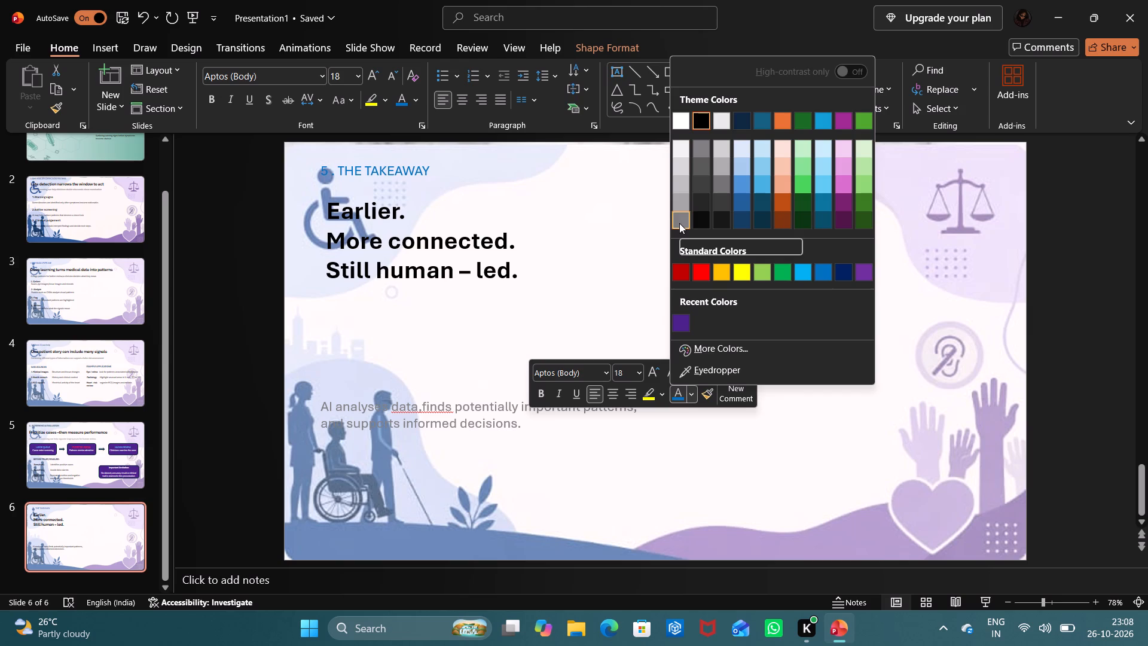
{"action": "left_click", "coordinate": [679, 223]}
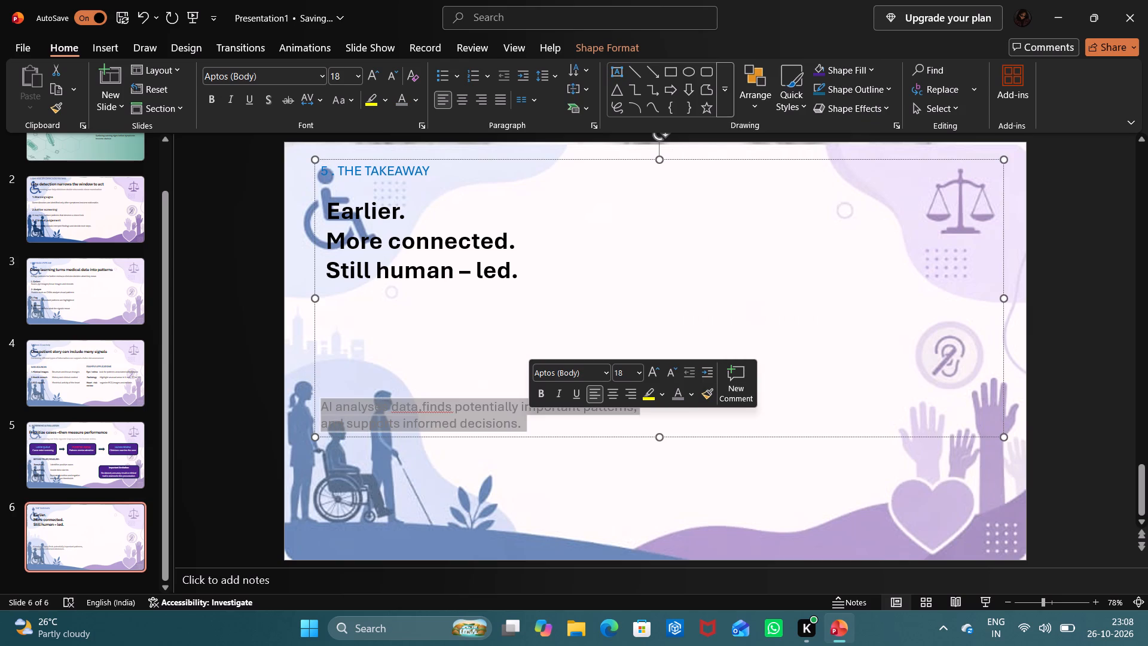
{"action": "left_click", "coordinate": [420, 363]}
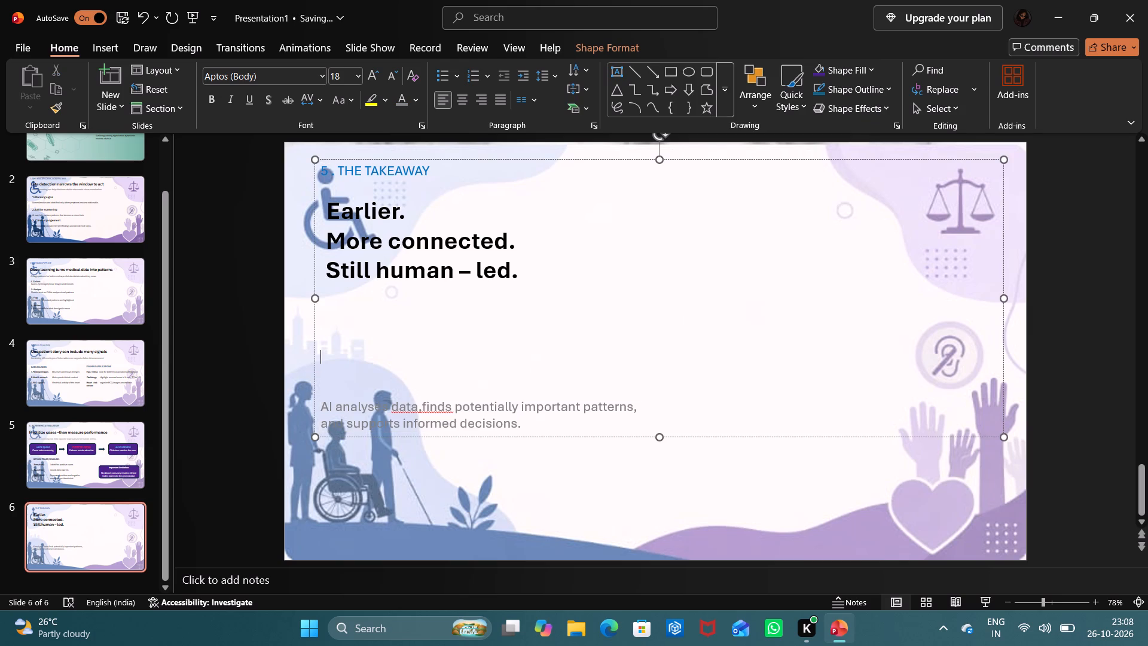
Insert the missing space between "data," and "finds" in the closing sentence.
{"action": "left_click", "coordinate": [422, 404]}
{"action": "key", "text": "space"}
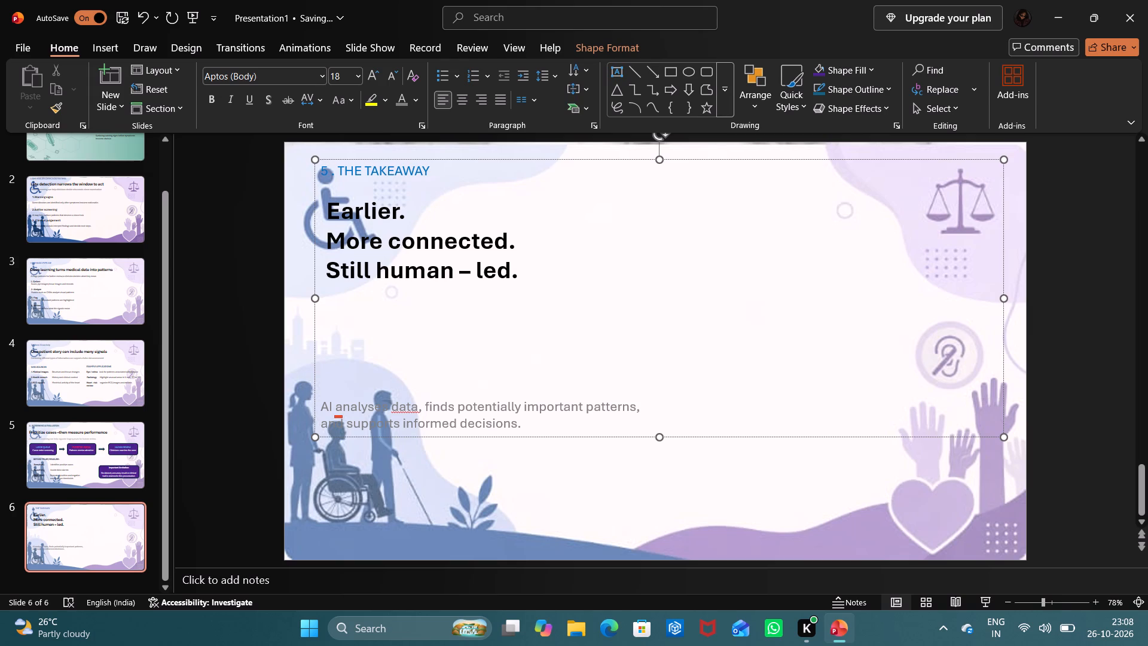
Insert a space between "data" and the comma in the sentence beginning "AI analyses data".
{"action": "left_click", "coordinate": [414, 406]}
{"action": "left_click", "coordinate": [414, 406]}
{"action": "key", "text": "Right"}
{"action": "key", "text": "space"}
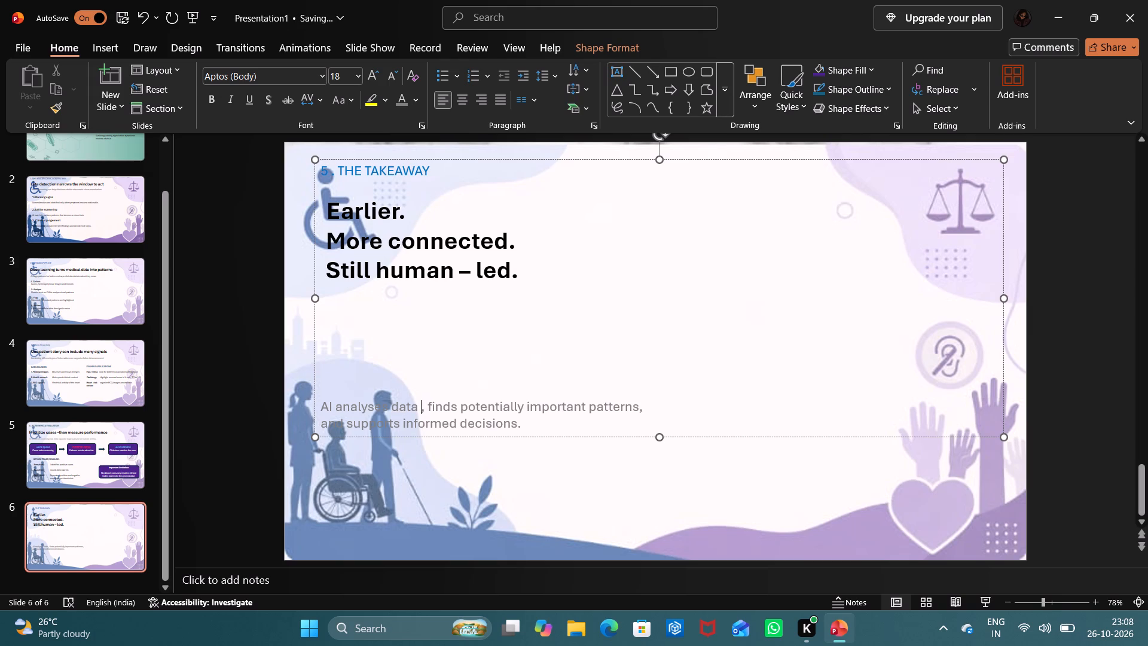
{"action": "left_click", "coordinate": [627, 375]}
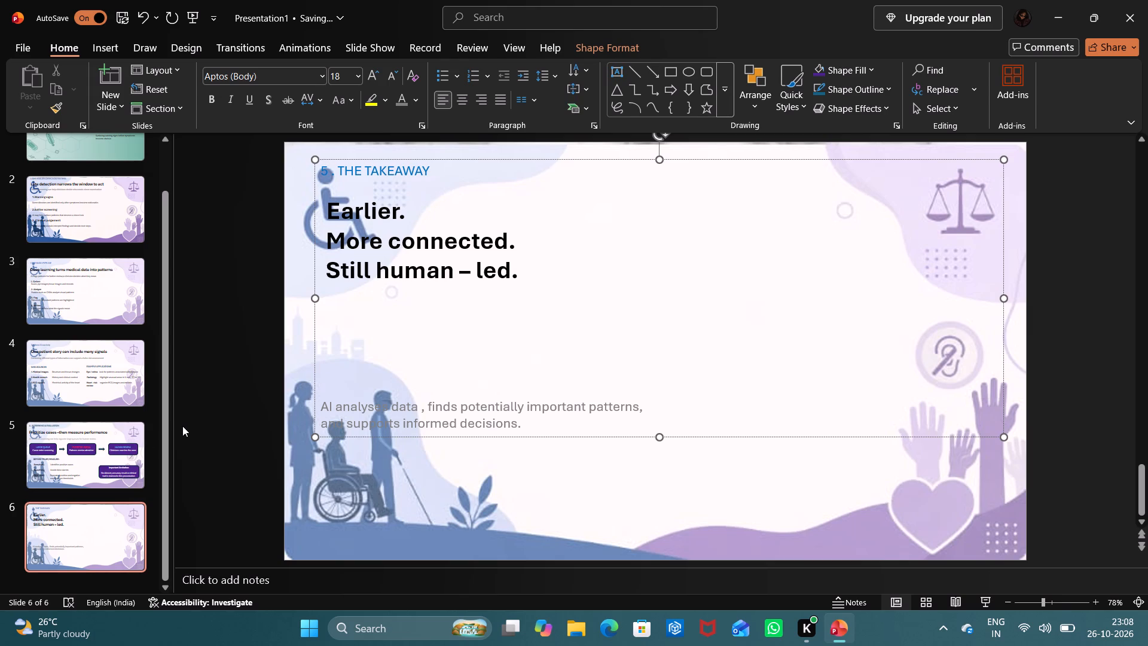
{"action": "left_click", "coordinate": [187, 424]}
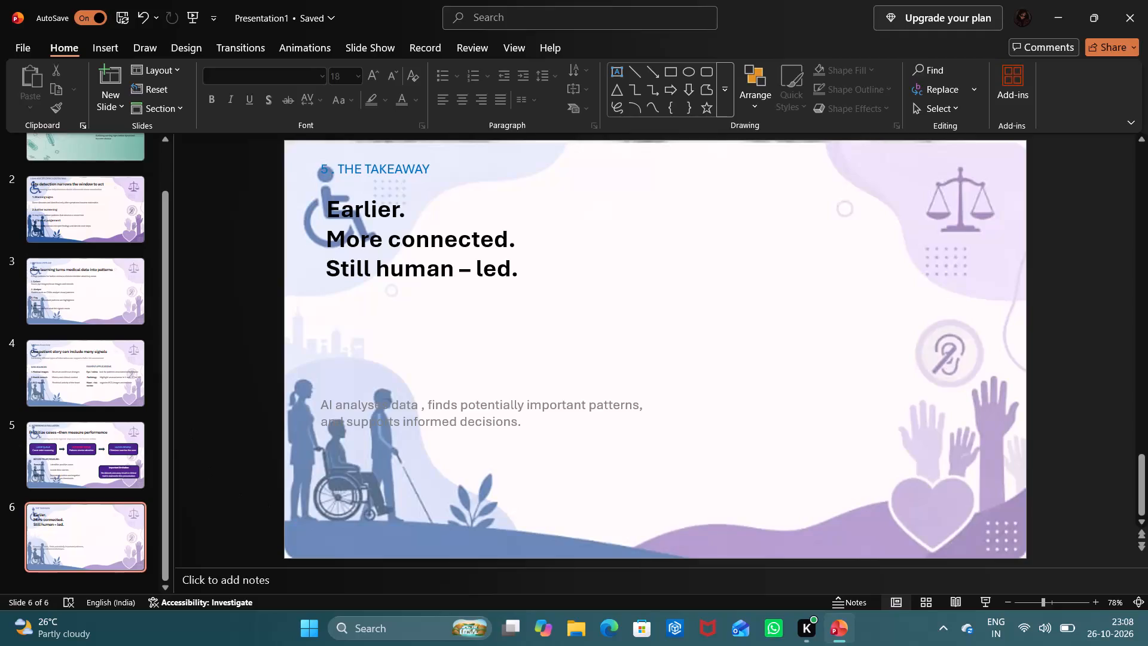
Delete three blank lines above the sentence beginning "AI analyses data" to move it closer to "Still human – led.".
{"action": "left_click", "coordinate": [353, 398]}
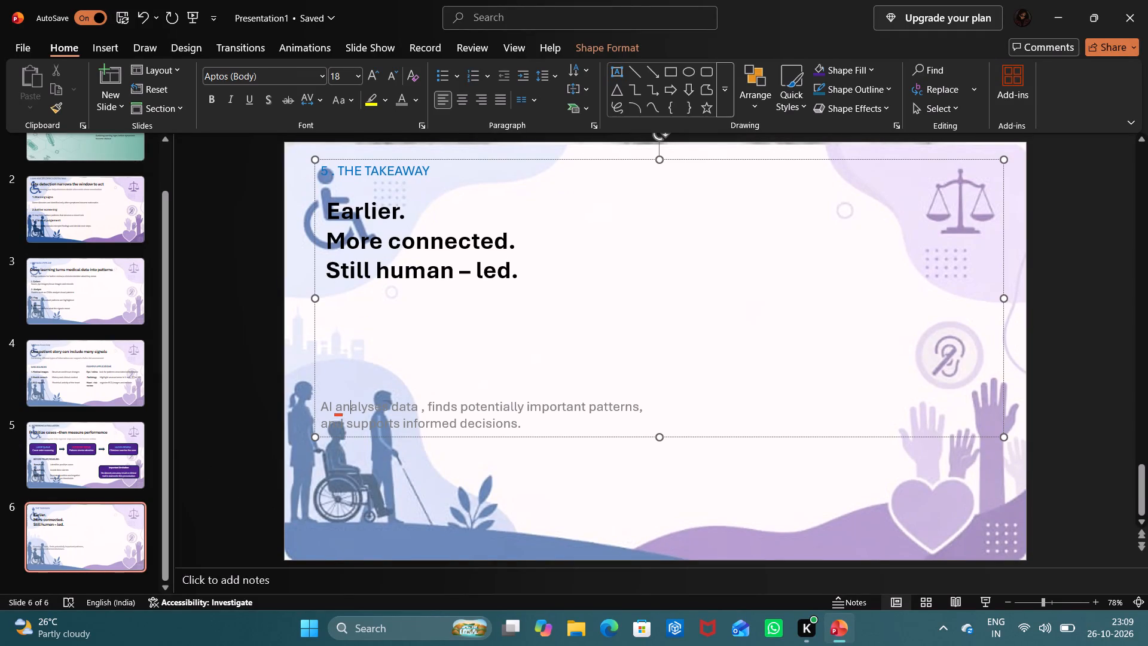
{"action": "left_click", "coordinate": [321, 388]}
{"action": "key", "text": "BackSpace"}
{"action": "key", "text": "BackSpace"}
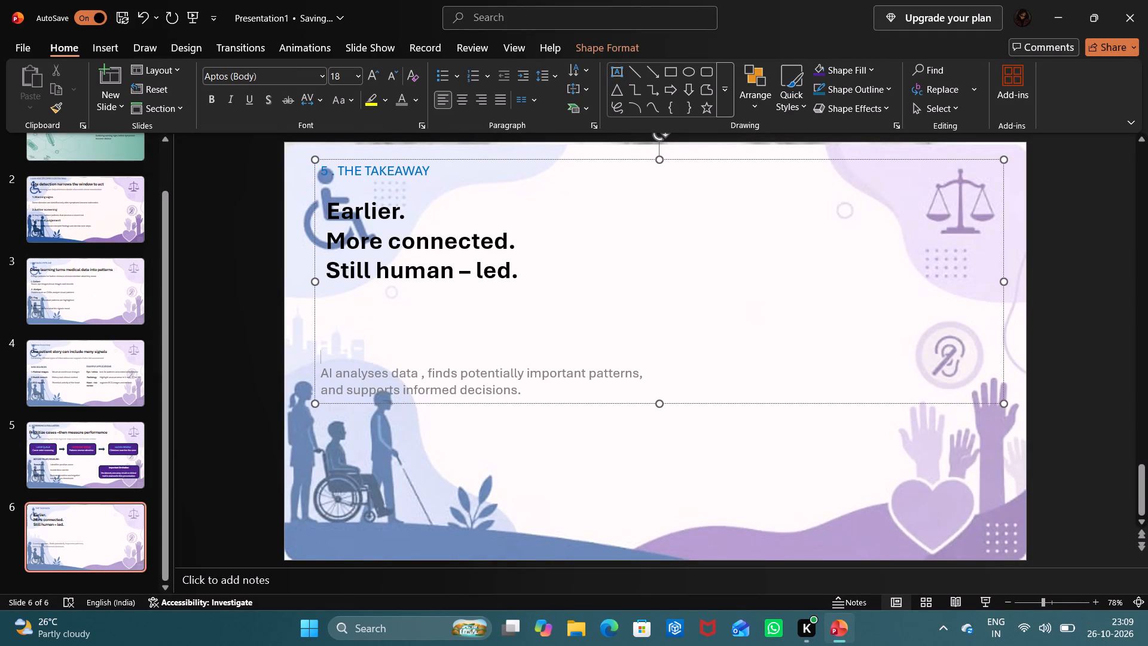
{"action": "key", "text": "BackSpace"}
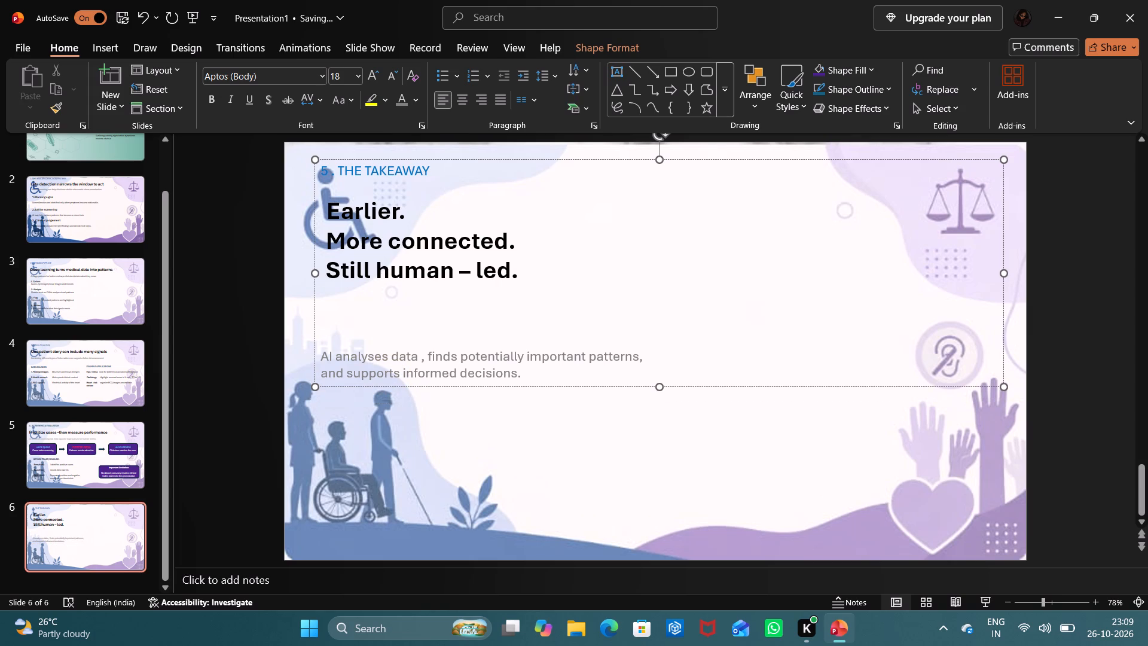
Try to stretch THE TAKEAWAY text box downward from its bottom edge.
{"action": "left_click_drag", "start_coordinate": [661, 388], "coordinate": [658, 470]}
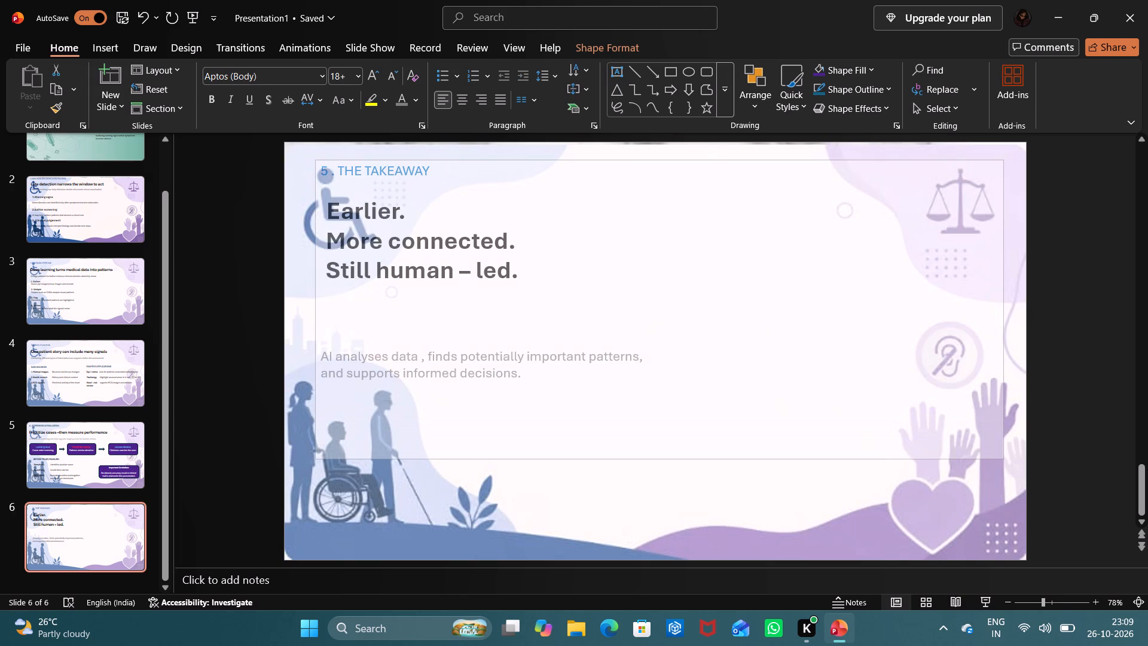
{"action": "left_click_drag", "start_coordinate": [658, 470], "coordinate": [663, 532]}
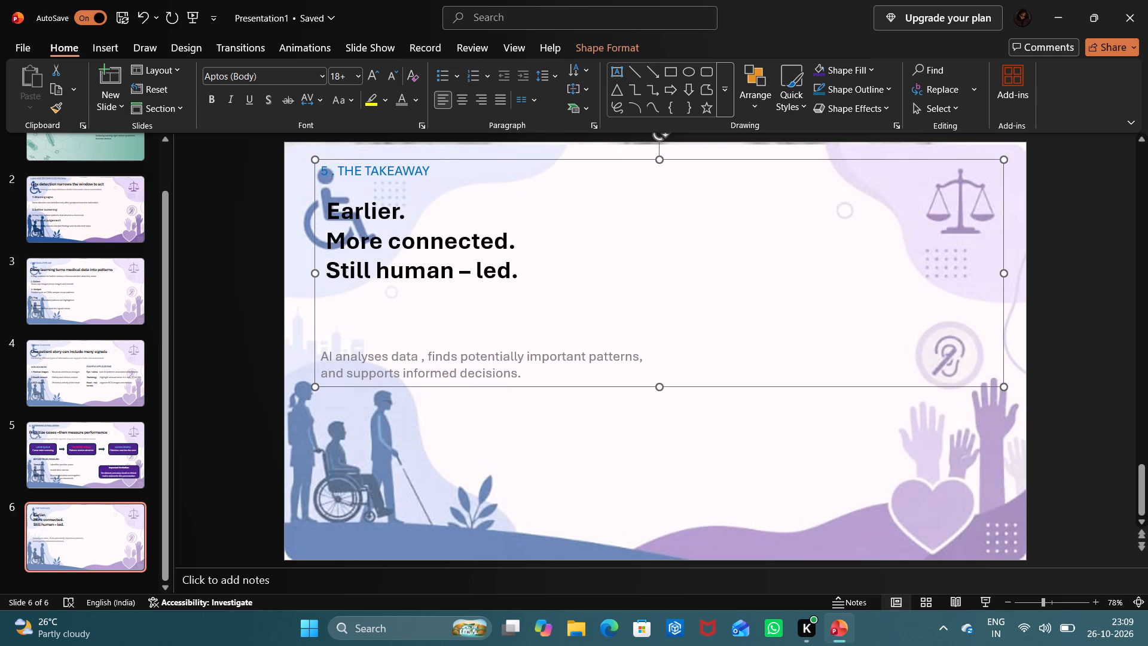
Add eight line breaks after "informed decisions." to start a new line near the foot of the slide.
{"action": "left_click", "coordinate": [531, 376]}
{"action": "key", "text": "Return"}
{"action": "key", "text": "Return"}
{"action": "key", "text": "Return"}
{"action": "key", "text": "Return"}
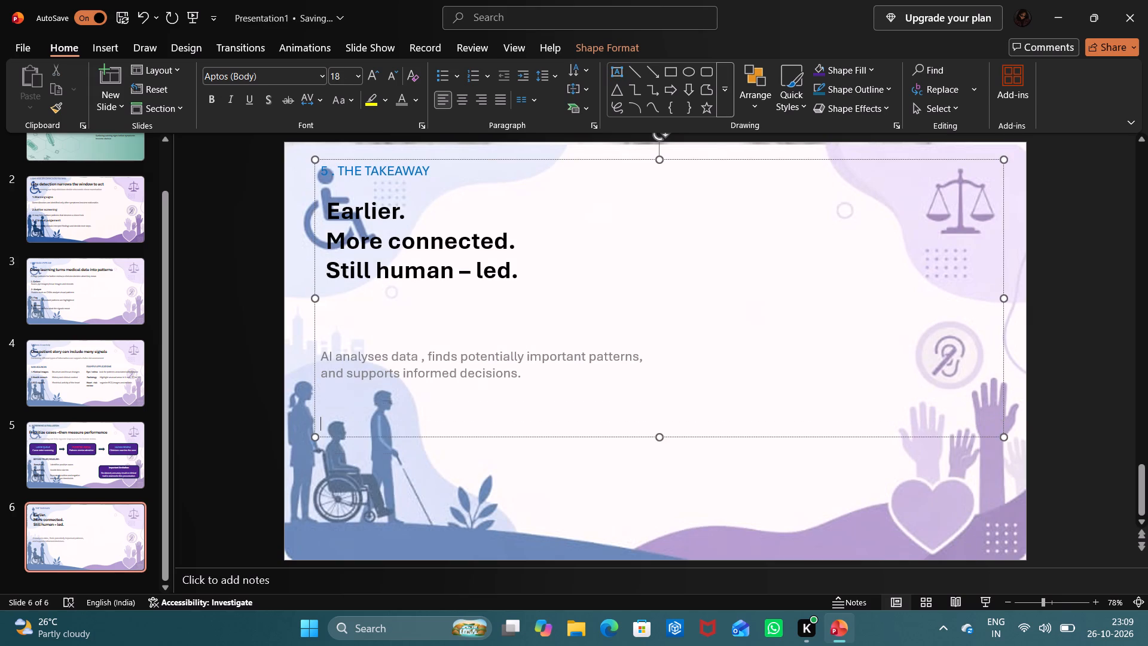
{"action": "key", "text": "Return"}
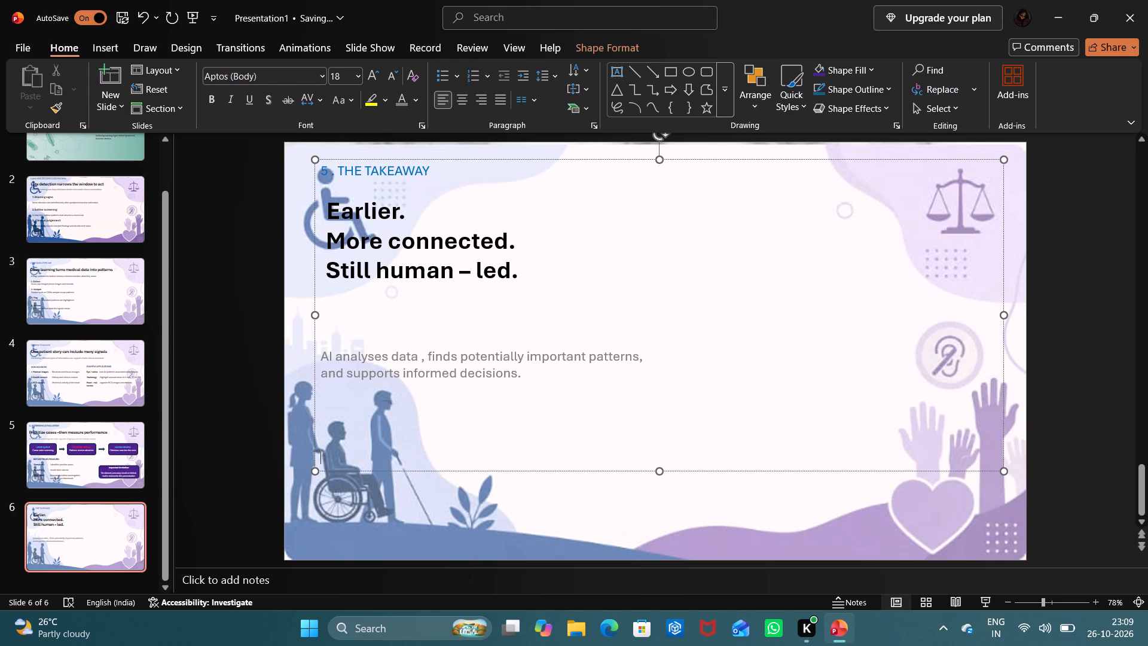
{"action": "key", "text": "Return"}
{"action": "key", "text": "Return"}
{"action": "key", "text": "Return"}
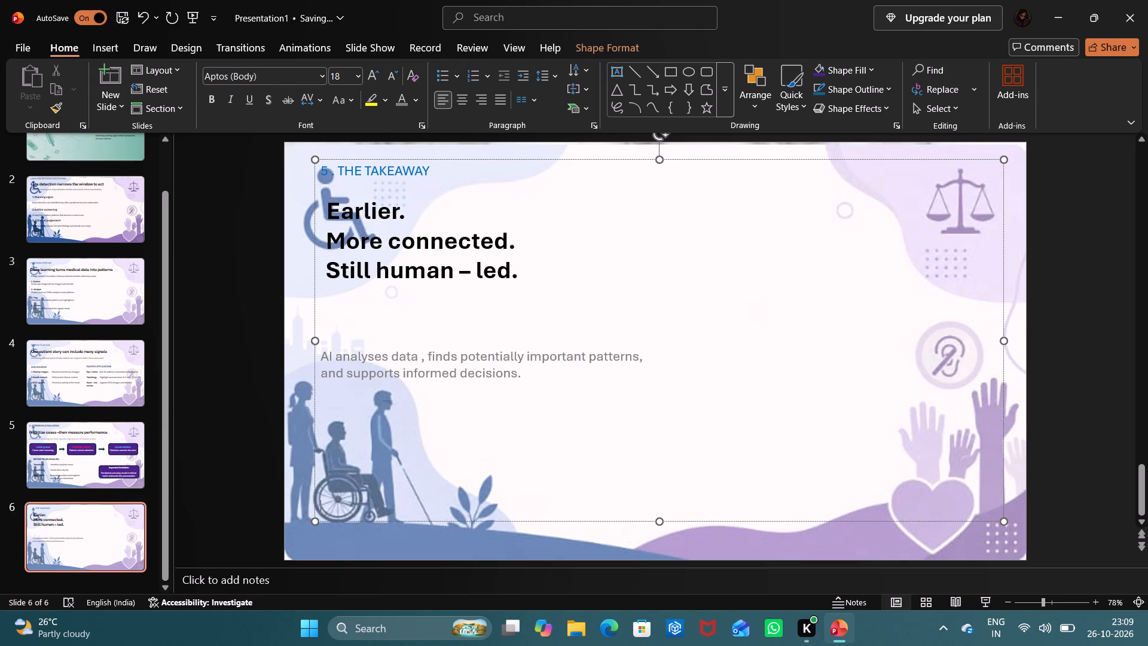
Enter "AI can assists early detection –" as the opening of the new line near the foot of the slide.
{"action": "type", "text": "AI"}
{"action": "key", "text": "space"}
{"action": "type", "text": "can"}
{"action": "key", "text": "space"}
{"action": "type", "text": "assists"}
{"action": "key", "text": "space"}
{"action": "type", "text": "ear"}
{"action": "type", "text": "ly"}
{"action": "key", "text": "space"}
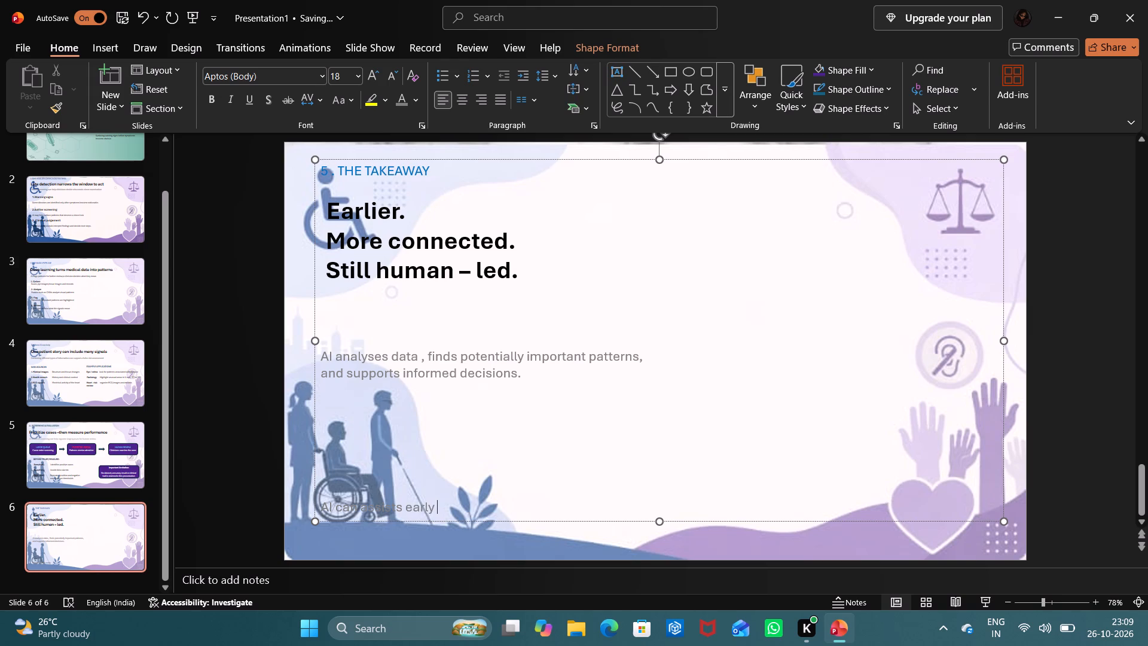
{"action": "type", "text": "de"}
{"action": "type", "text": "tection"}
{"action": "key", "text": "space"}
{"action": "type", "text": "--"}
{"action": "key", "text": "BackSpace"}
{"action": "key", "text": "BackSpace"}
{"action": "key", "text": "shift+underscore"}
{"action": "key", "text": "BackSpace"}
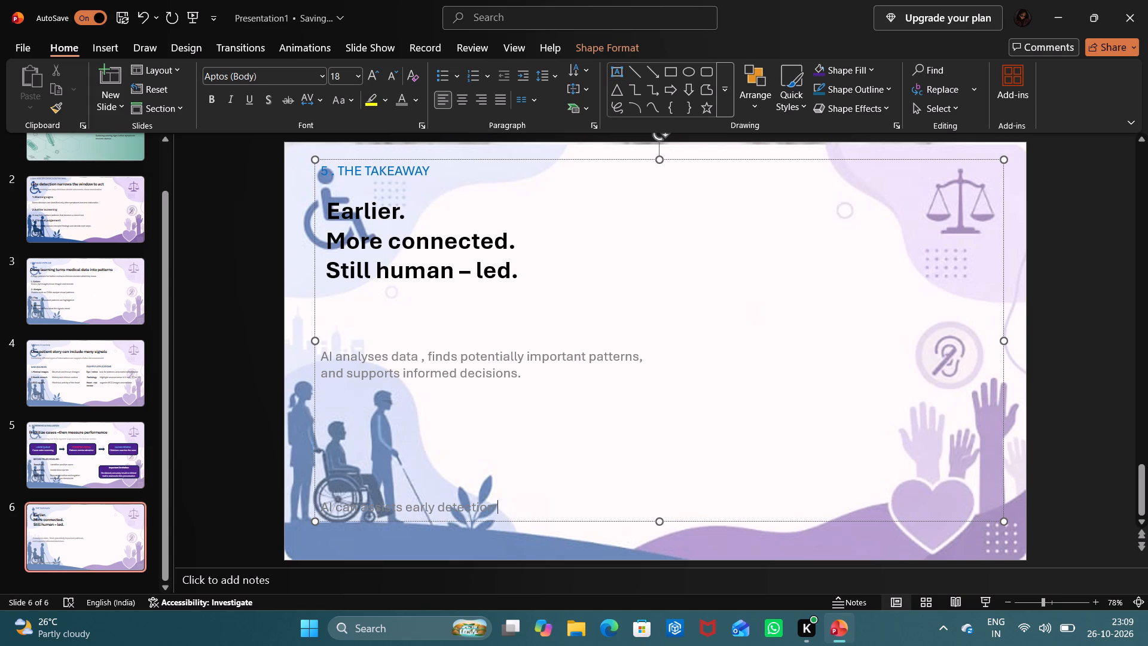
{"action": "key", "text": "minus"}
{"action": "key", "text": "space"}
Complete the line after the dash with "clinical professionals make the decisions.".
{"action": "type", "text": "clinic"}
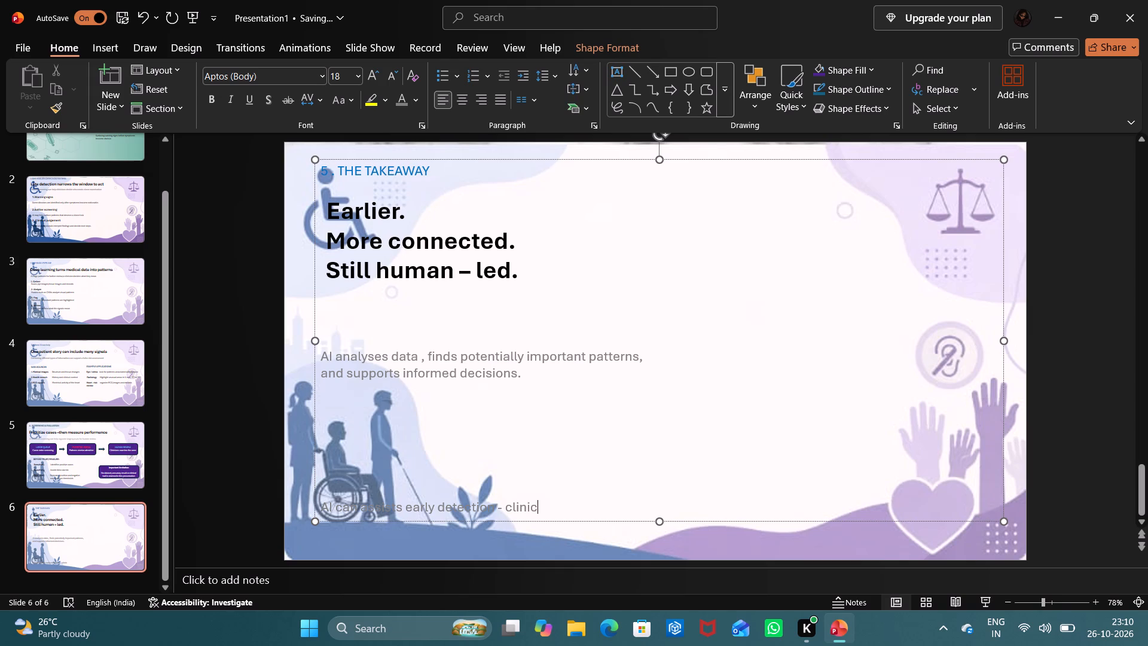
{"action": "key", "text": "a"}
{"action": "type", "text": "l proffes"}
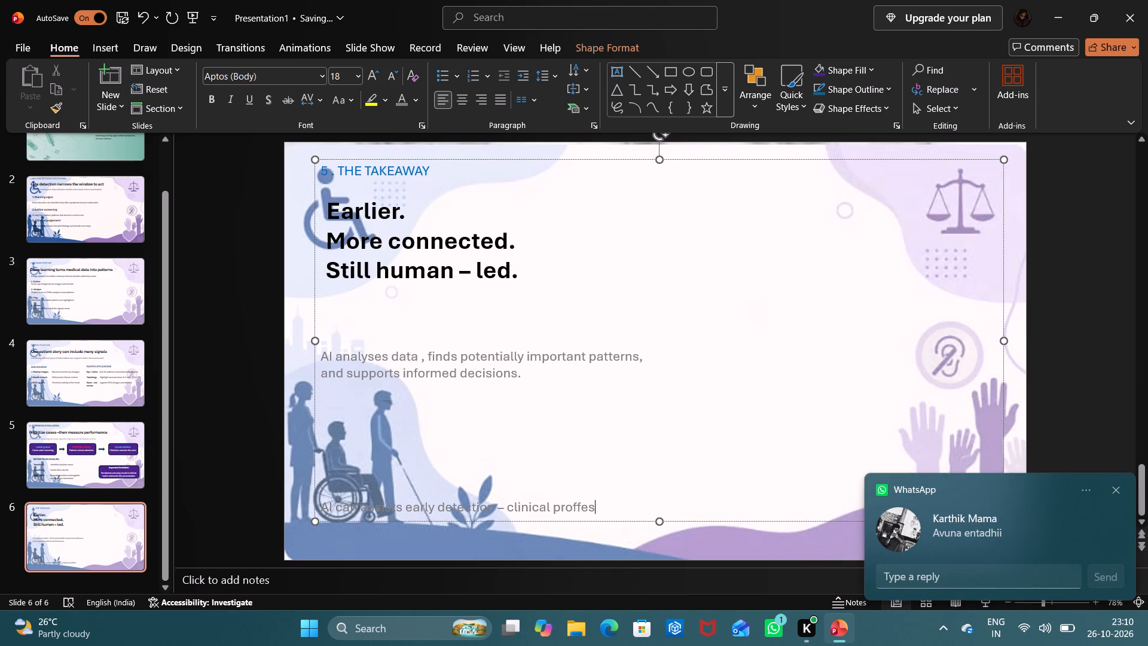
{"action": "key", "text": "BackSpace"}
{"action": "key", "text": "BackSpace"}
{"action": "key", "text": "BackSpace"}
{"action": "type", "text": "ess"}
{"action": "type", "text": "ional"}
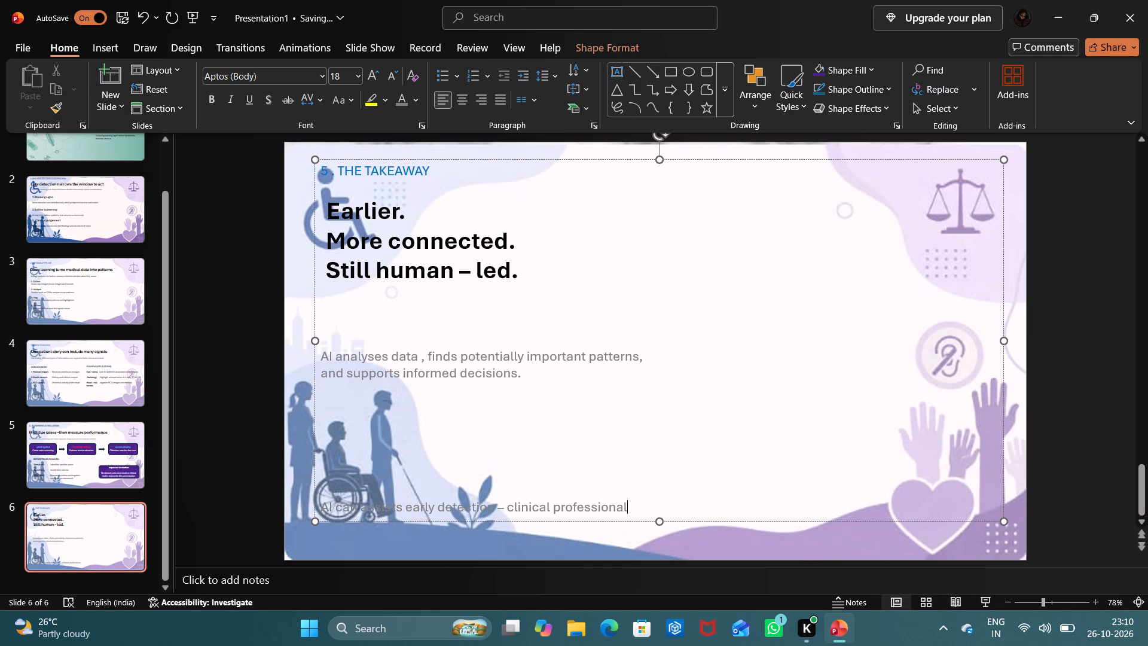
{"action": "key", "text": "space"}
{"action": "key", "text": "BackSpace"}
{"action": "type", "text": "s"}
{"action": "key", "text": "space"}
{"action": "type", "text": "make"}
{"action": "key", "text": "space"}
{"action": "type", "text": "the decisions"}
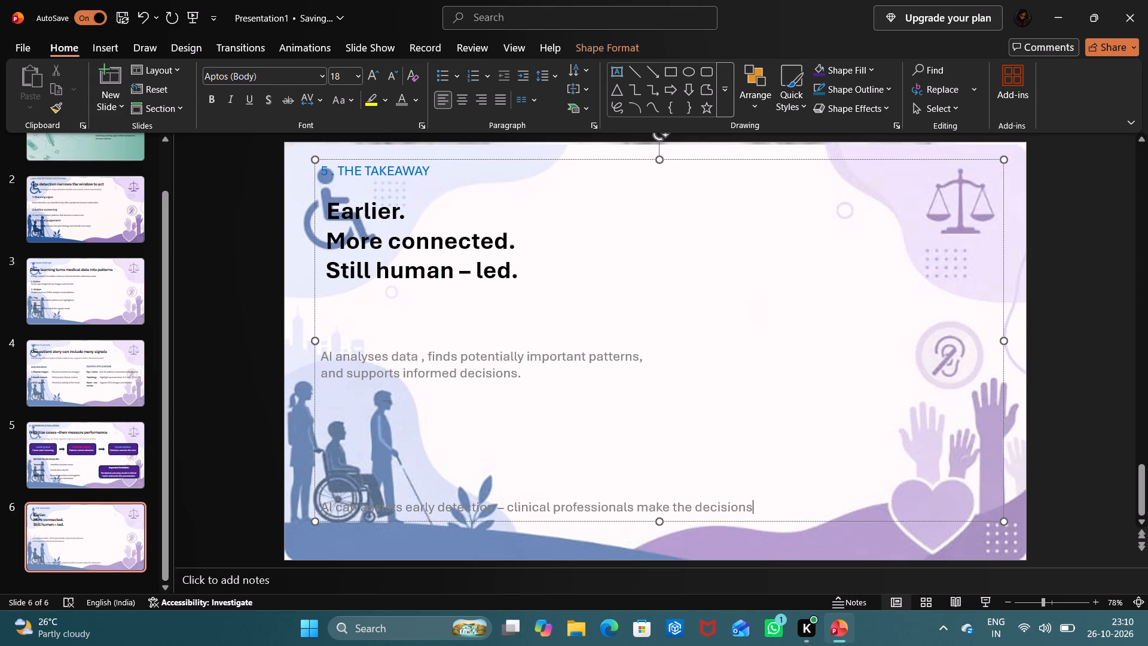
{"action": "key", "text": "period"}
Colour the new "AI can assists early detection" line in the second-darkest shade of the green theme colour.
{"action": "left_click_drag", "start_coordinate": [756, 507], "coordinate": [289, 583]}
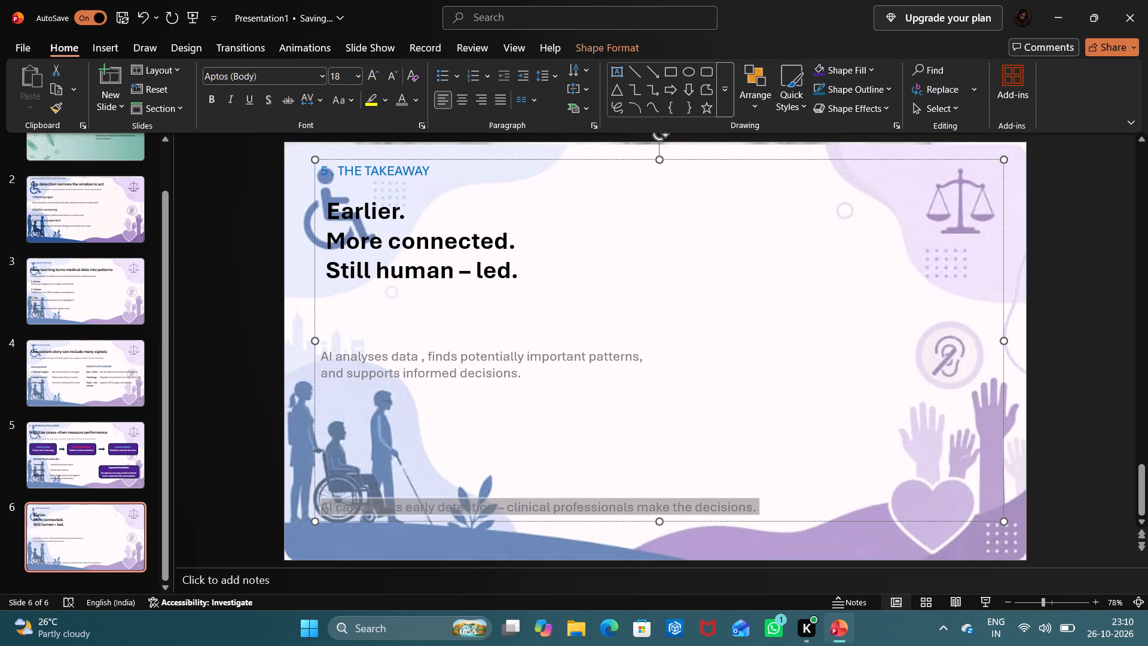
{"action": "left_click_drag", "start_coordinate": [289, 583], "coordinate": [288, 583]}
{"action": "left_click", "coordinate": [413, 92]}
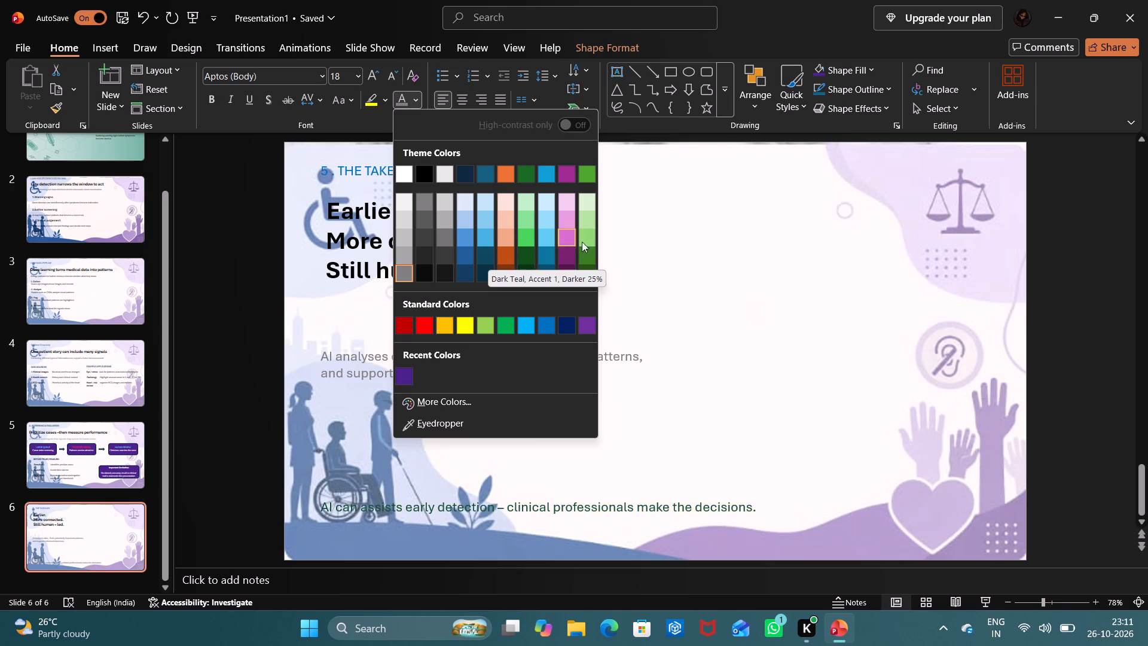
{"action": "left_click", "coordinate": [532, 260]}
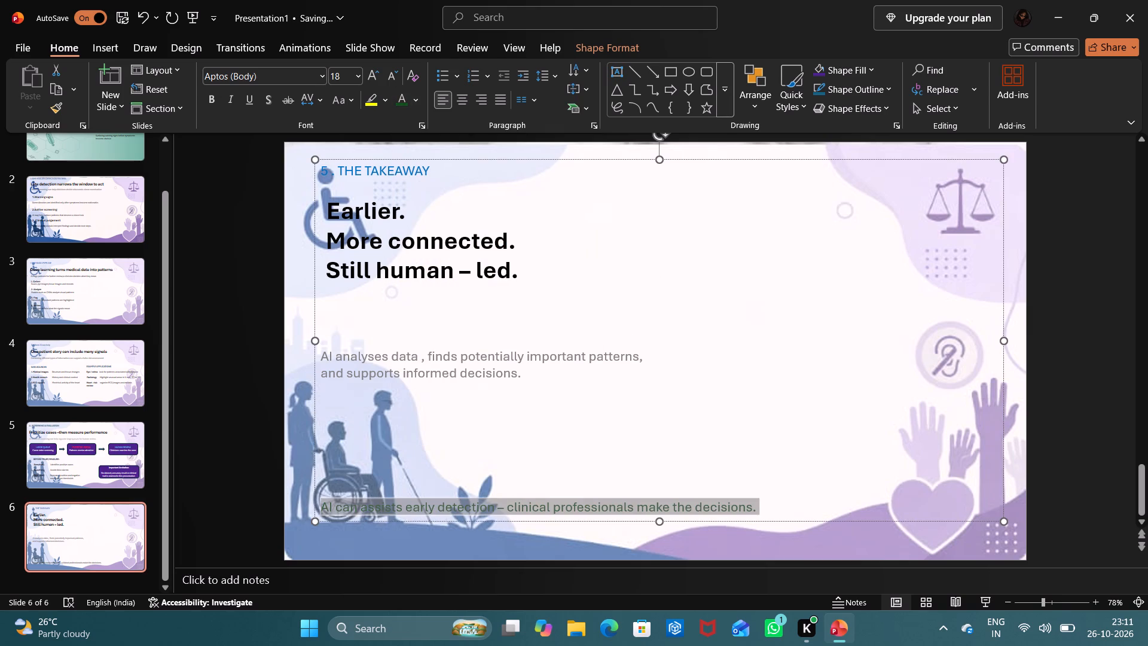
Recolour the selected "AI can assists early detection" line with the custom green #155410.
{"action": "left_click", "coordinate": [419, 105]}
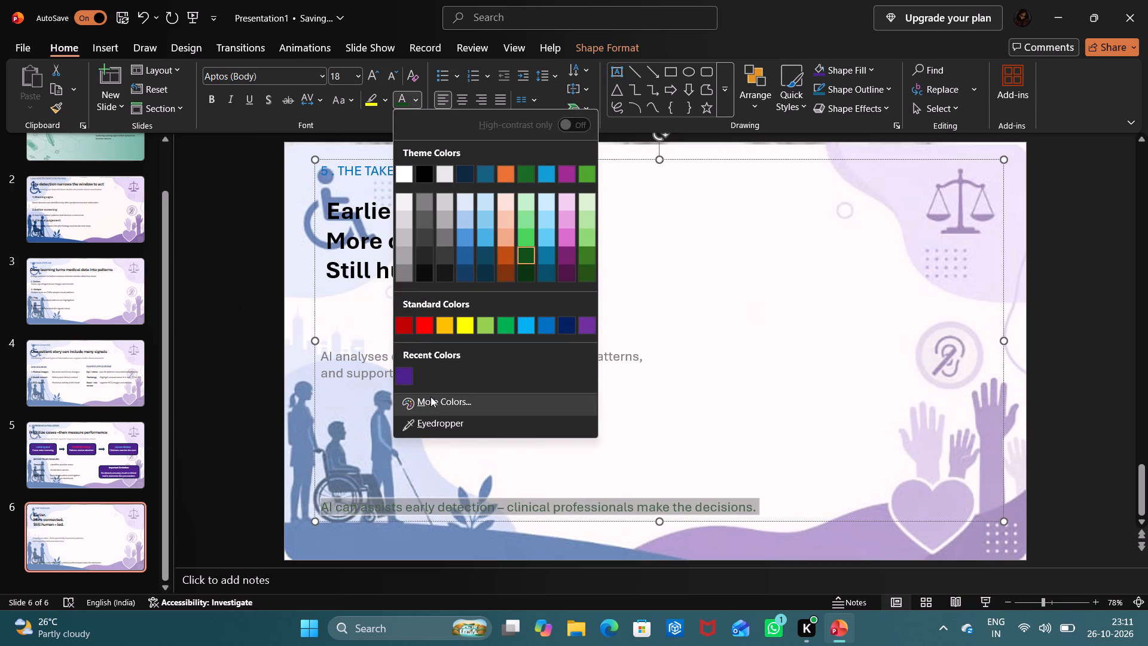
{"action": "left_click", "coordinate": [431, 398]}
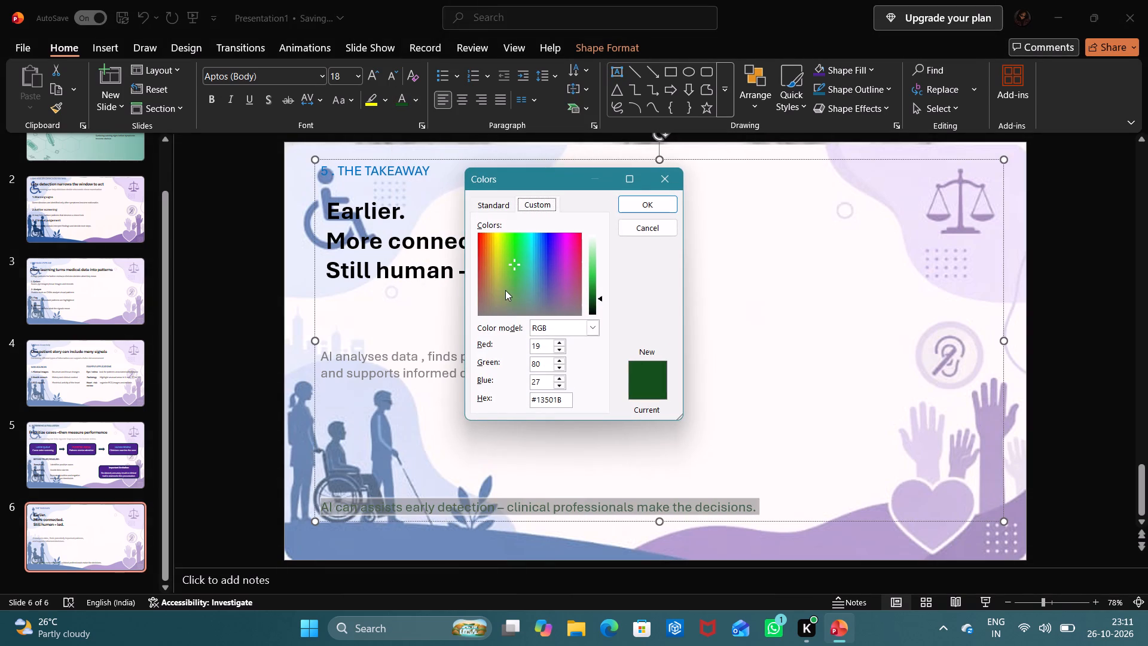
{"action": "left_click_drag", "start_coordinate": [520, 272], "coordinate": [500, 257]}
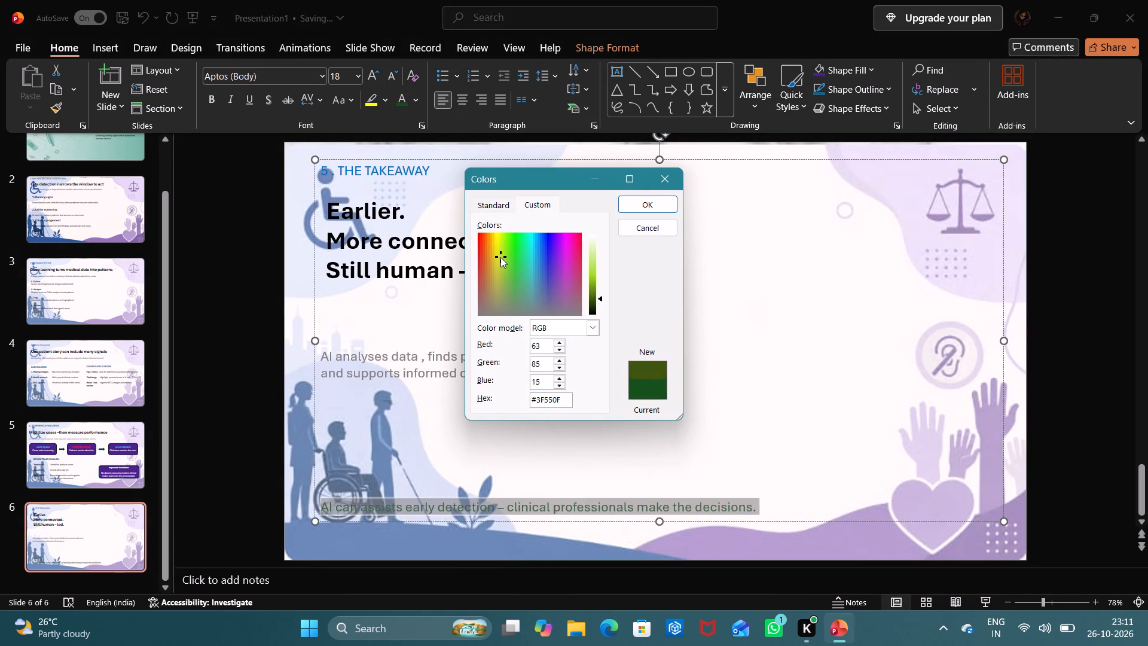
{"action": "left_click_drag", "start_coordinate": [500, 257], "coordinate": [530, 284]}
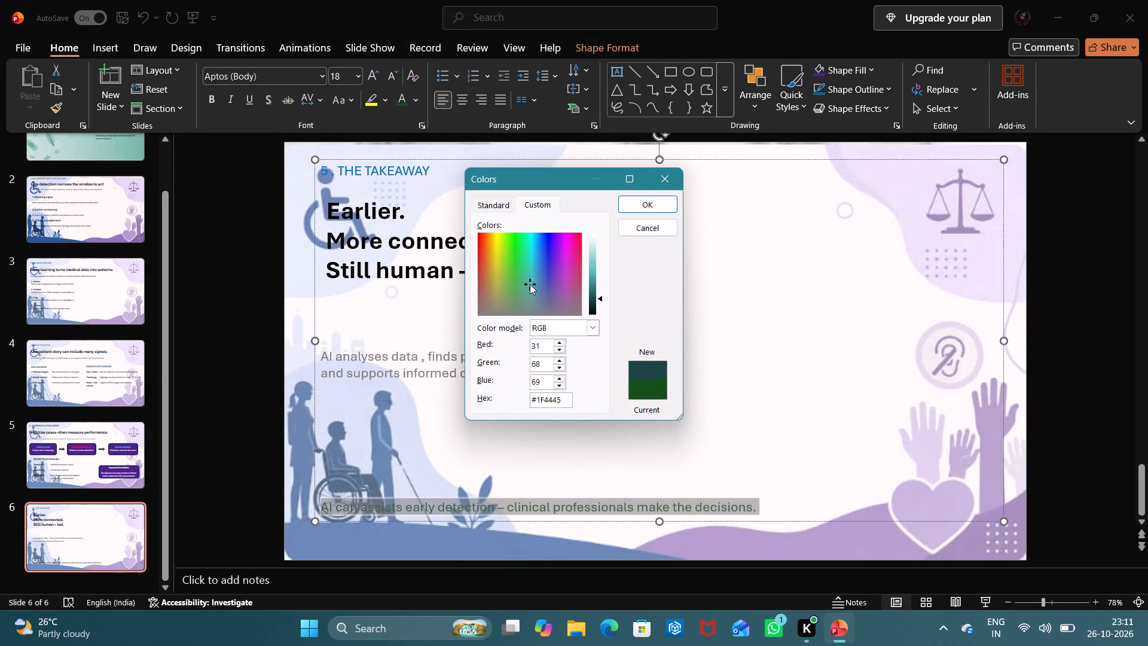
{"action": "left_click_drag", "start_coordinate": [530, 284], "coordinate": [511, 260]}
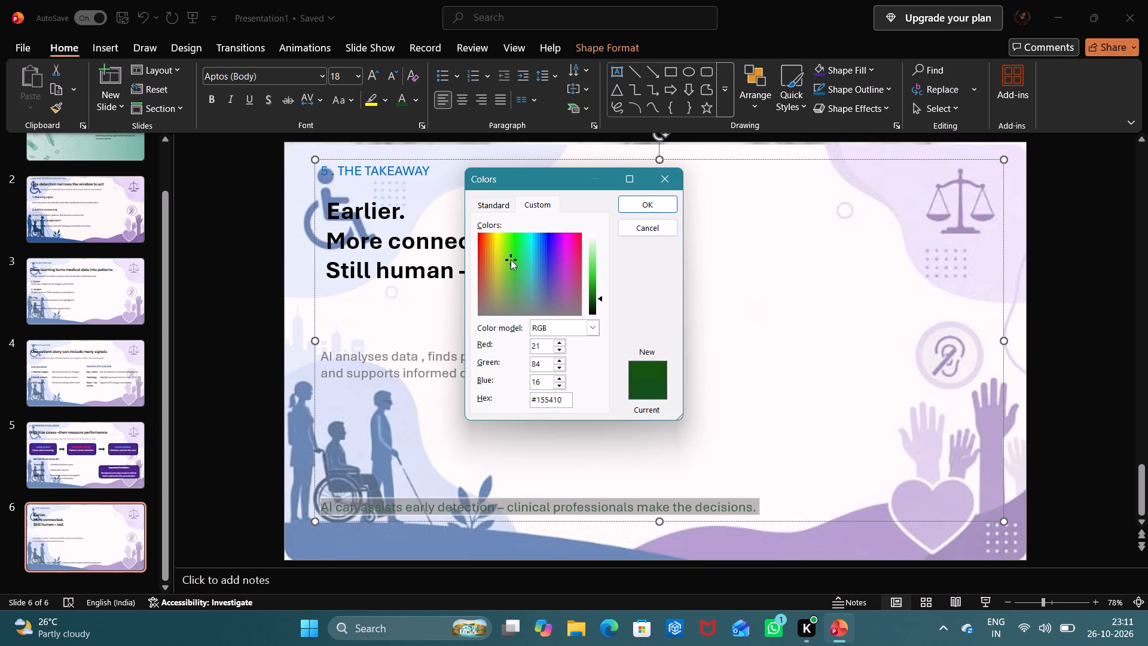
{"action": "left_click", "coordinate": [511, 260]}
{"action": "left_click", "coordinate": [511, 260]}
{"action": "left_click", "coordinate": [723, 246]}
{"action": "left_click", "coordinate": [666, 199]}
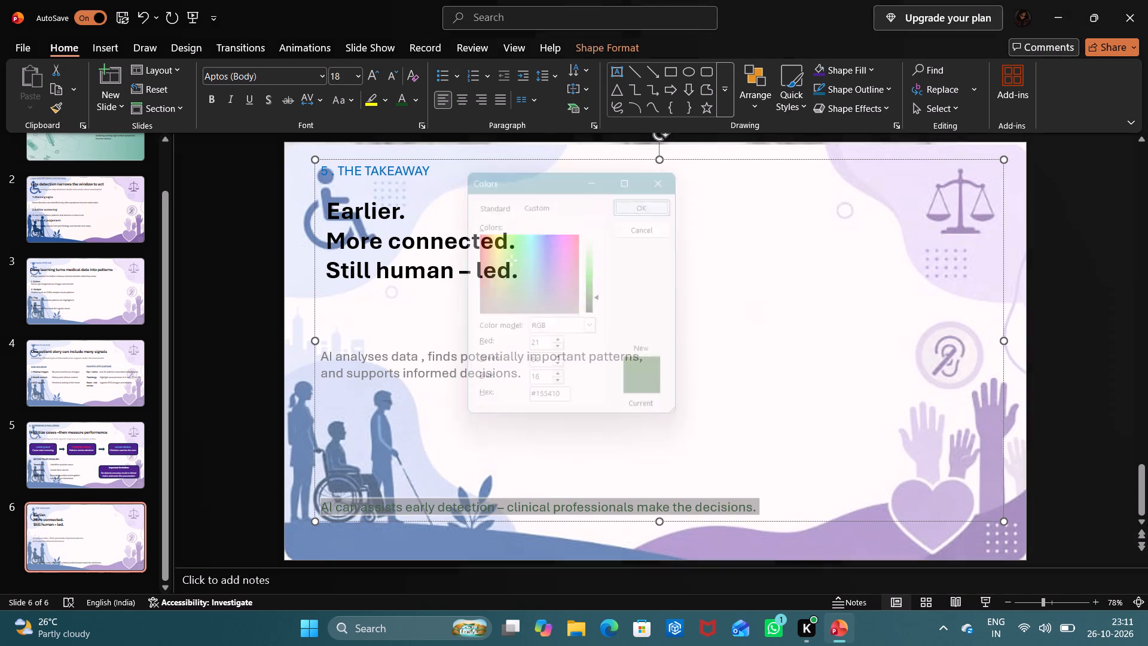
{"action": "left_click", "coordinate": [646, 341]}
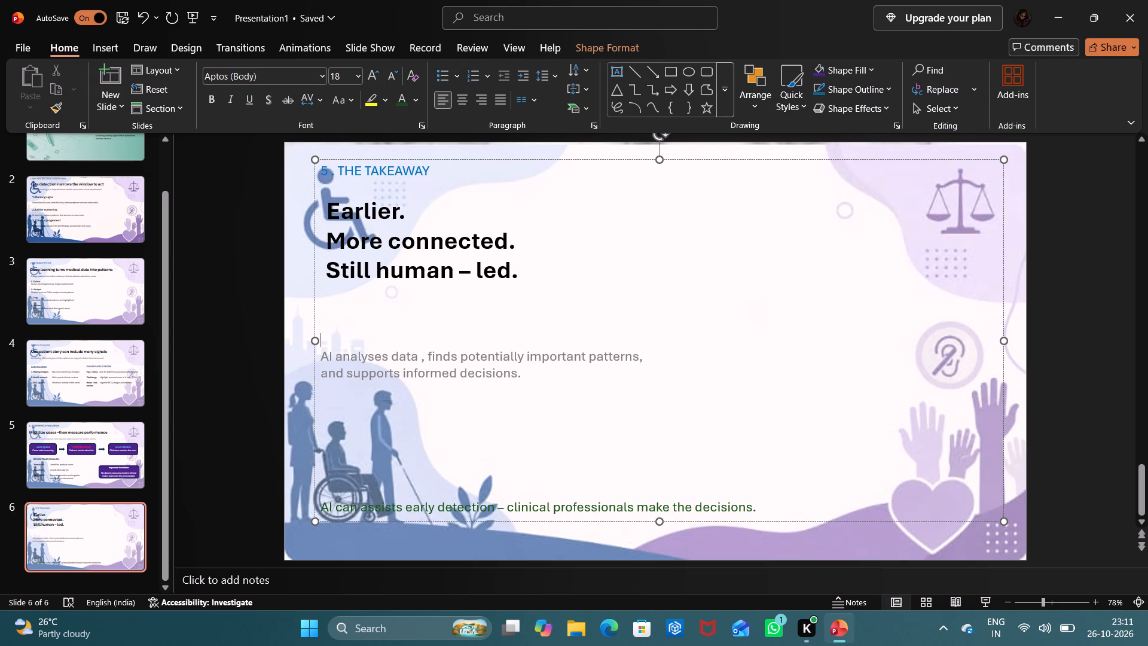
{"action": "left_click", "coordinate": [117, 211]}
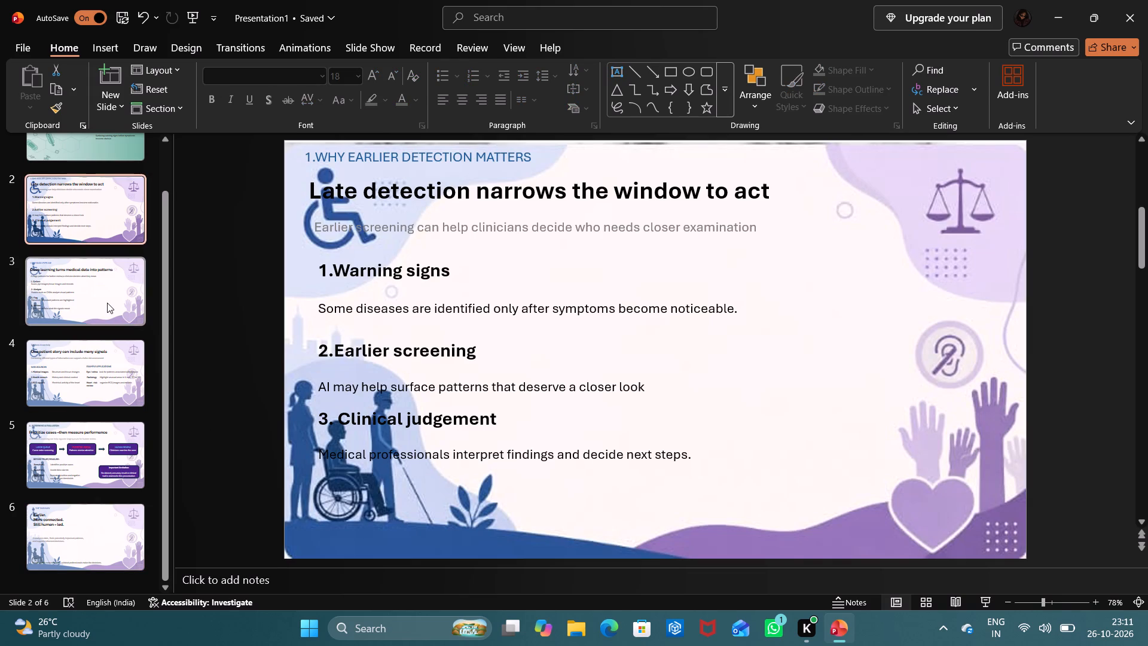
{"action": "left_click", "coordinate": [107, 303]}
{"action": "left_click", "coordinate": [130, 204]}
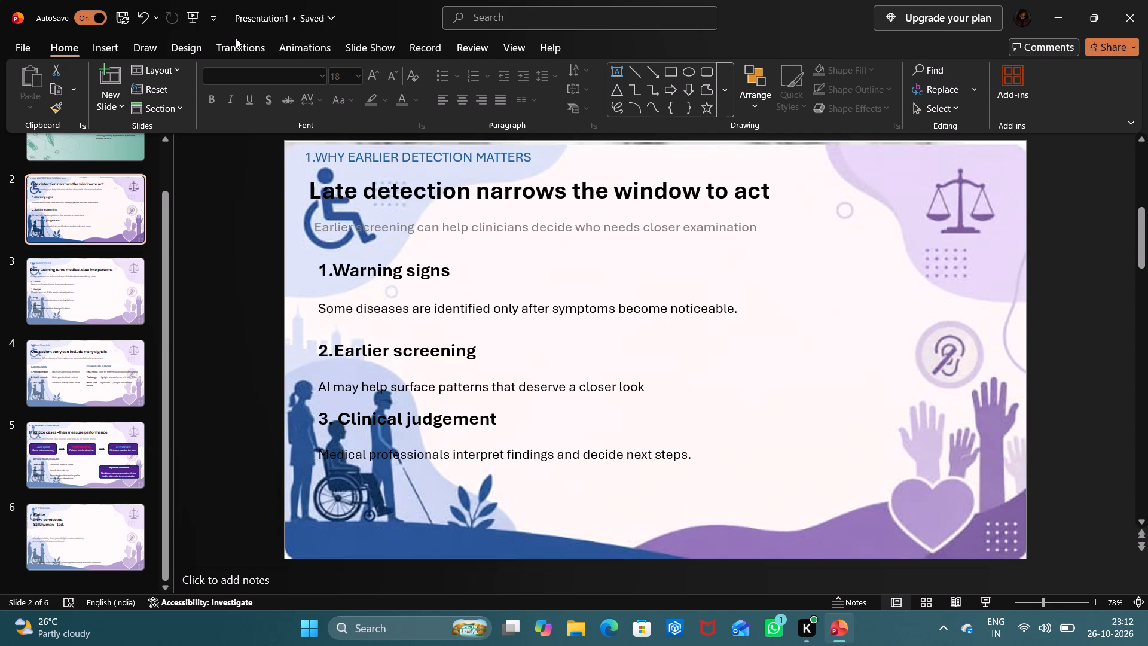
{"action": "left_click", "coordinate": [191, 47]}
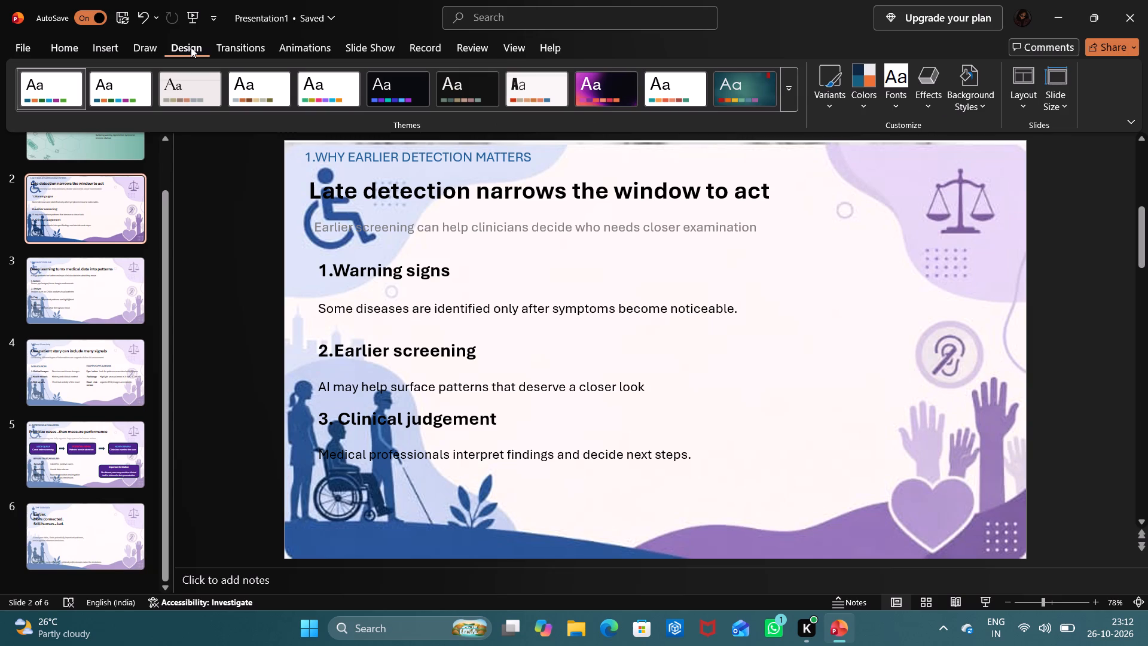
Try the Morph and Push transitions on slide 1 and settle on Fade.
{"action": "left_click", "coordinate": [222, 43]}
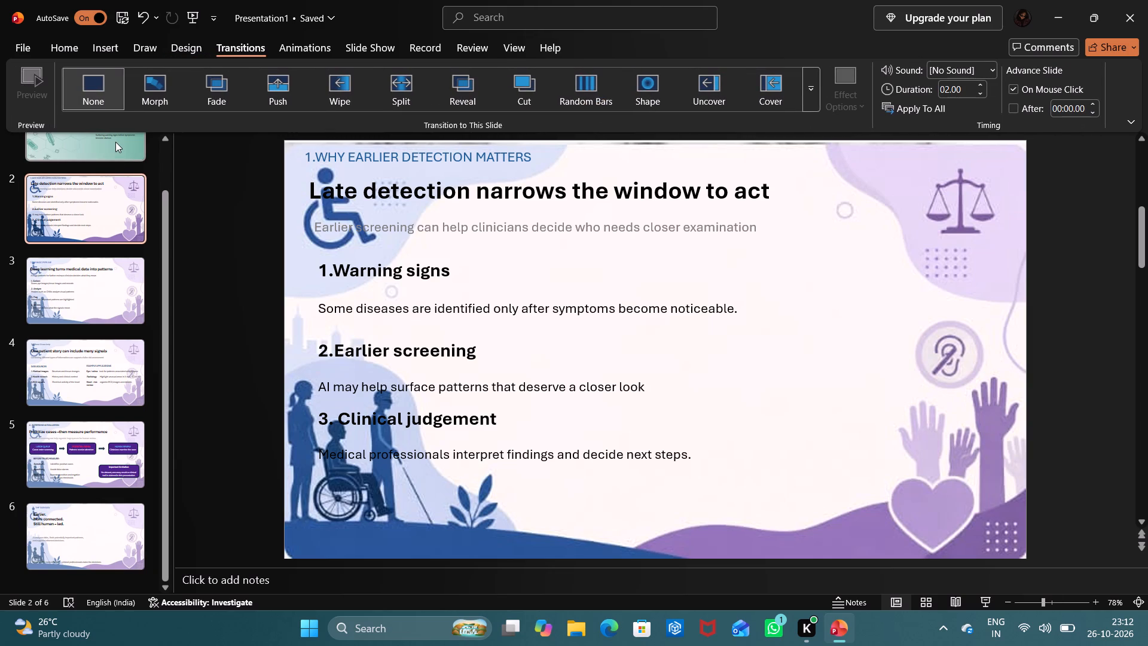
{"action": "left_click", "coordinate": [115, 141]}
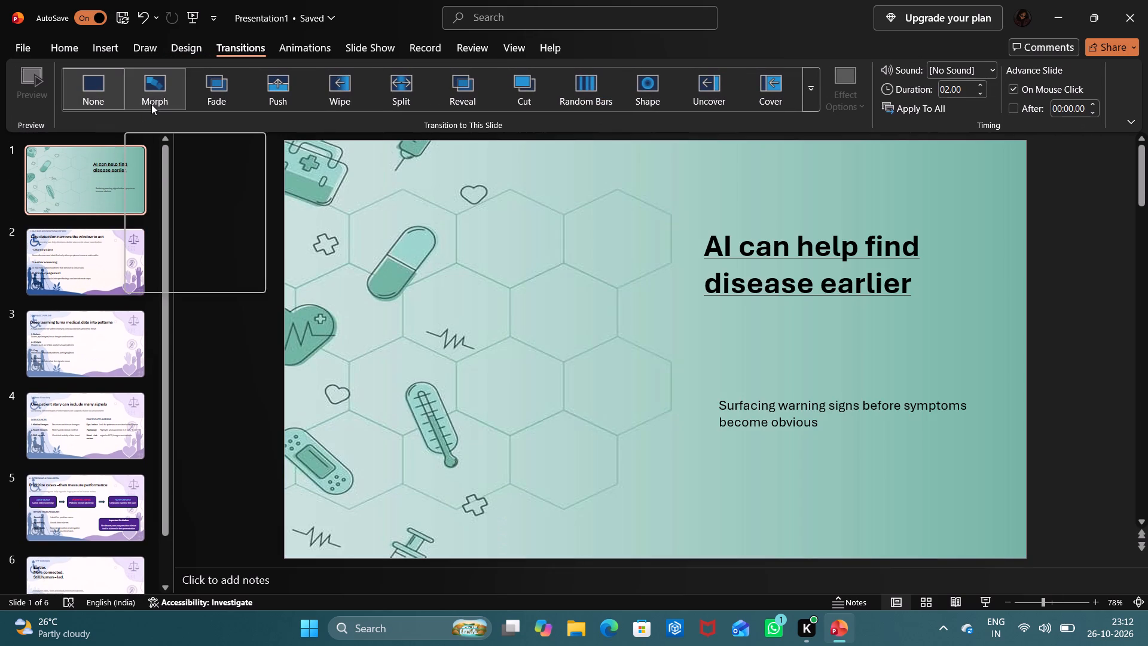
{"action": "left_click", "coordinate": [151, 104]}
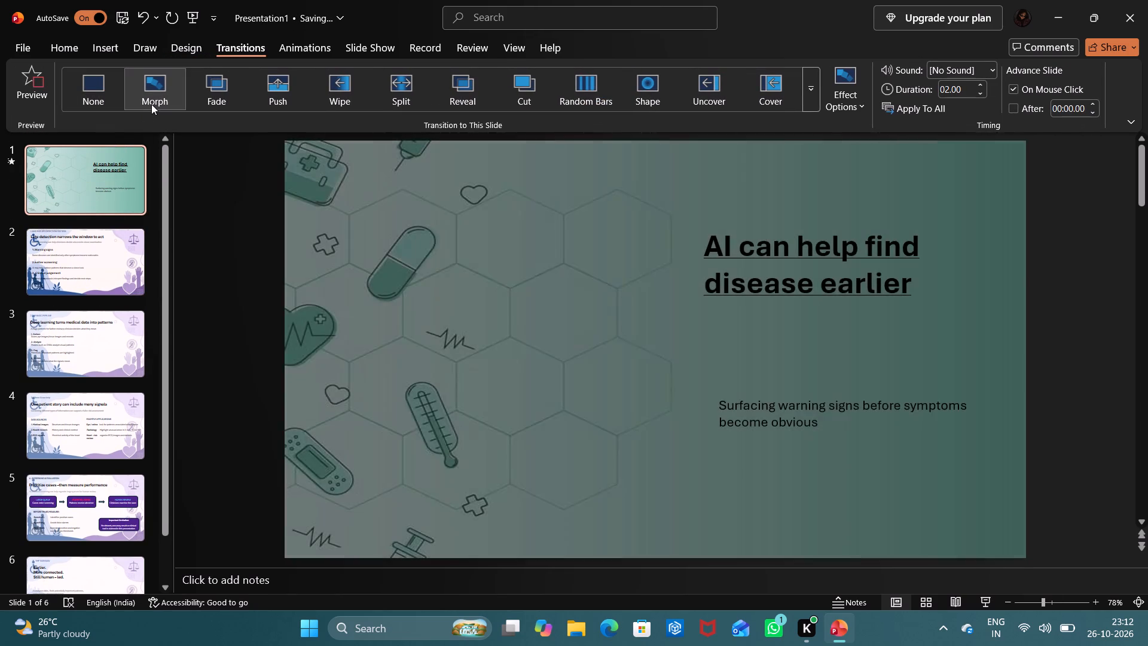
{"action": "left_click", "coordinate": [207, 95]}
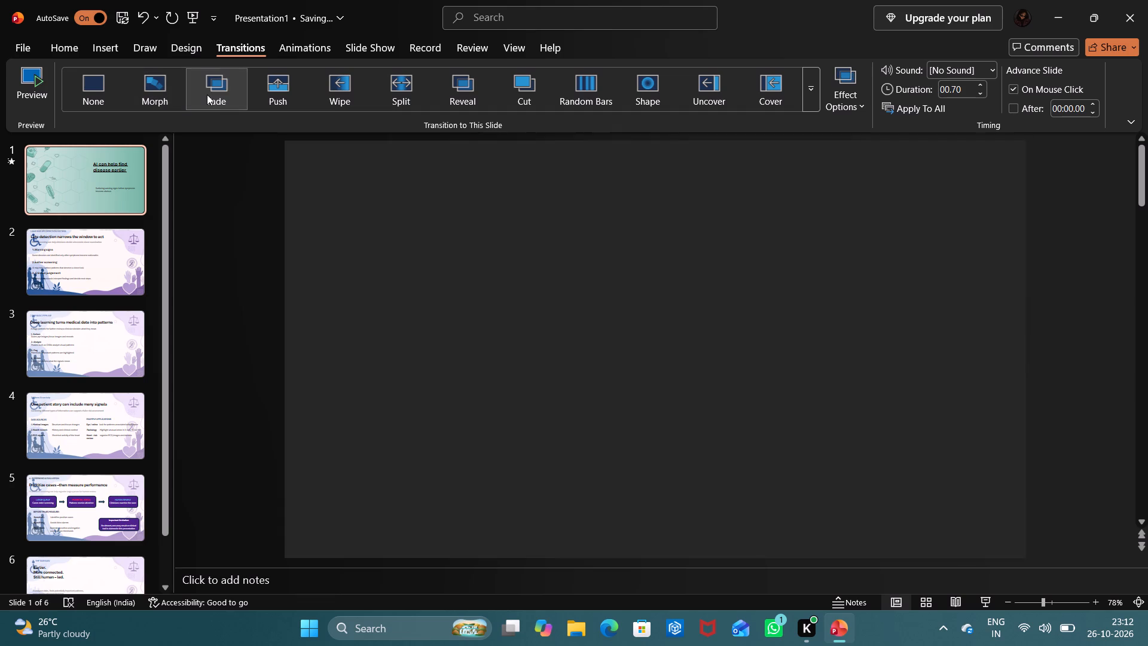
{"action": "left_click", "coordinate": [275, 83]}
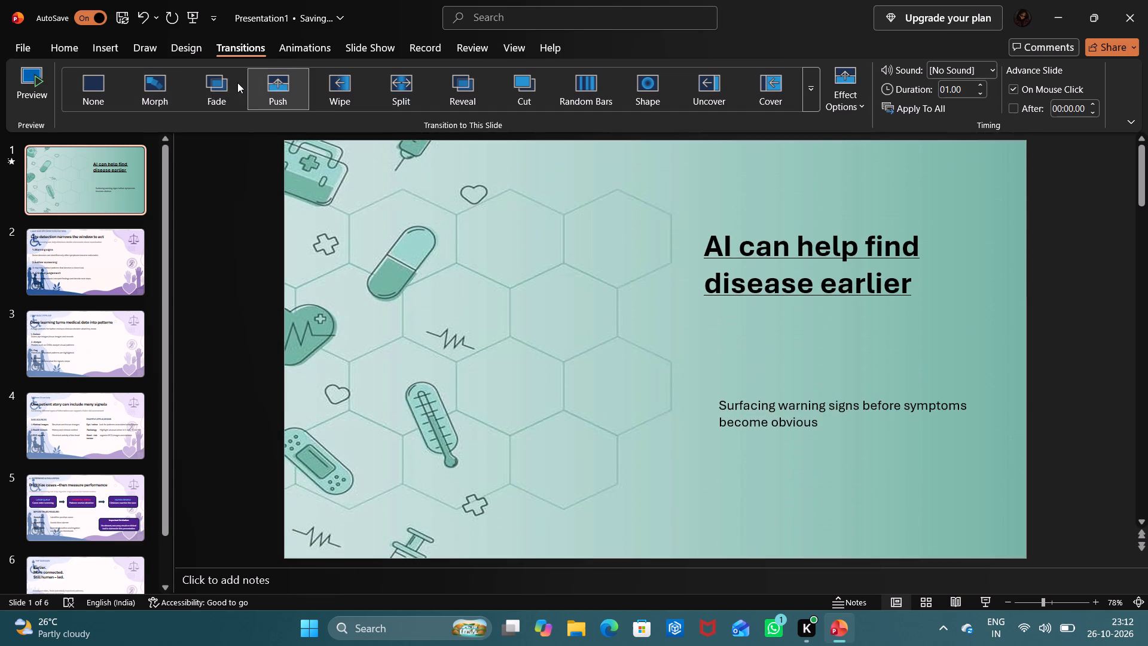
{"action": "left_click", "coordinate": [237, 83]}
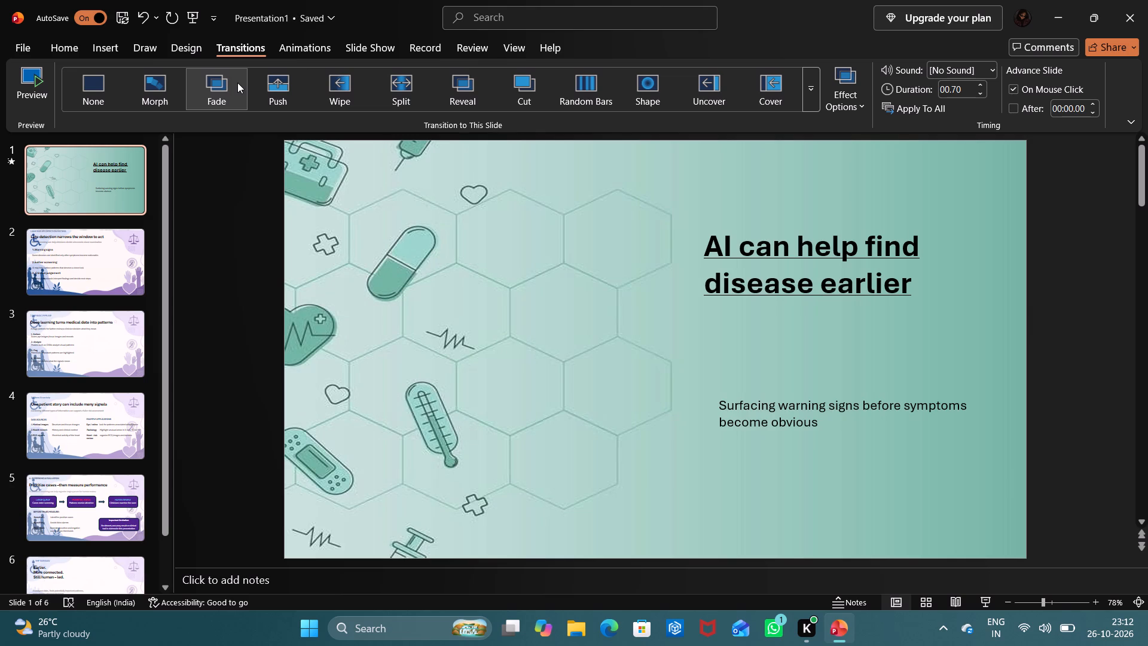
Try Push, Reveal, Cut, Random Bars, Shape and Uncover transitions on slide 2 and settle on Cover.
{"action": "left_click", "coordinate": [100, 236]}
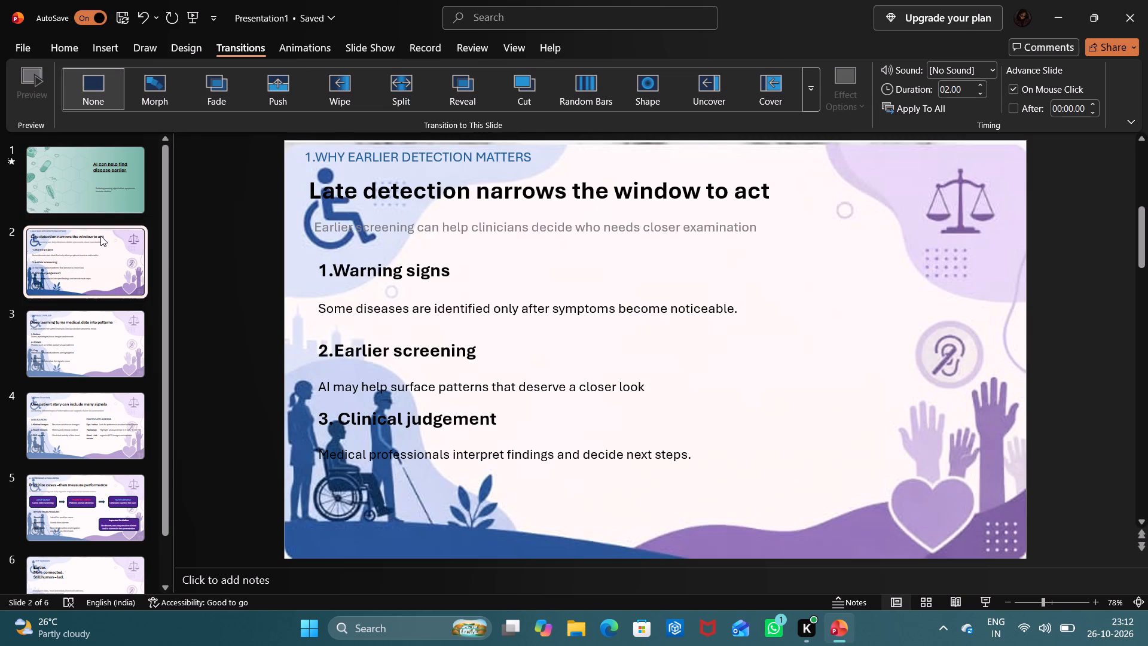
{"action": "left_click", "coordinate": [287, 87]}
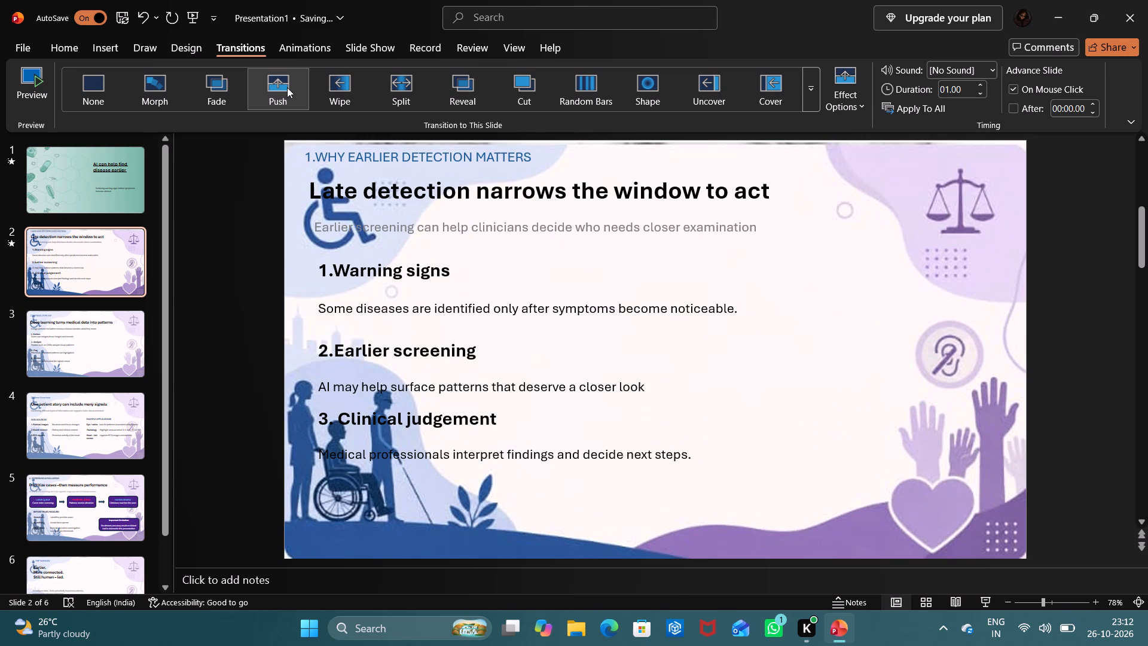
{"action": "left_click", "coordinate": [444, 73]}
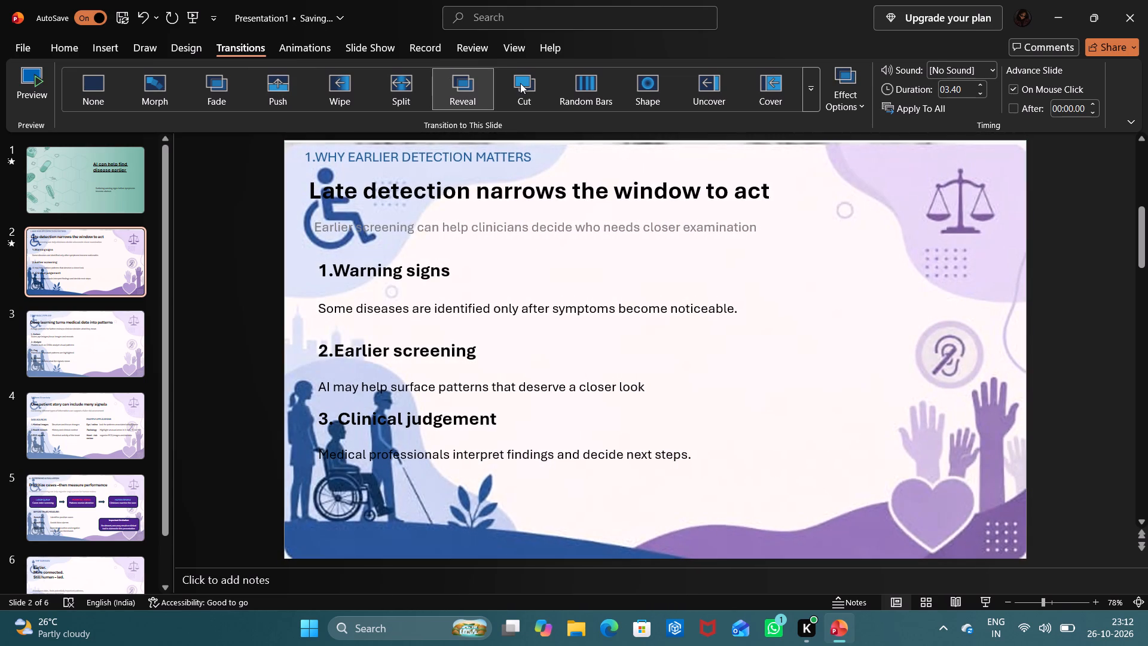
{"action": "left_click", "coordinate": [522, 83]}
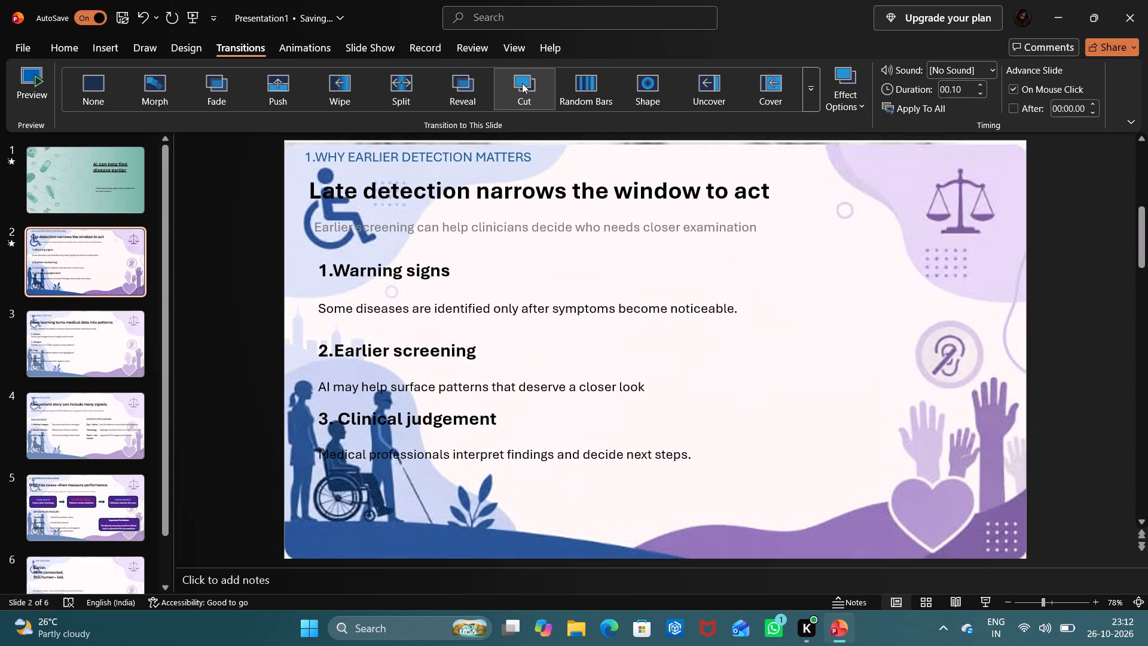
{"action": "left_click", "coordinate": [522, 83]}
{"action": "left_click", "coordinate": [571, 83]}
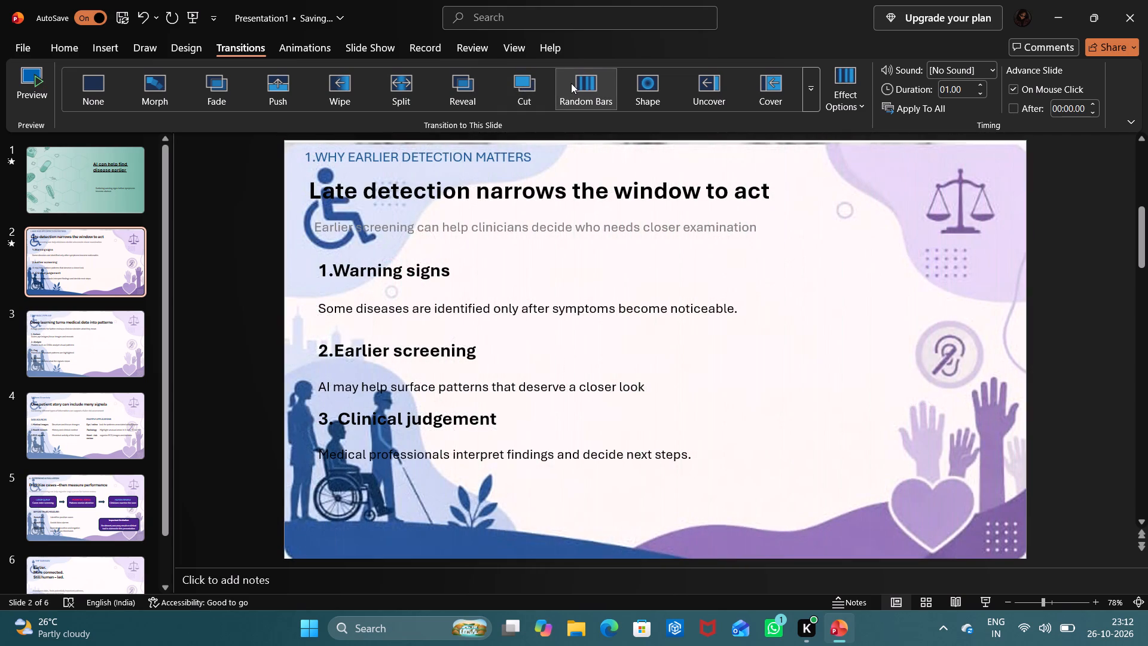
{"action": "left_click", "coordinate": [648, 71]}
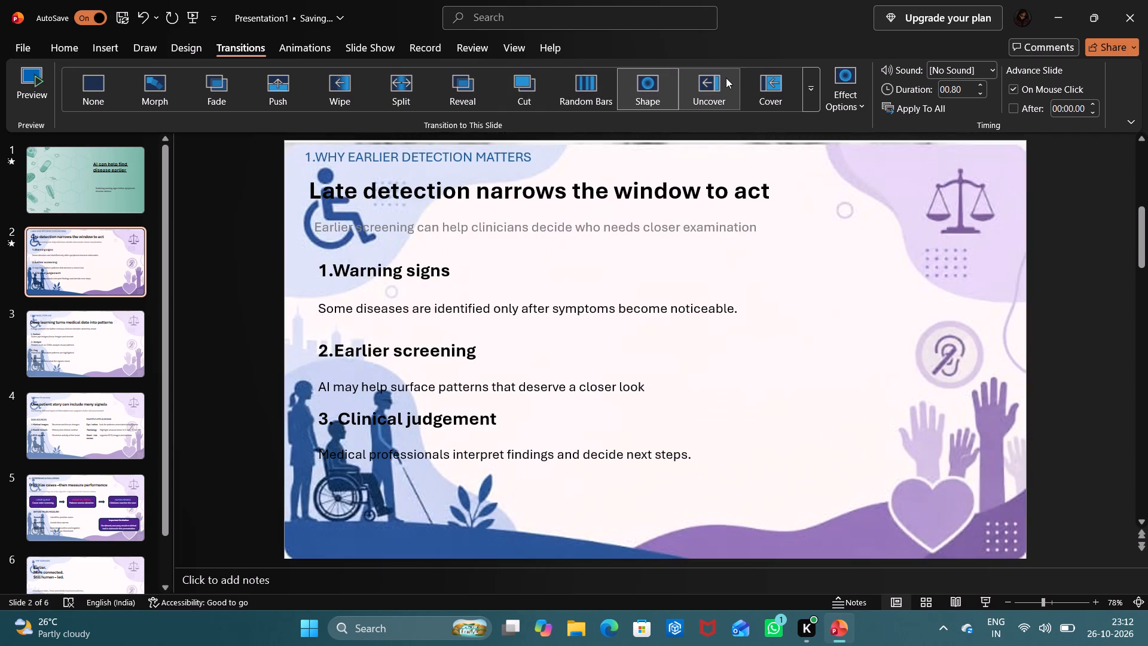
{"action": "left_click", "coordinate": [726, 78]}
{"action": "left_click", "coordinate": [755, 93]}
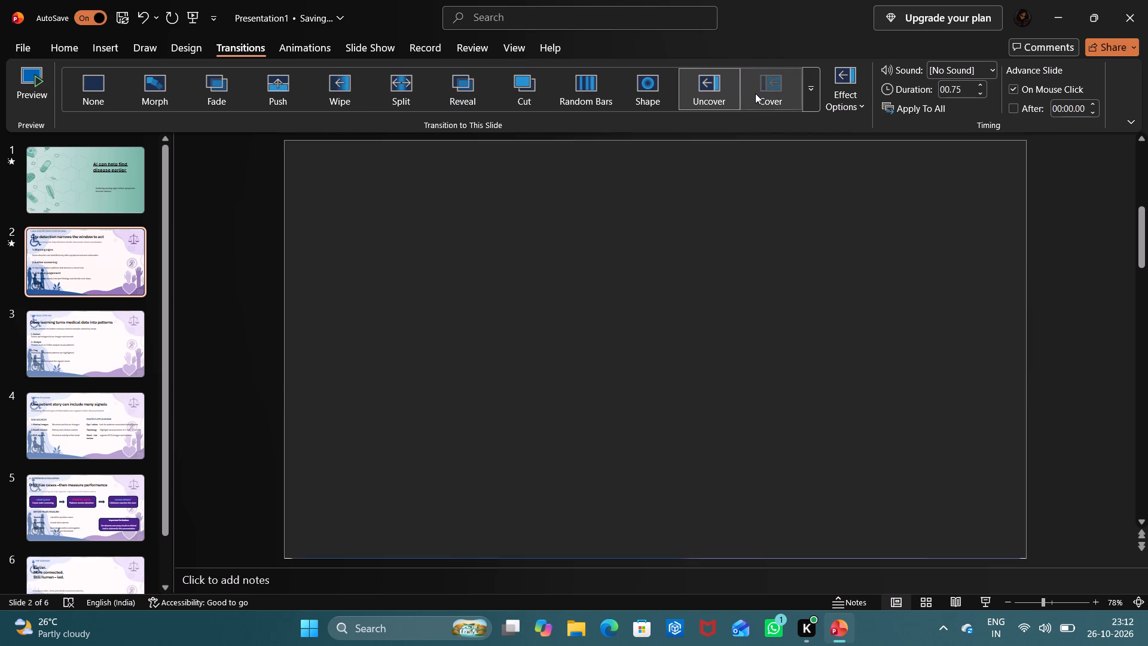
{"action": "left_click", "coordinate": [822, 94]}
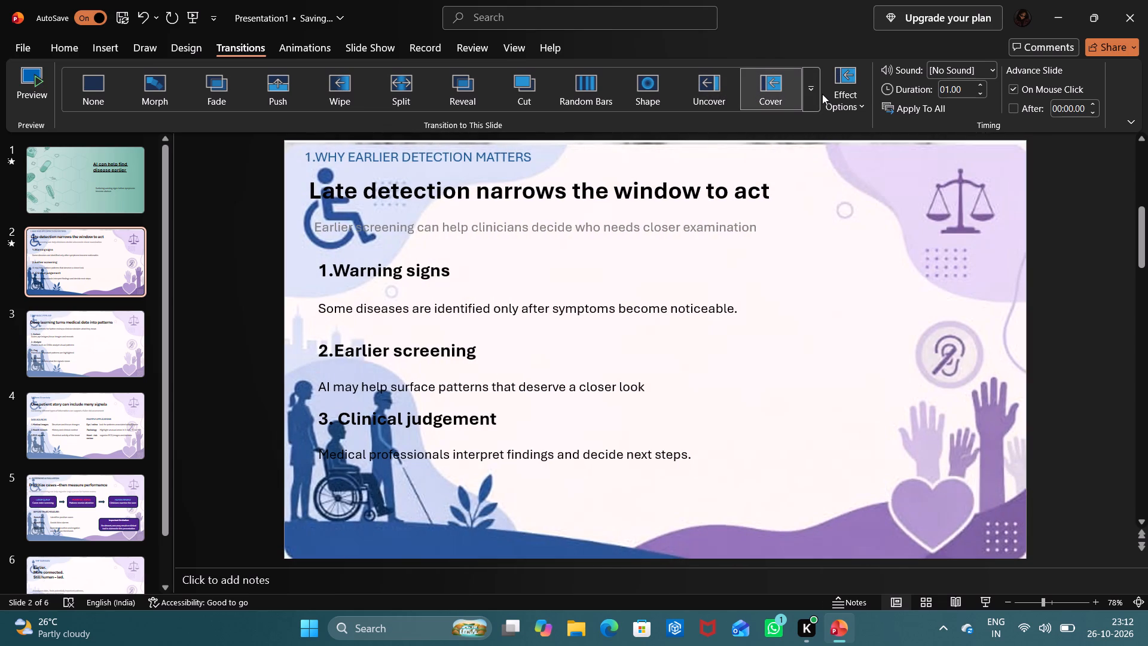
Set the direction of slide 2's Cover transition to From Top.
{"action": "left_click", "coordinate": [838, 95]}
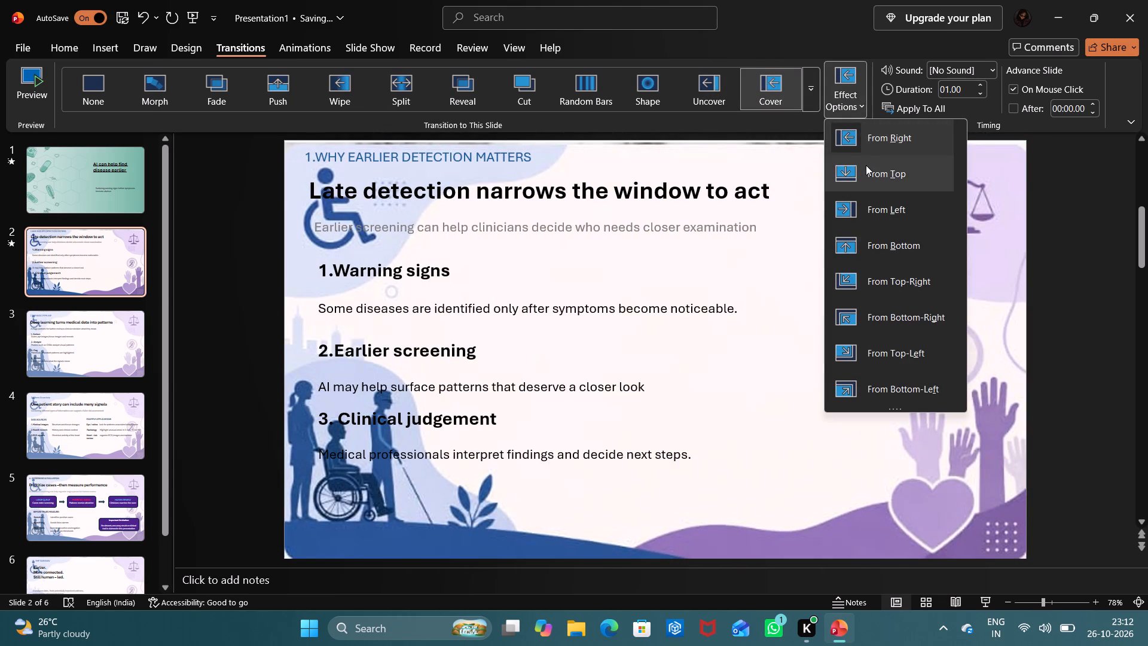
{"action": "left_click", "coordinate": [866, 165]}
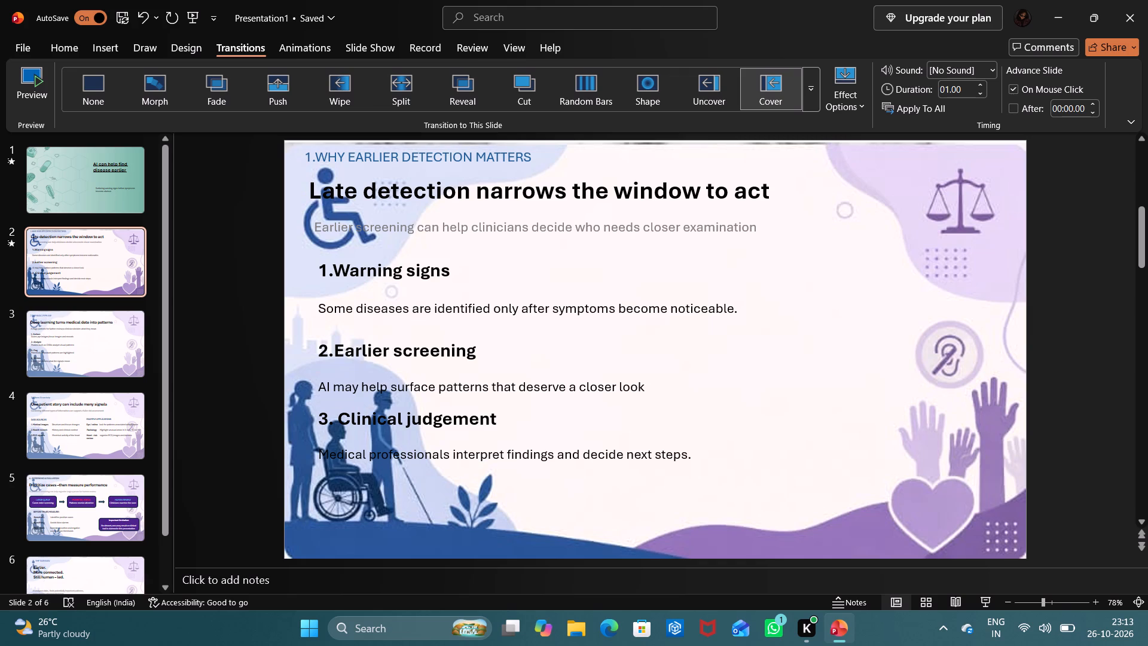
Try the Reveal transition on slide 3 and settle on Cut.
{"action": "left_click", "coordinate": [71, 335]}
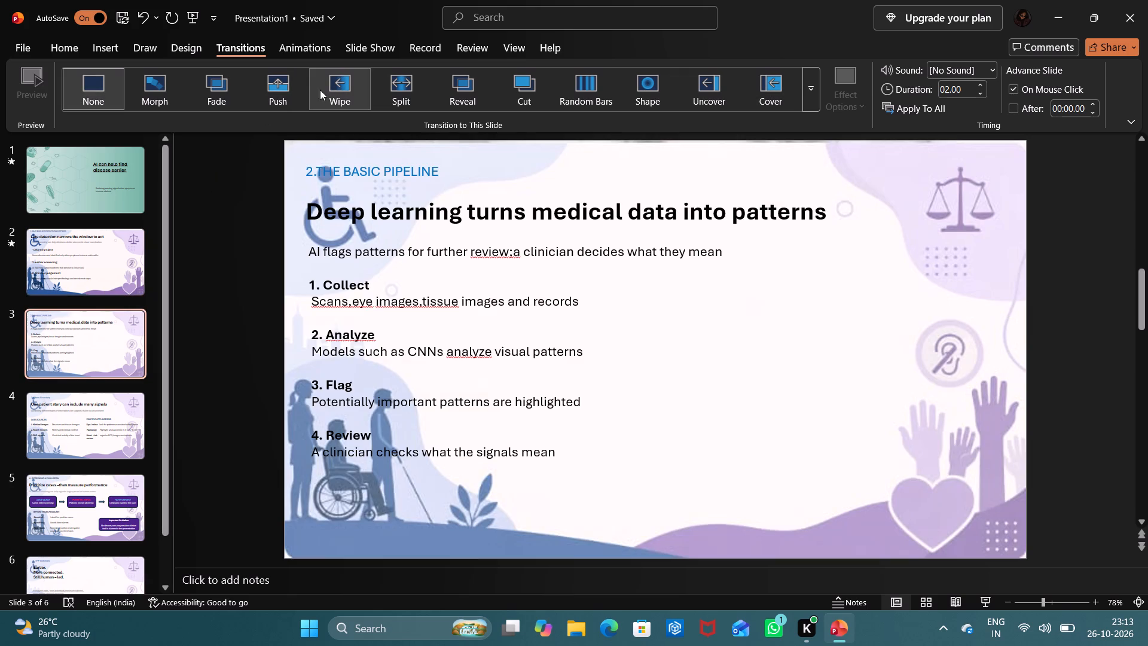
{"action": "left_click", "coordinate": [442, 86]}
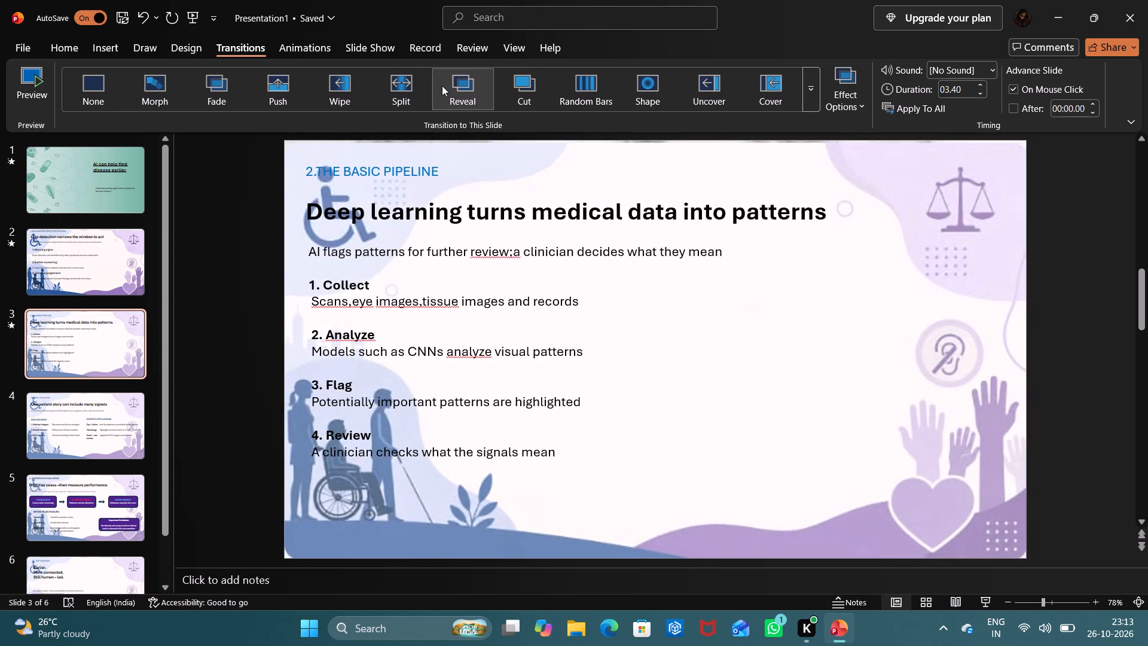
{"action": "left_click", "coordinate": [536, 81]}
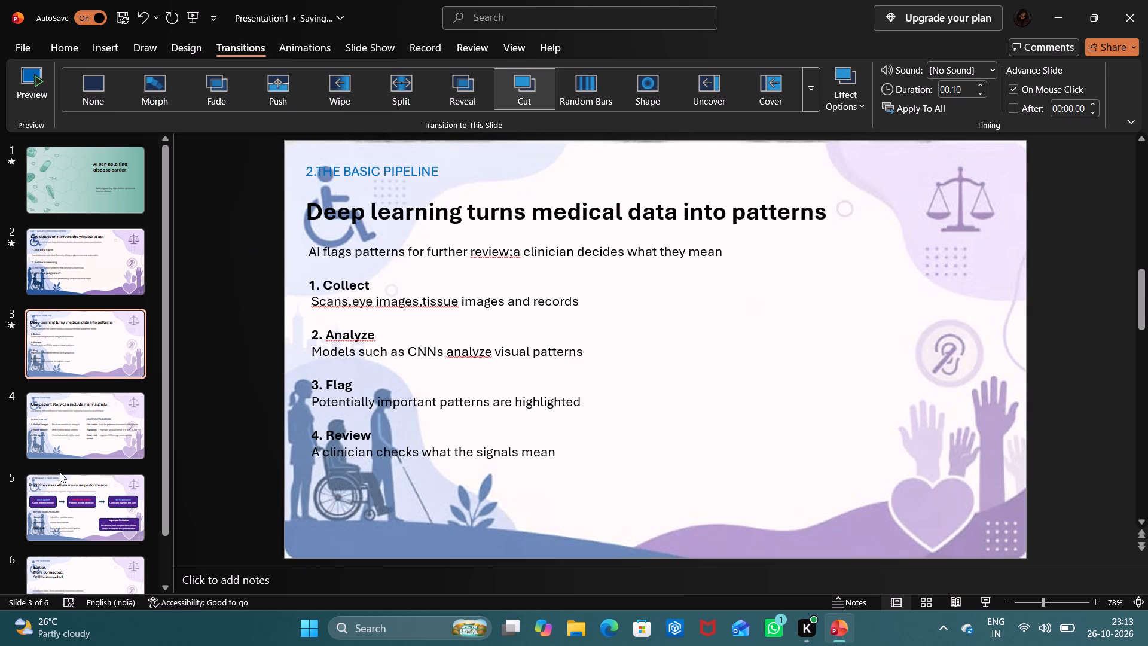
Try the Uncover transition on slide 4 and settle on Cover.
{"action": "left_click", "coordinate": [95, 437]}
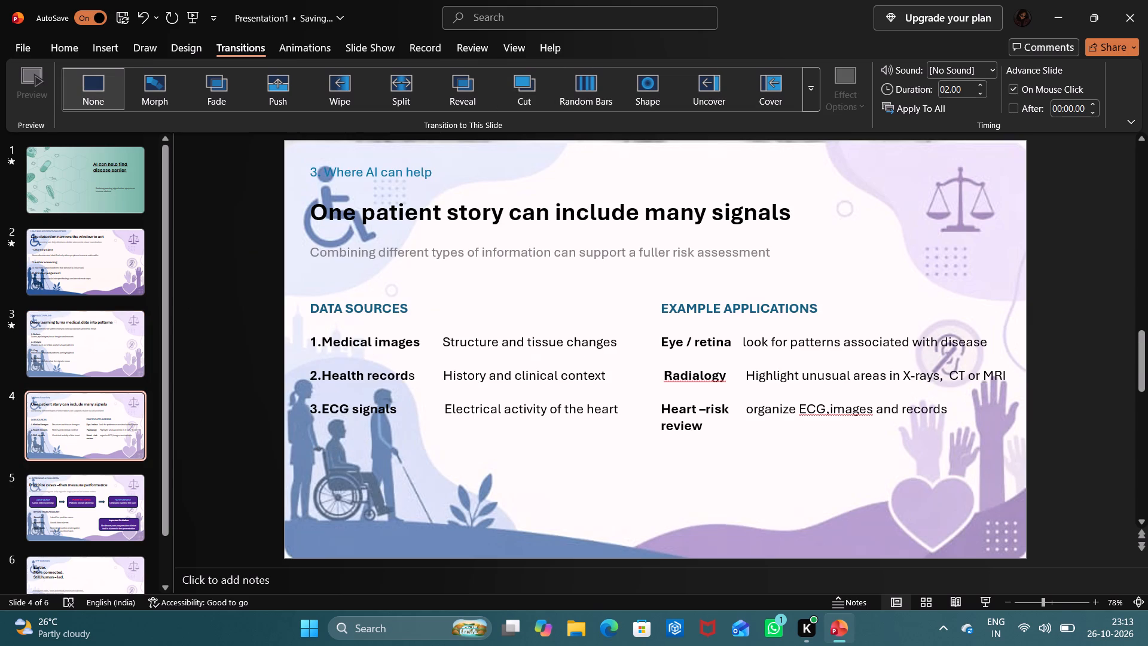
{"action": "left_click", "coordinate": [710, 106]}
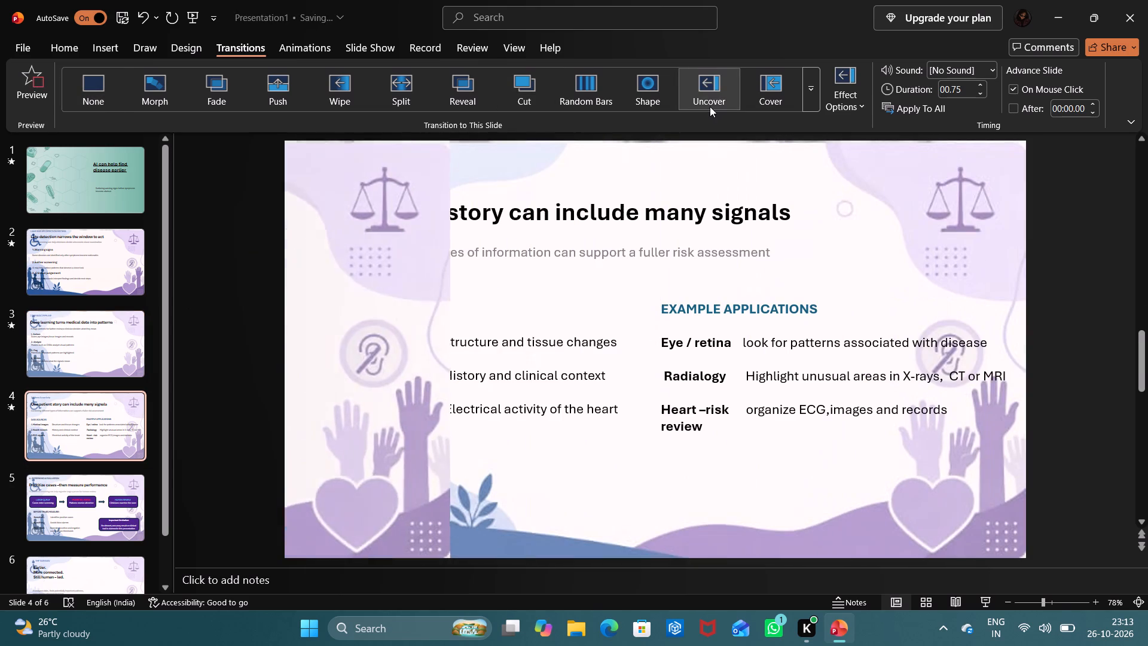
{"action": "left_click", "coordinate": [759, 93]}
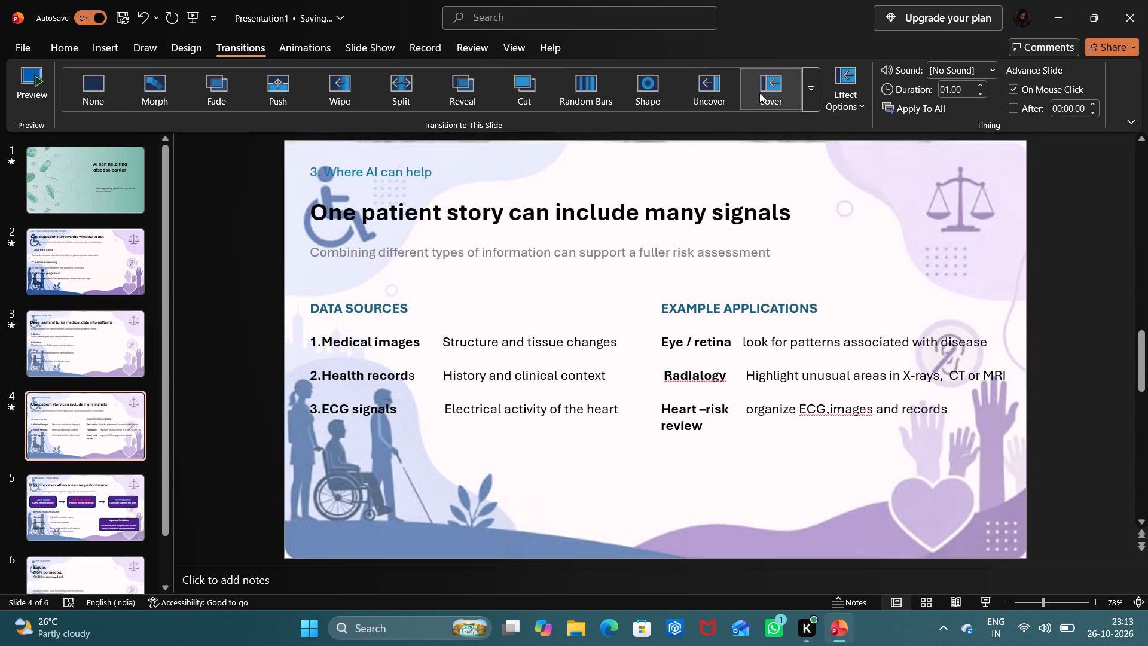
Change the direction of slide 4's Cover transition.
{"action": "left_click", "coordinate": [857, 99]}
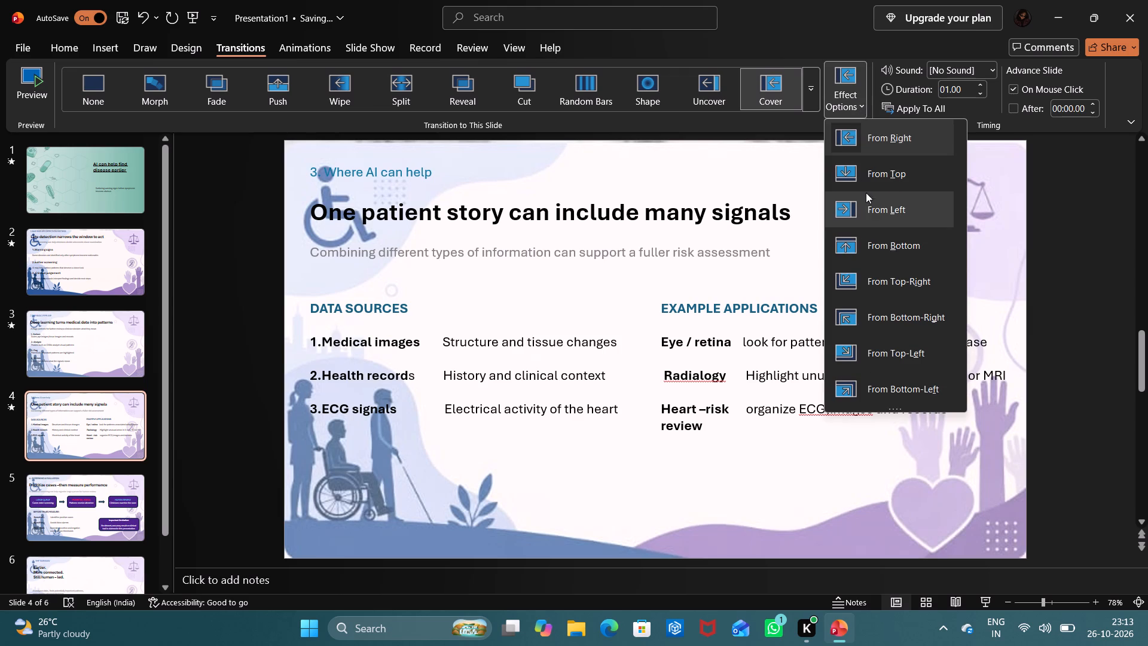
{"action": "left_click", "coordinate": [875, 230]}
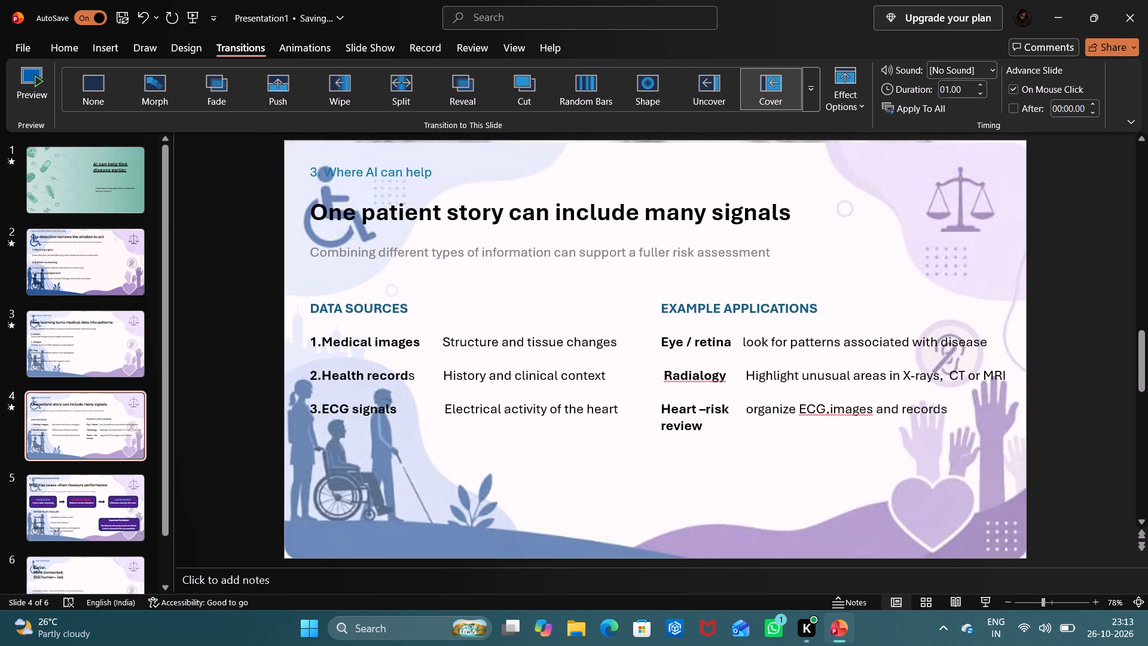
Apply the Push transition to slide 5, Prioritize cases –then measure performance.
{"action": "left_click", "coordinate": [116, 499]}
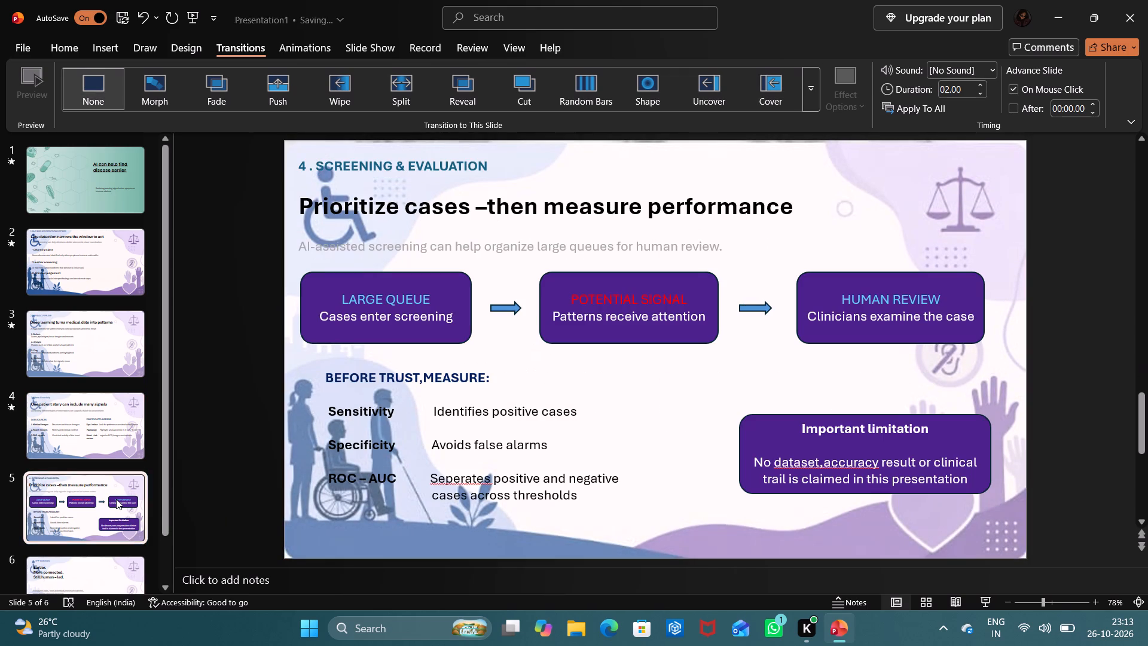
{"action": "left_click", "coordinate": [286, 109]}
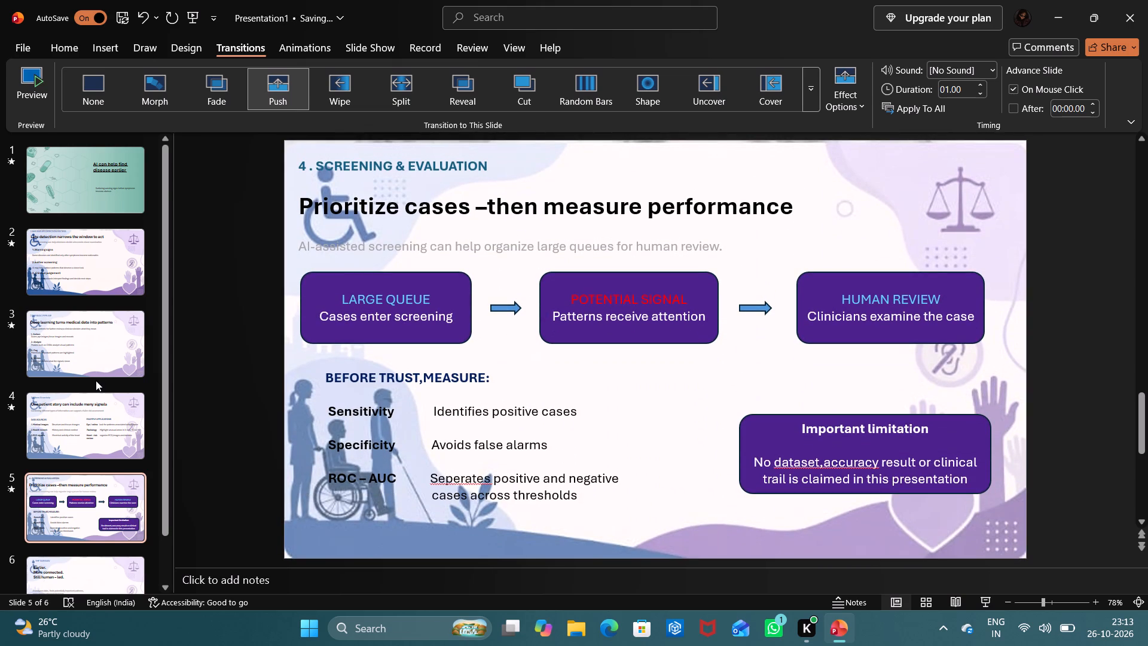
Try the Split transition on slide 6, the takeaway slide, and settle on Push.
{"action": "scroll", "coordinate": [96, 380], "scroll_direction": "down", "scroll_amount": 1}
{"action": "left_click", "coordinate": [50, 553]}
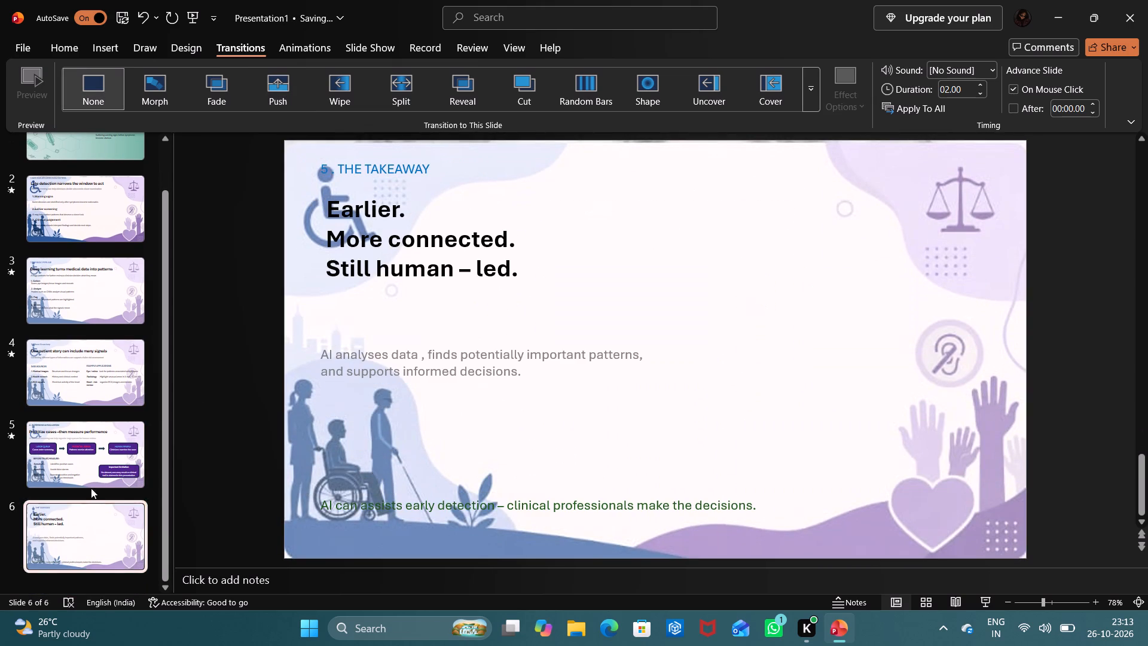
{"action": "left_click", "coordinate": [409, 98]}
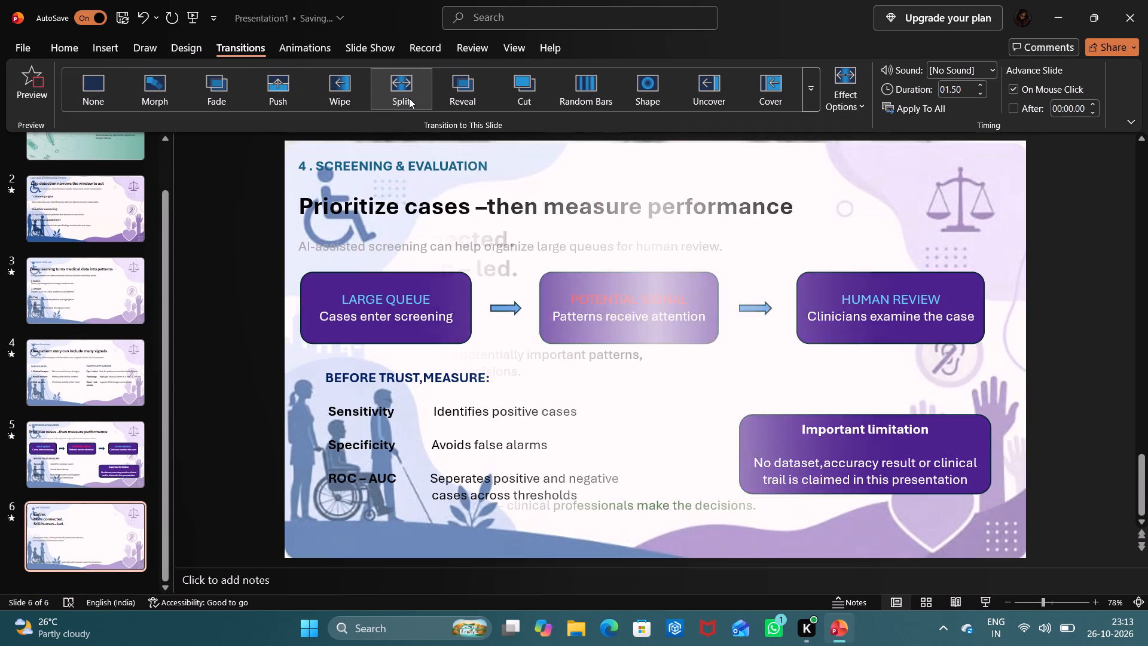
{"action": "left_click", "coordinate": [282, 88]}
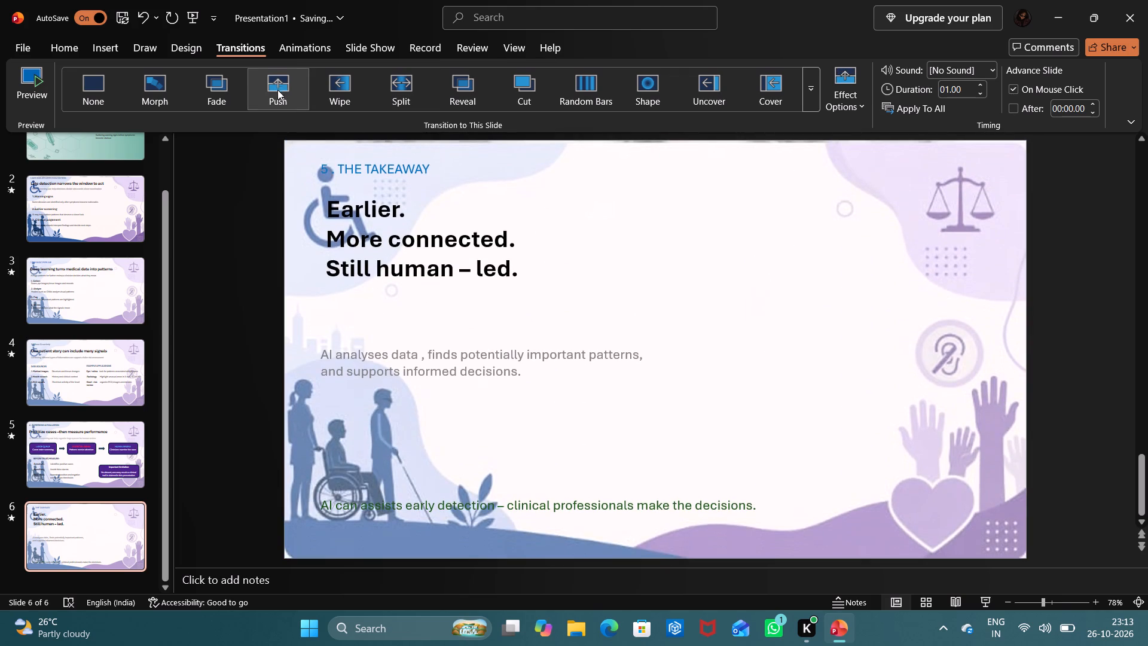
Return to the title slide, check the transitions on slides 1 and 2, and preview slide 1's Fade.
{"action": "left_click", "coordinate": [107, 143]}
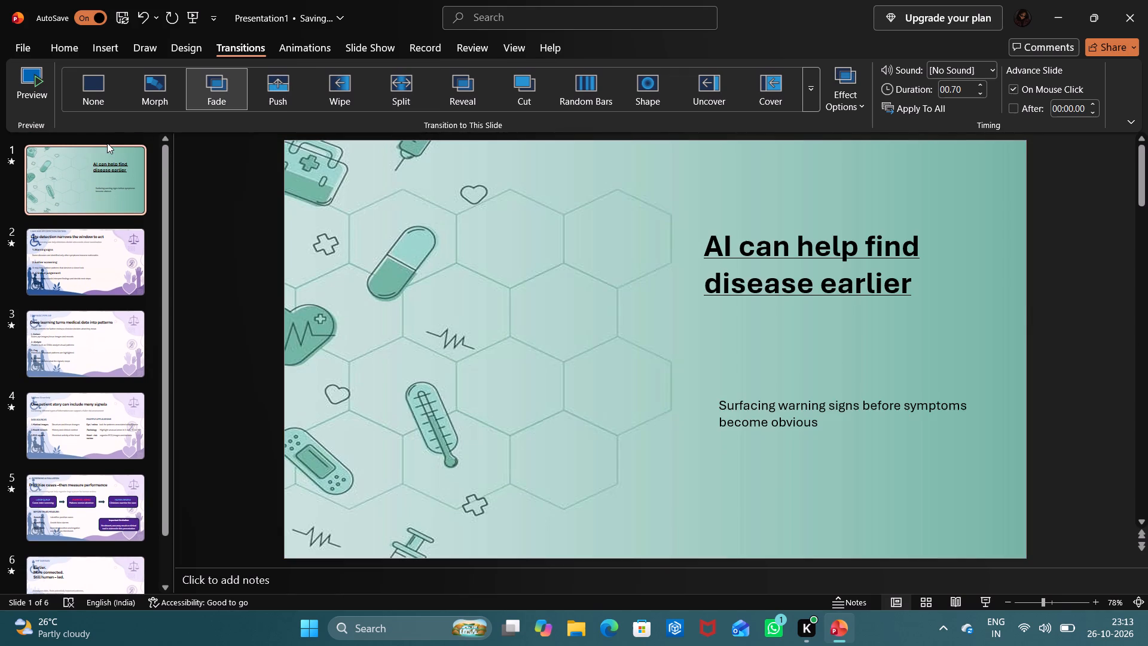
{"action": "key", "text": "Down"}
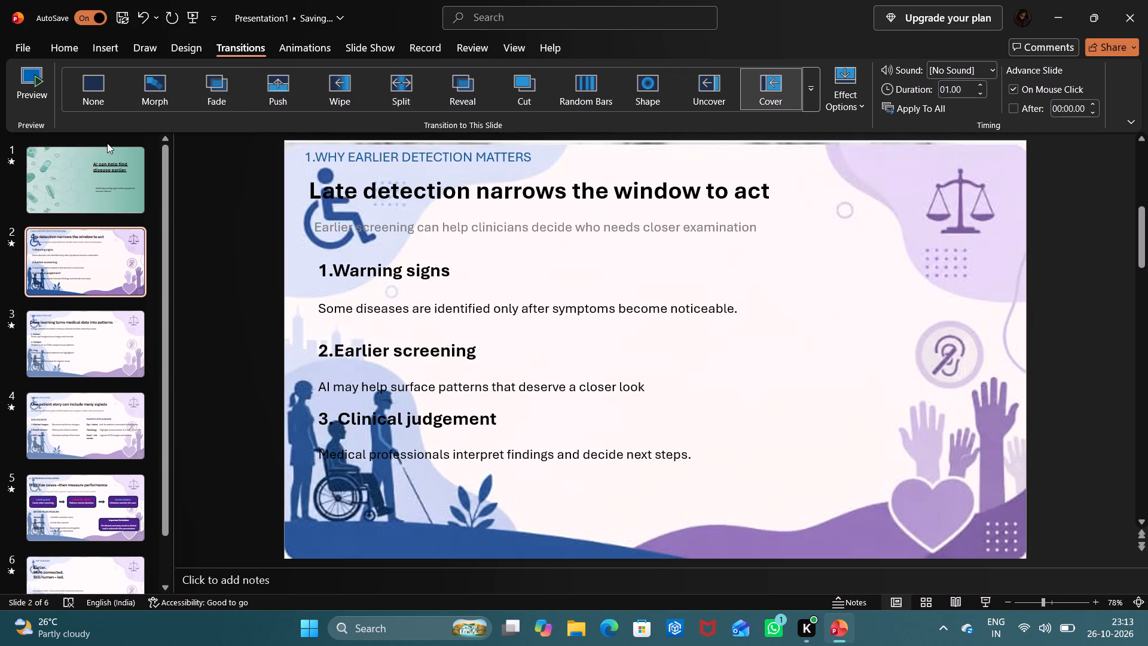
{"action": "key", "text": "Up"}
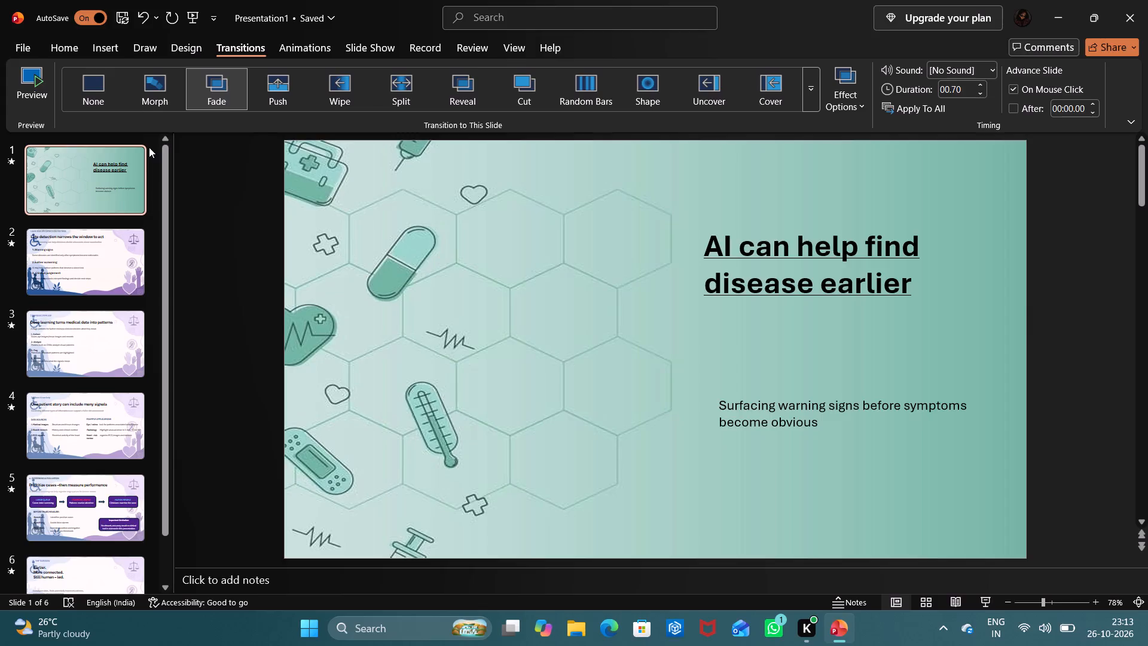
{"action": "left_click", "coordinate": [209, 100]}
{"action": "left_click", "coordinate": [231, 83]}
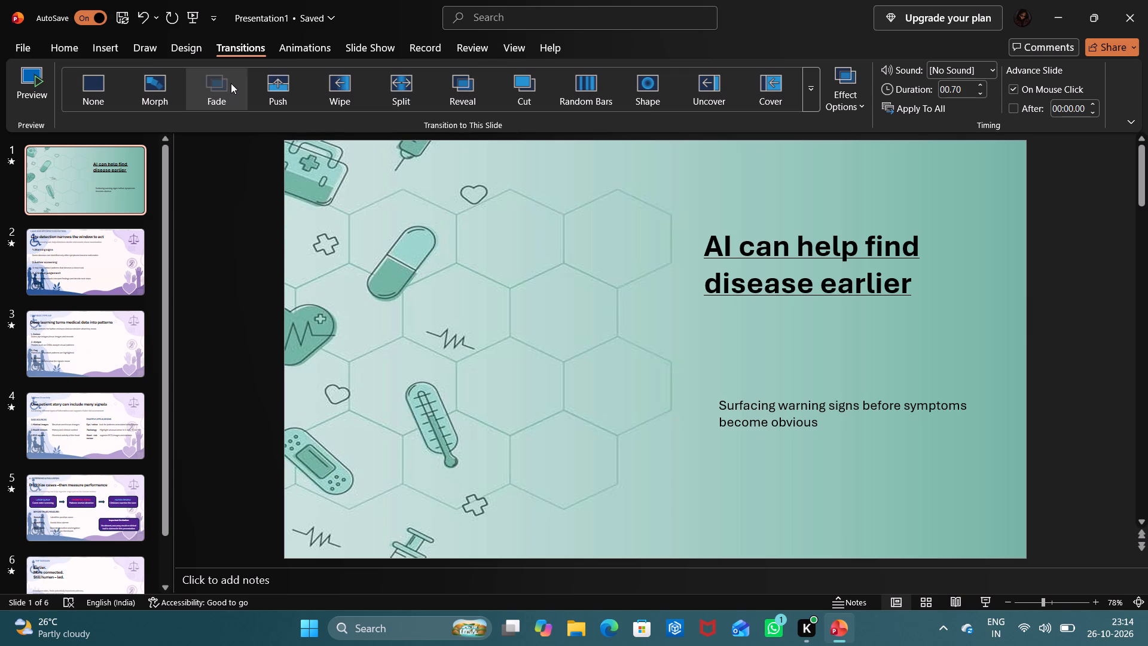
{"action": "left_click", "coordinate": [41, 89]}
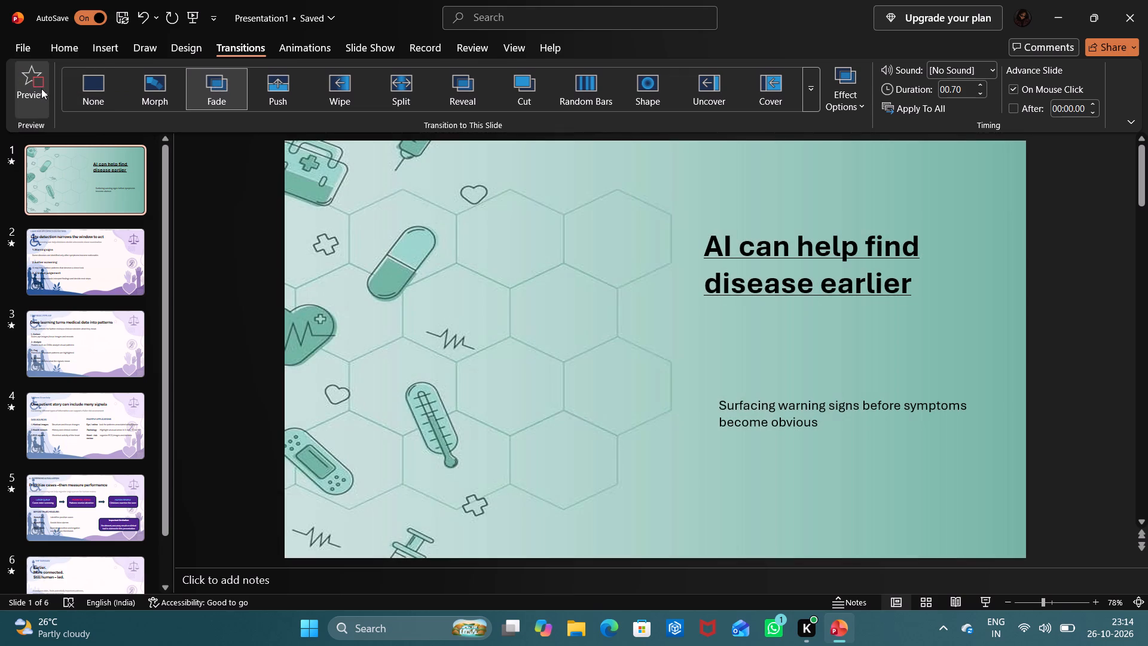
{"action": "left_click", "coordinate": [215, 89]}
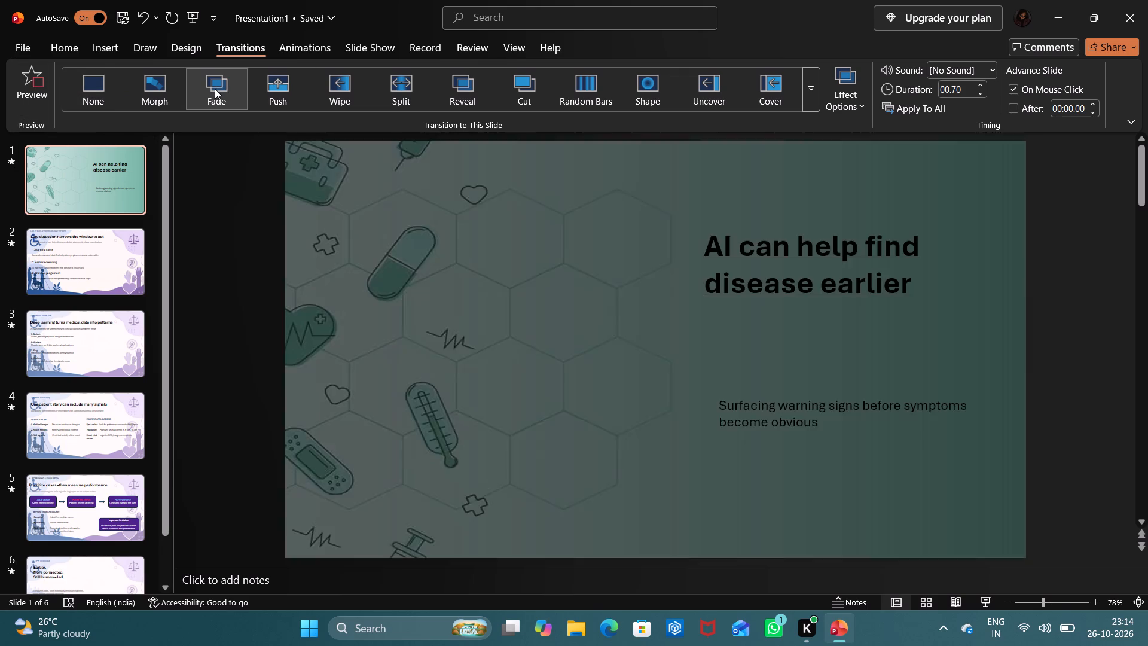
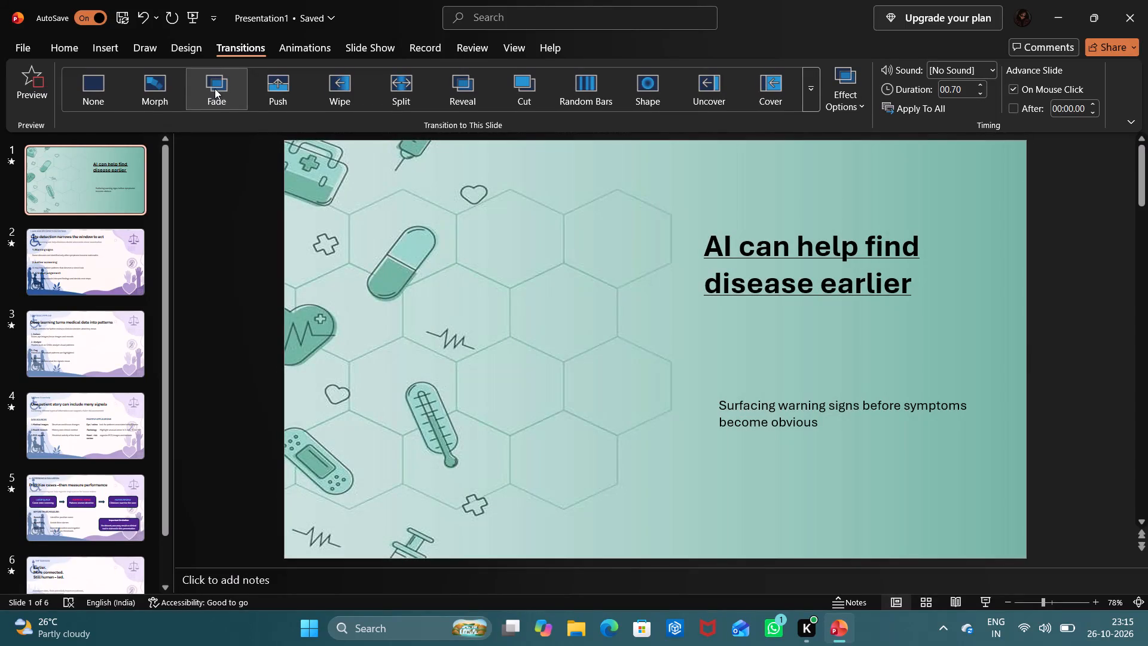
Play the slide show from the title slide through to the end to review the transitions on all six slides.
{"action": "left_click", "coordinate": [76, 243]}
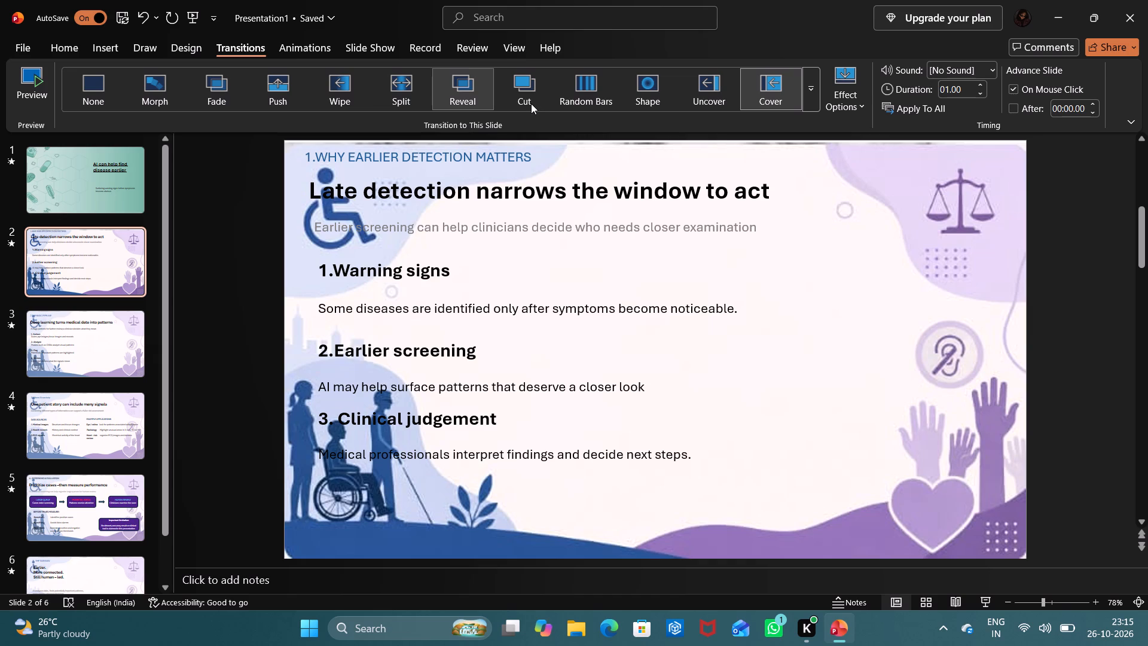
{"action": "left_click", "coordinate": [106, 190]}
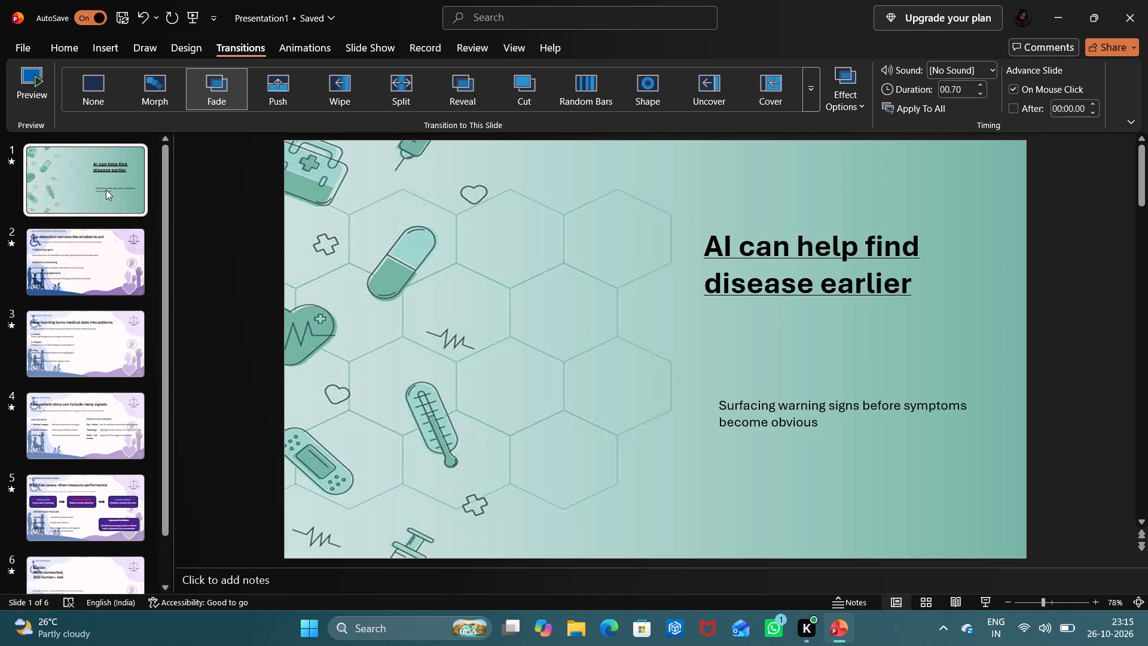
{"action": "left_click", "coordinate": [343, 47]}
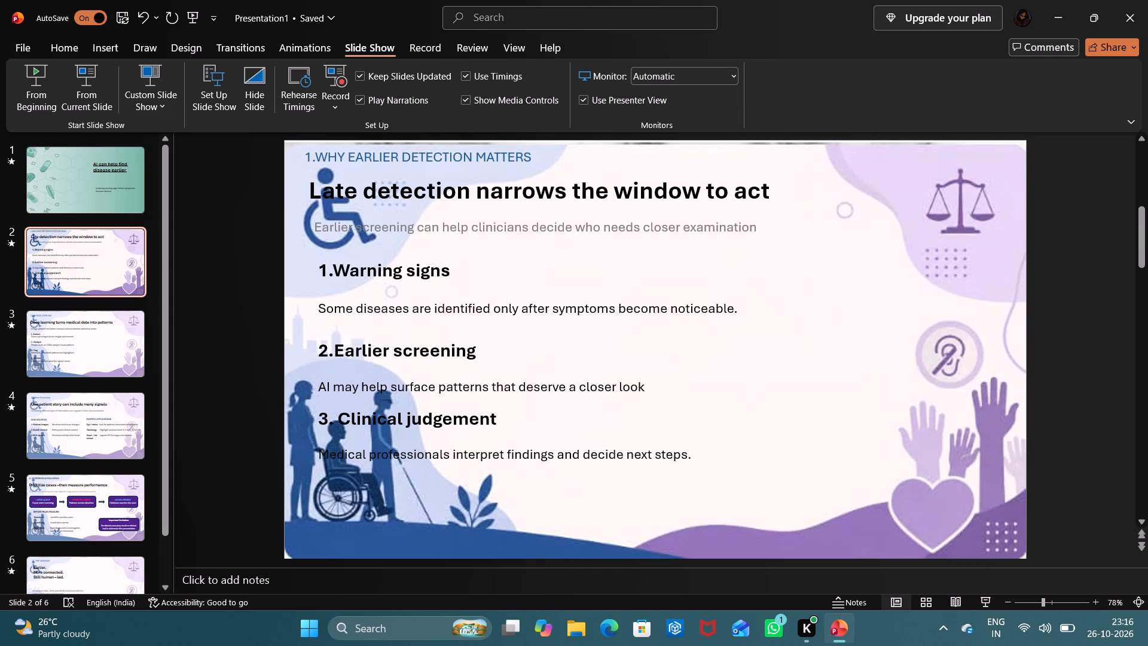
{"action": "key", "text": "Up"}
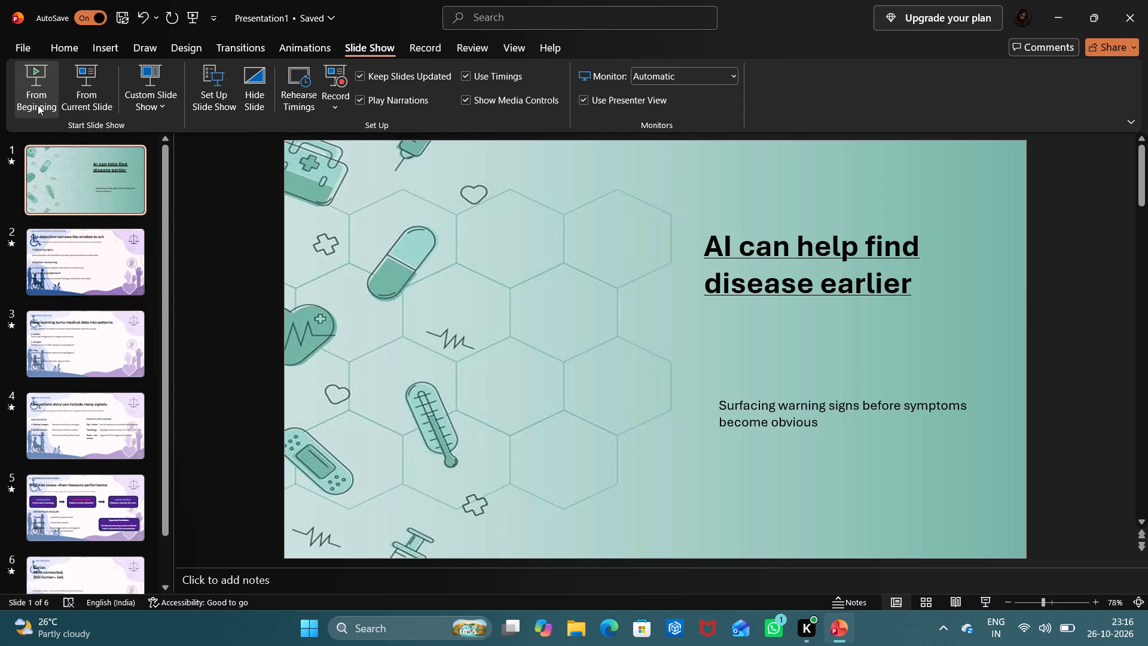
{"action": "left_click", "coordinate": [38, 104]}
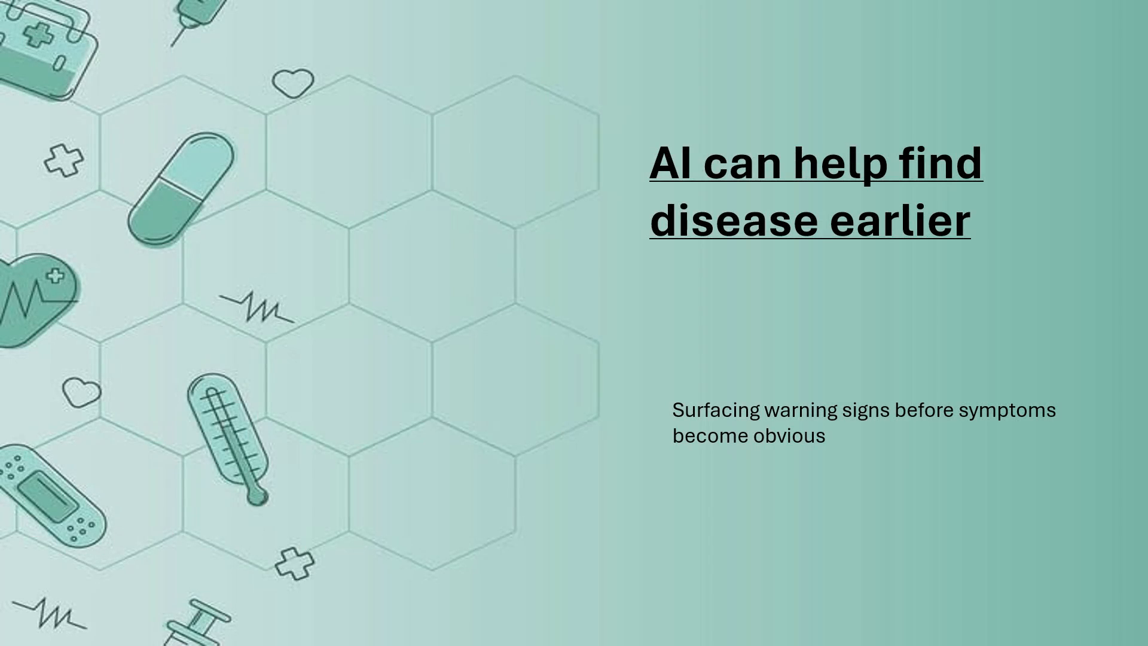
{"action": "key", "text": "Right"}
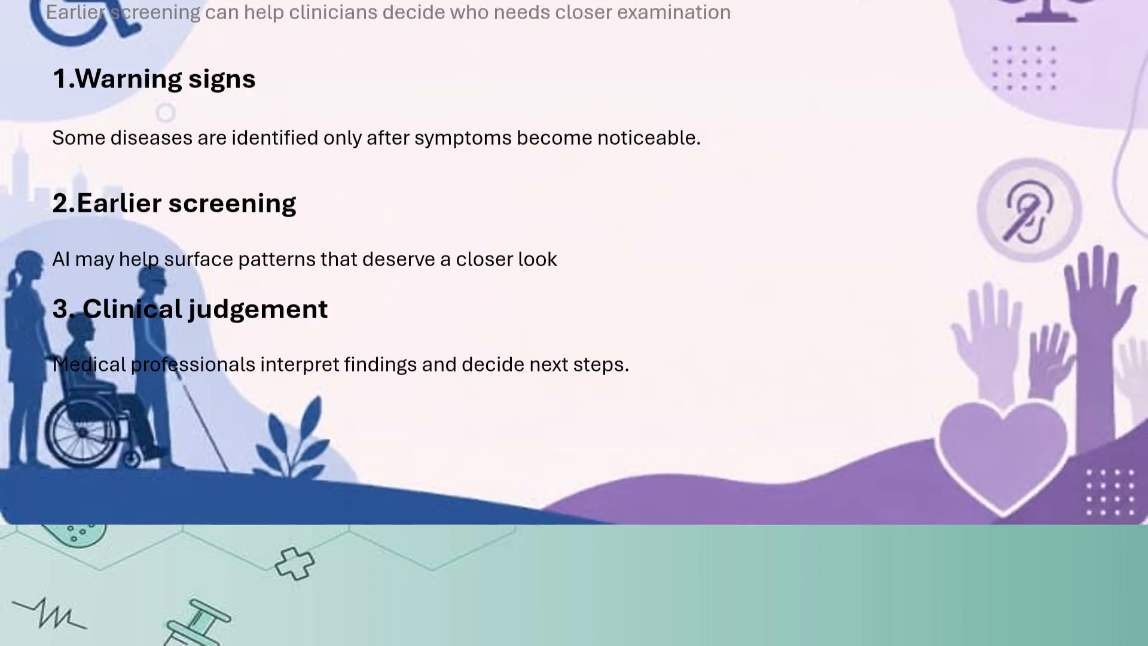
{"action": "key", "text": "Right"}
{"action": "key", "text": "Right"}
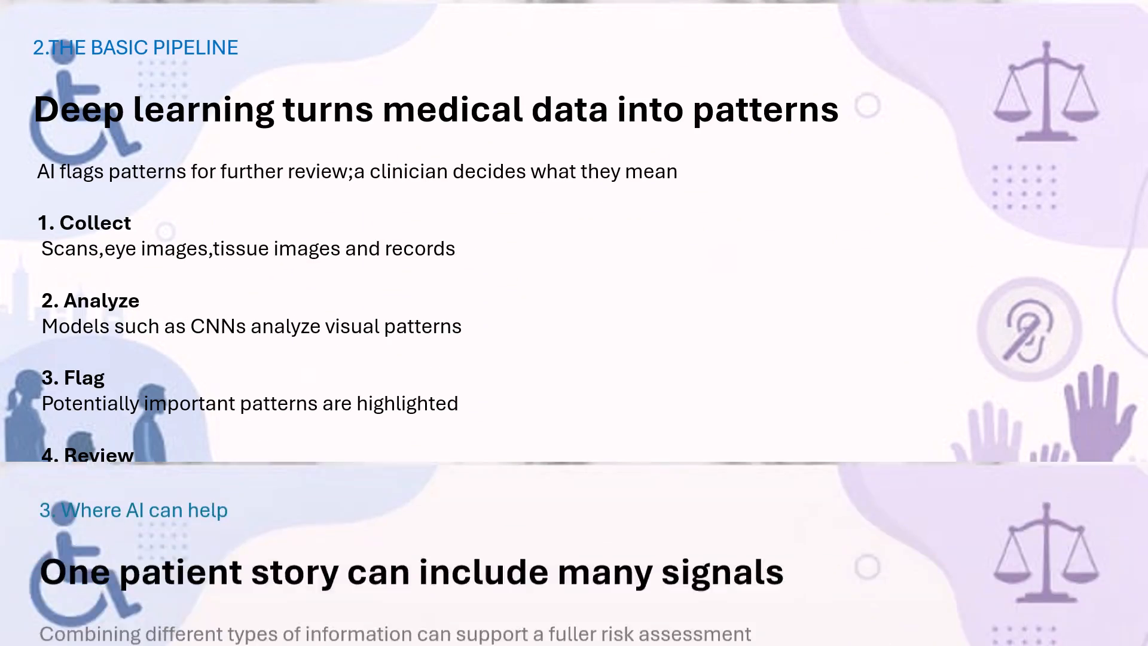
{"action": "key", "text": "Right"}
{"action": "key", "text": "Right"}
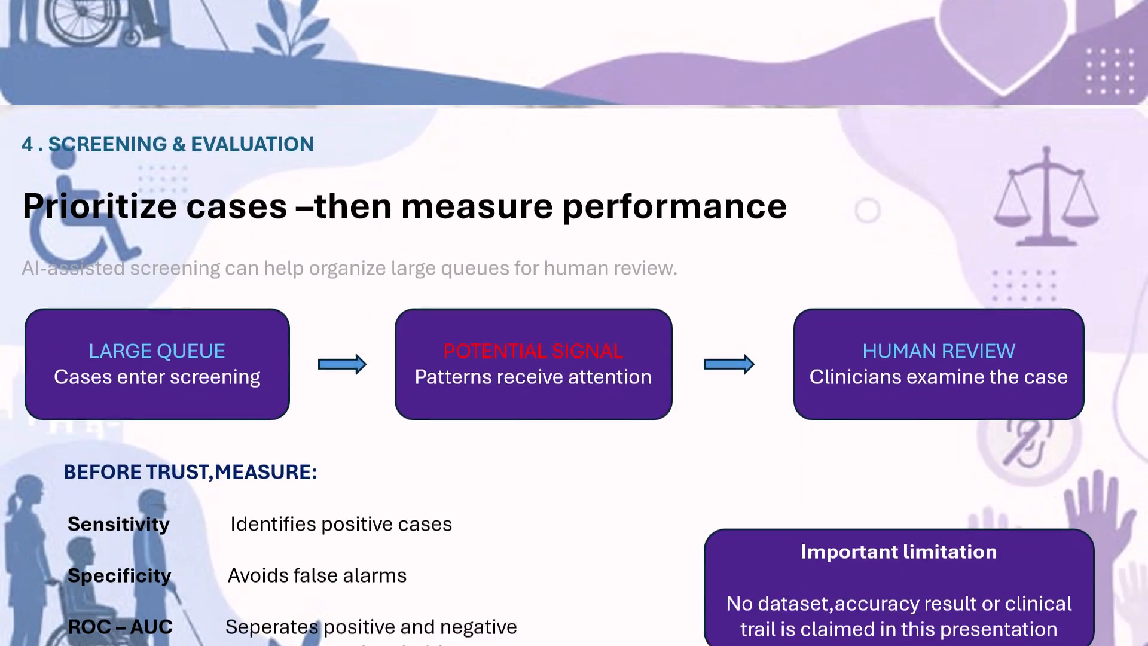
{"action": "key", "text": "Right"}
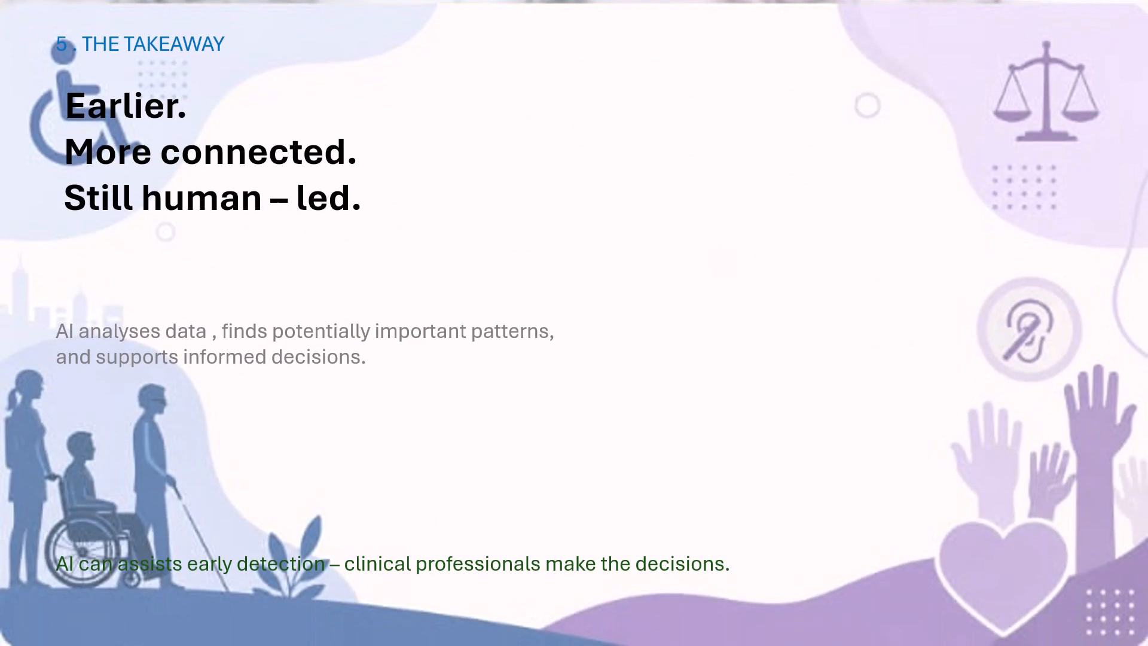
{"action": "key", "text": "Right"}
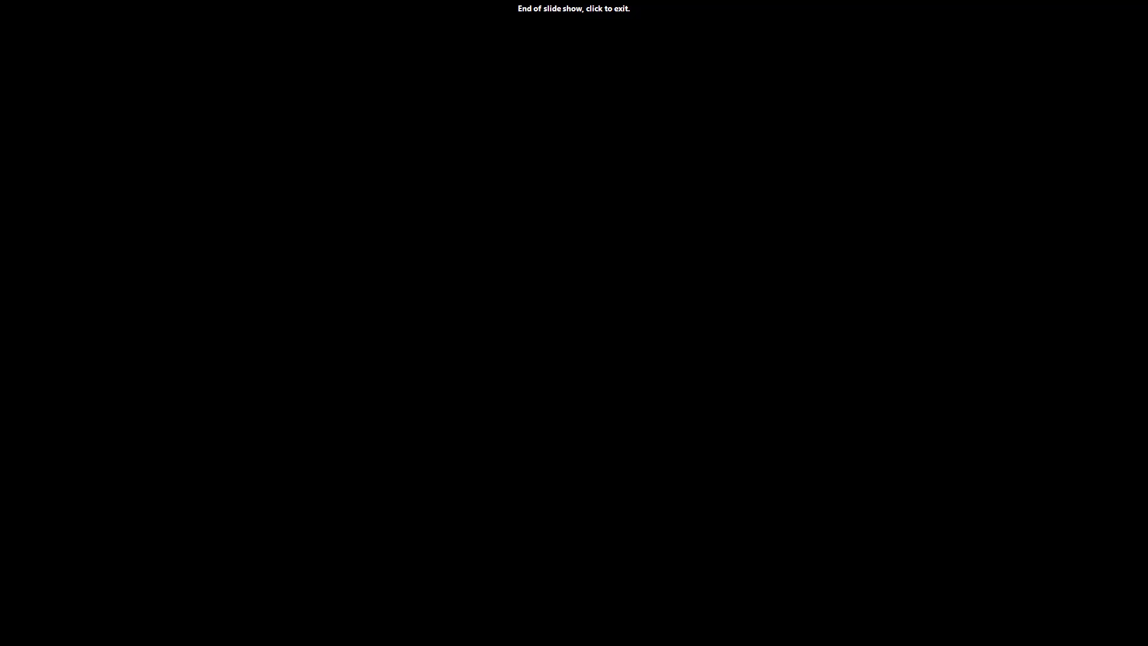
Step back through the running slide show from its end to the title slide, reviewing each slide.
{"action": "key", "text": "Left"}
{"action": "key", "text": "Left"}
{"action": "key", "text": "Left"}
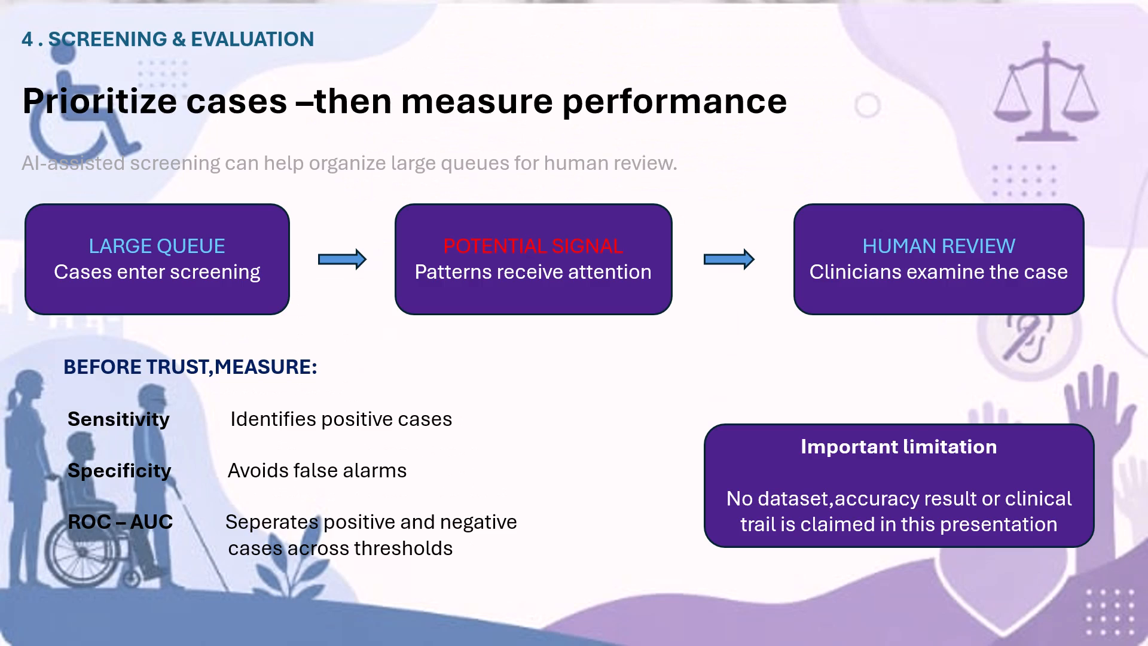
{"action": "key", "text": "Left"}
{"action": "key", "text": "Left"}
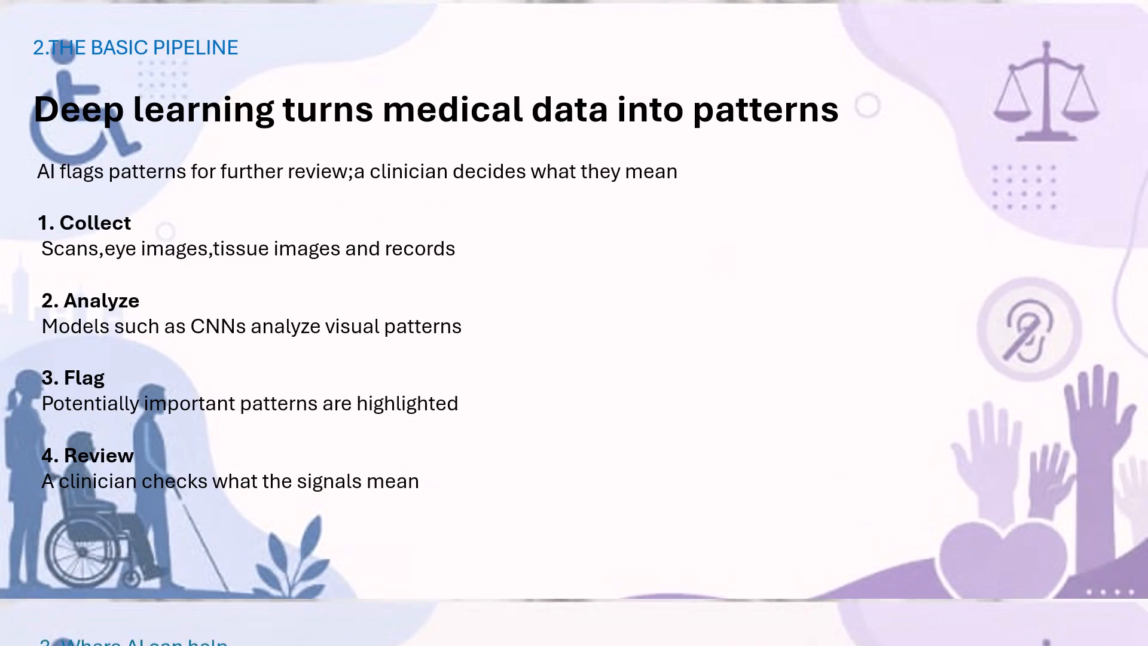
{"action": "key", "text": "Left"}
{"action": "key", "text": "Left"}
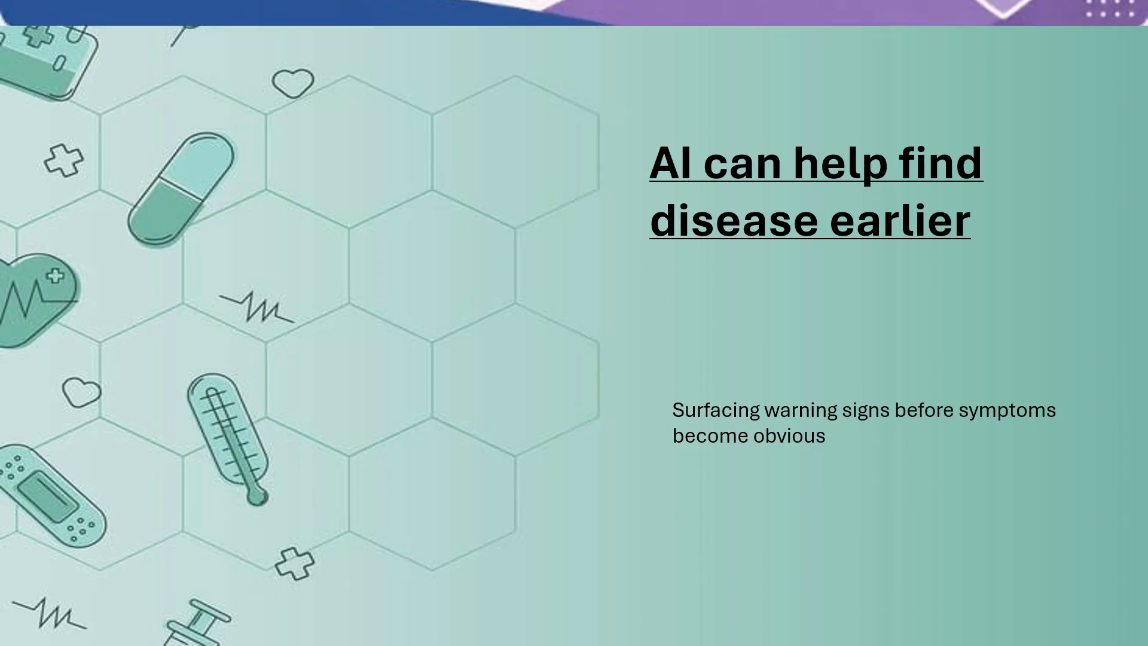
{"action": "key", "text": "Left"}
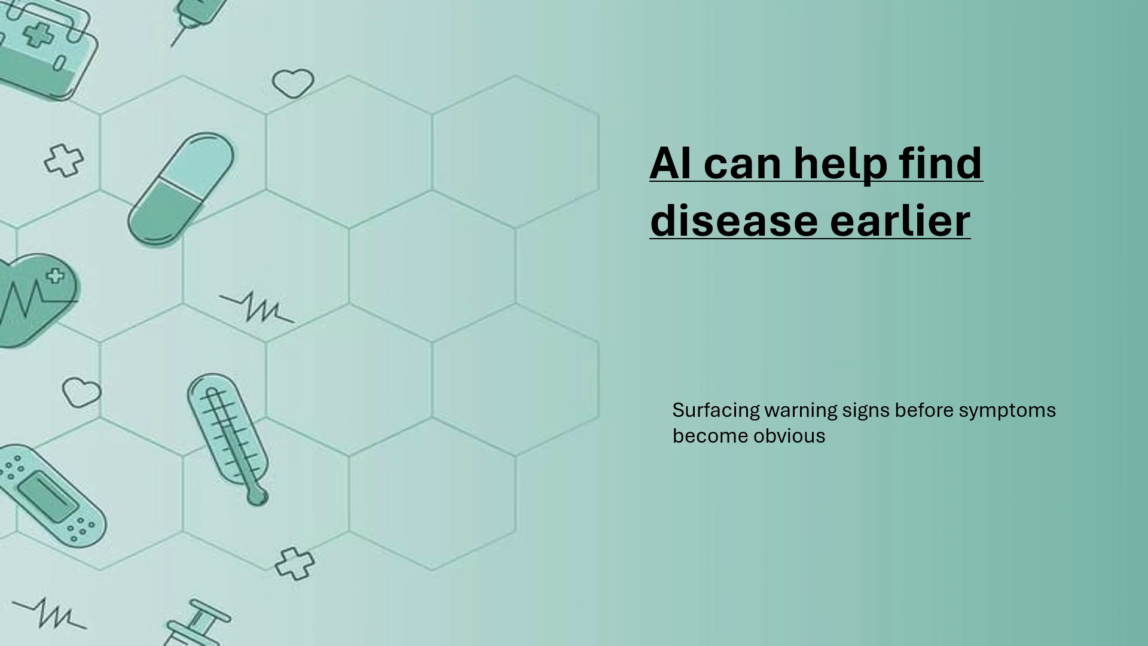
Step forward through the show again from the title slide to the takeaway slide, and exit to the editing view.
{"action": "key", "text": "Right"}
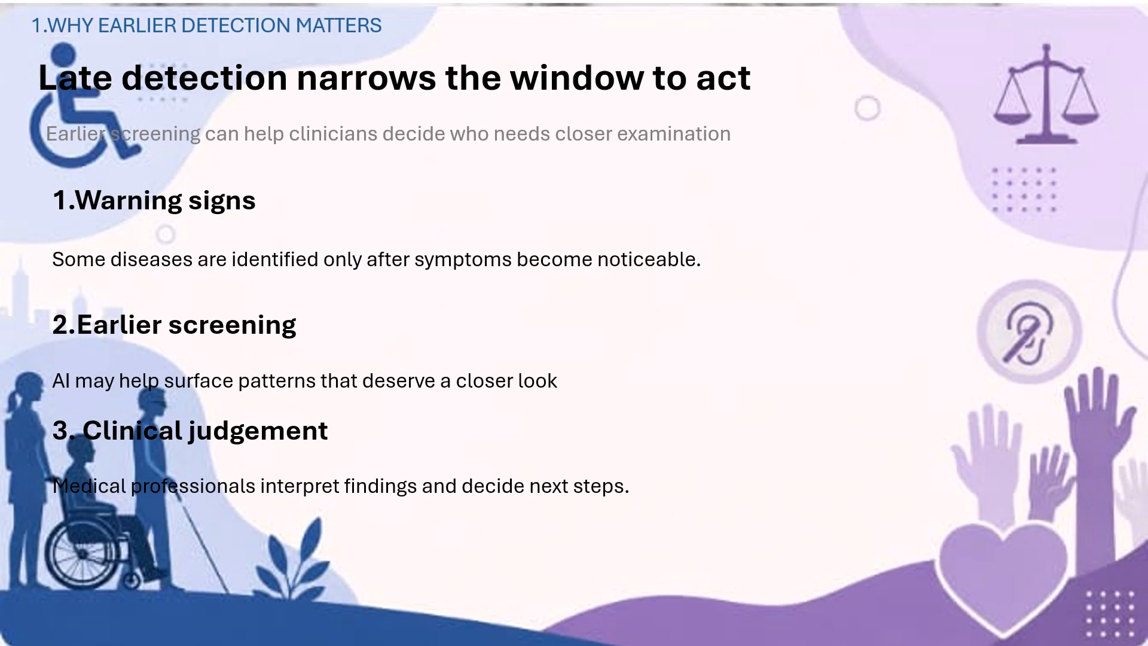
{"action": "key", "text": "Right"}
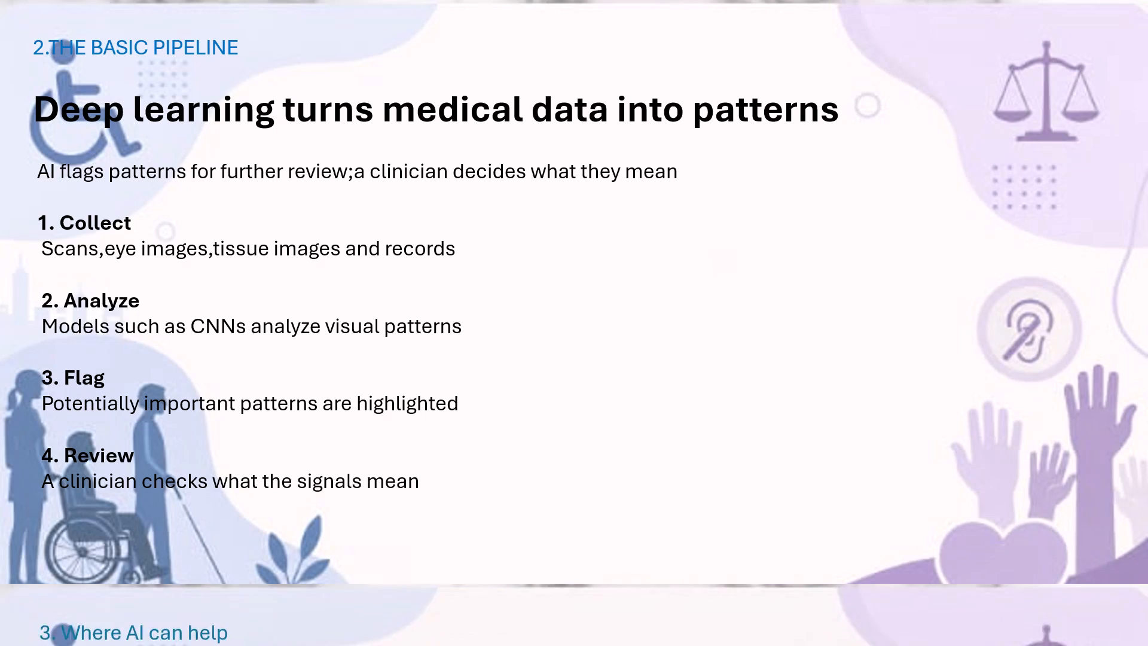
{"action": "key", "text": "Right"}
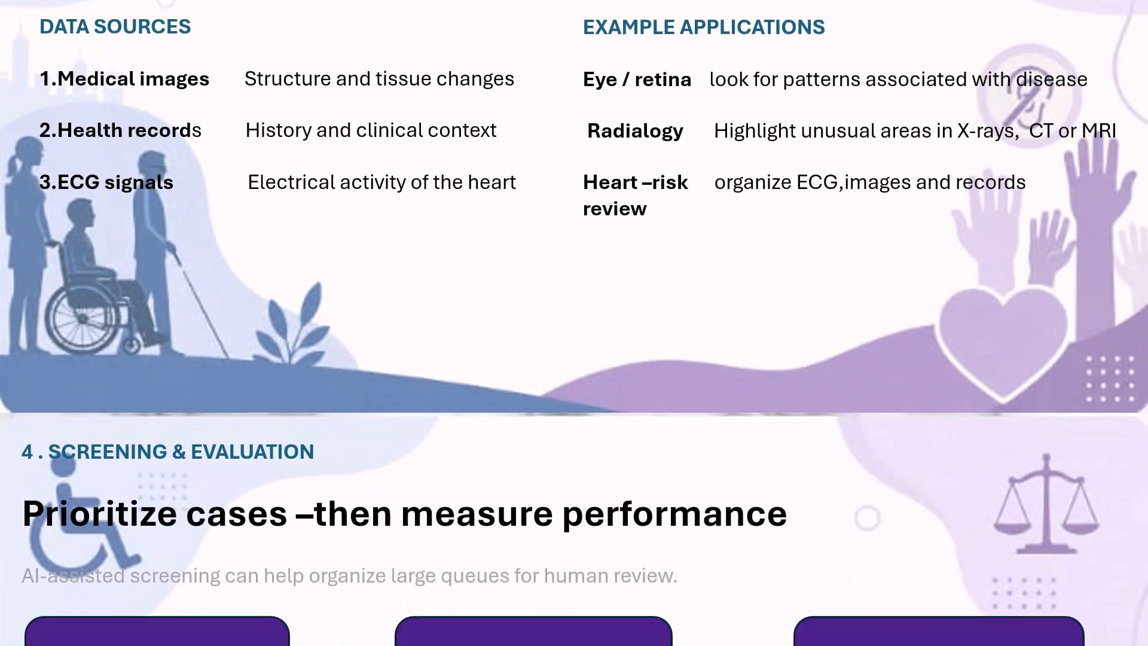
{"action": "key", "text": "Right"}
{"action": "key", "text": "Right"}
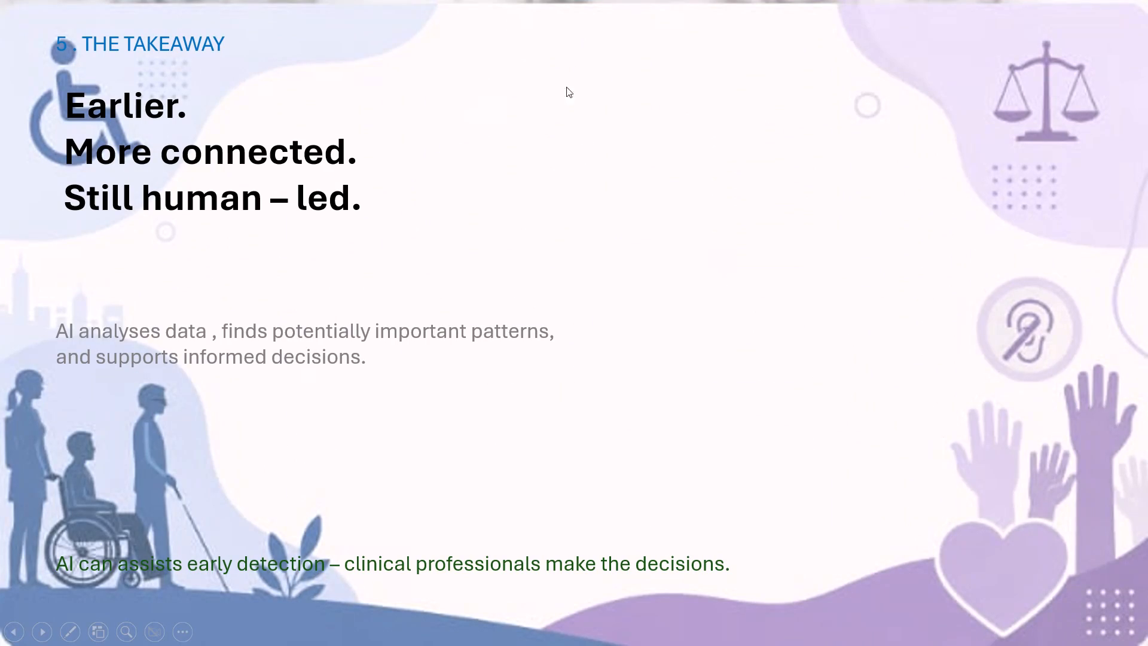
{"action": "double_click", "coordinate": [585, 134]}
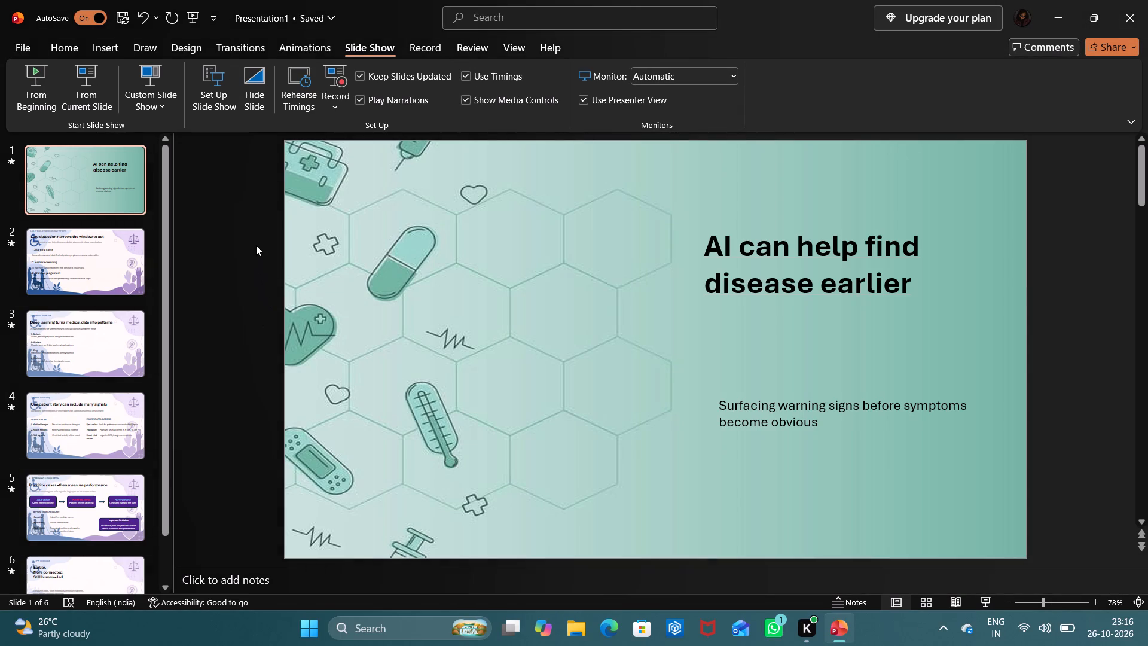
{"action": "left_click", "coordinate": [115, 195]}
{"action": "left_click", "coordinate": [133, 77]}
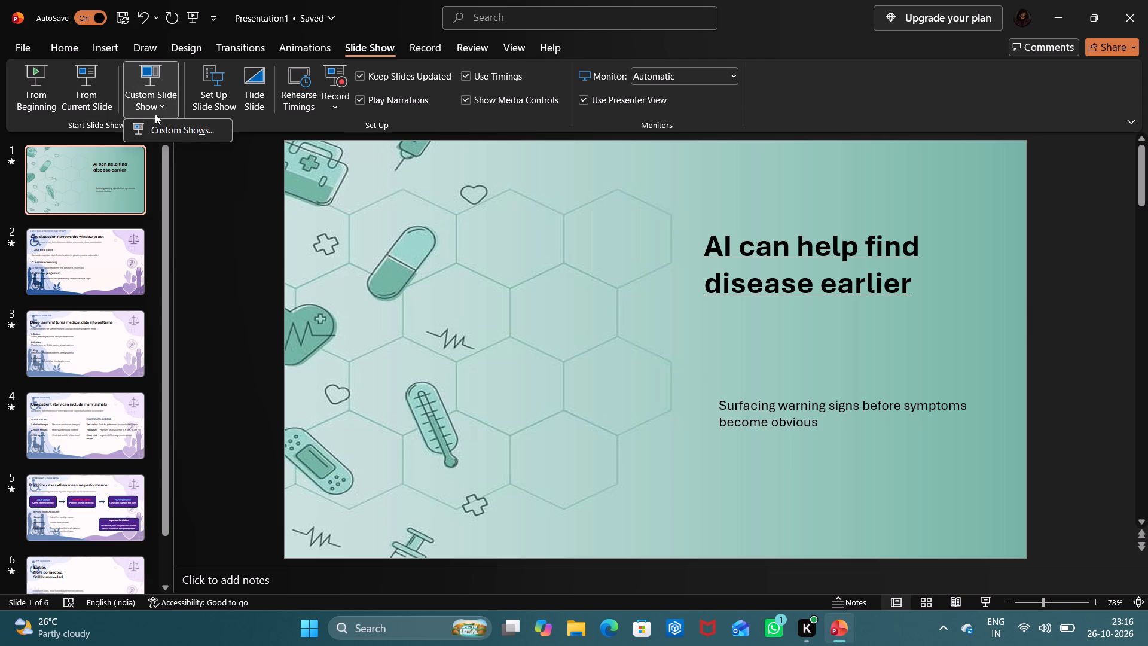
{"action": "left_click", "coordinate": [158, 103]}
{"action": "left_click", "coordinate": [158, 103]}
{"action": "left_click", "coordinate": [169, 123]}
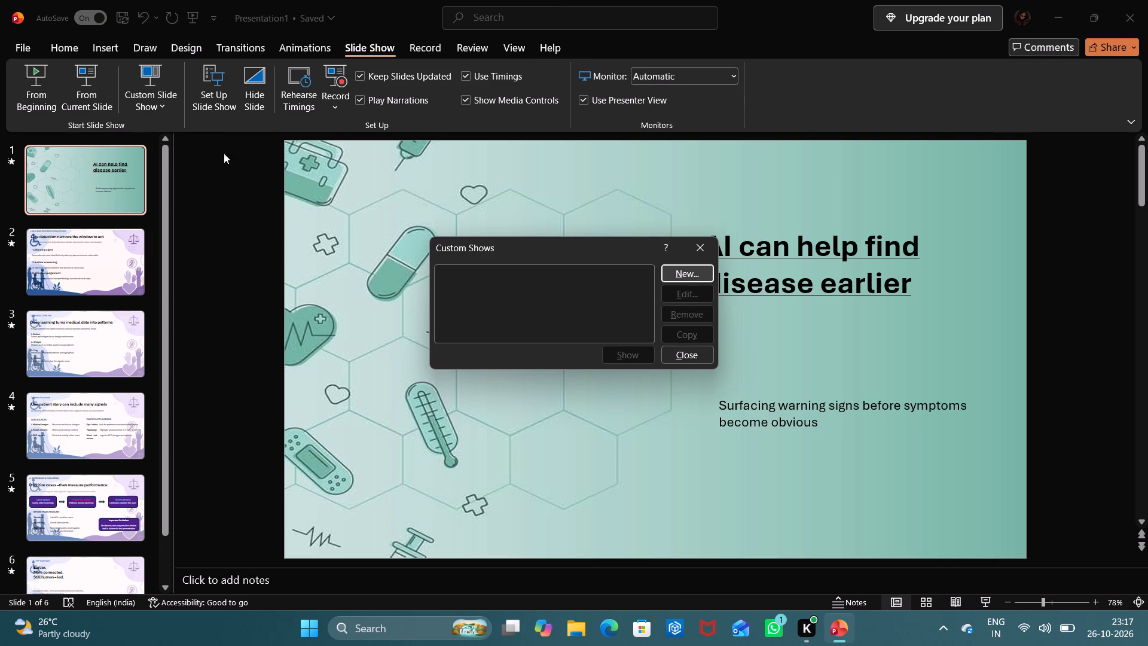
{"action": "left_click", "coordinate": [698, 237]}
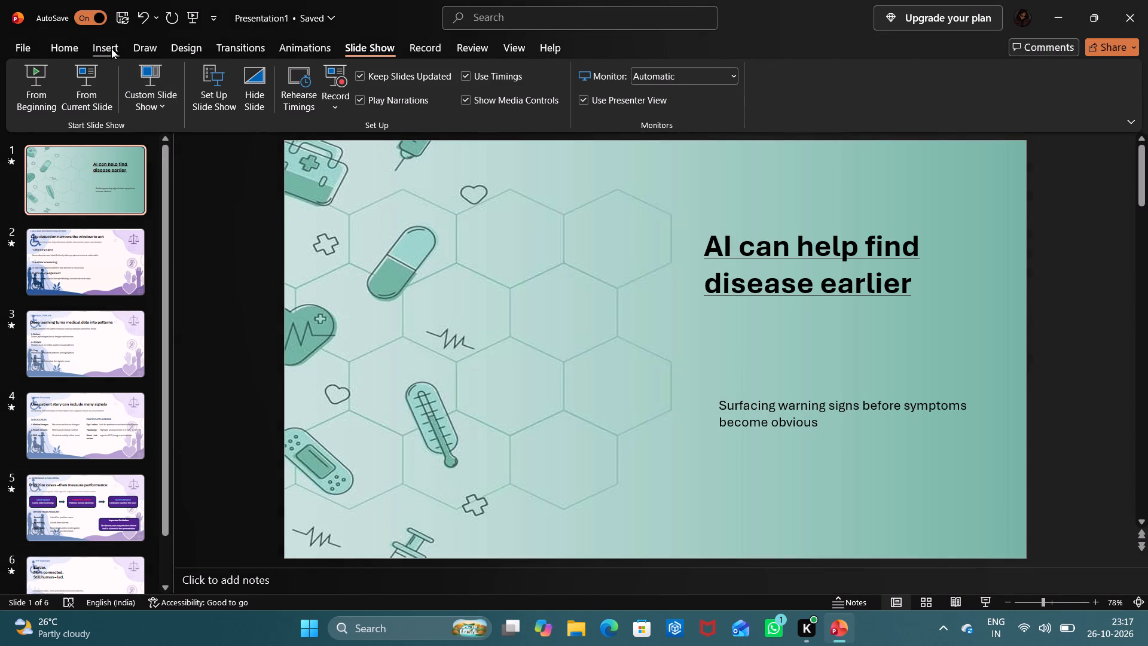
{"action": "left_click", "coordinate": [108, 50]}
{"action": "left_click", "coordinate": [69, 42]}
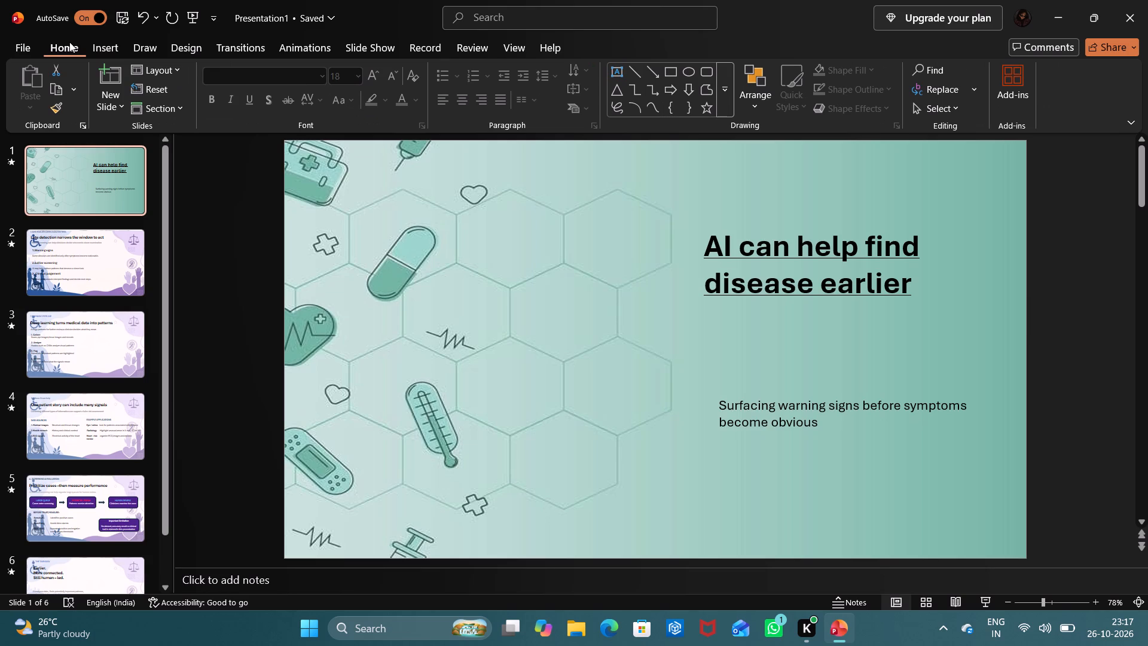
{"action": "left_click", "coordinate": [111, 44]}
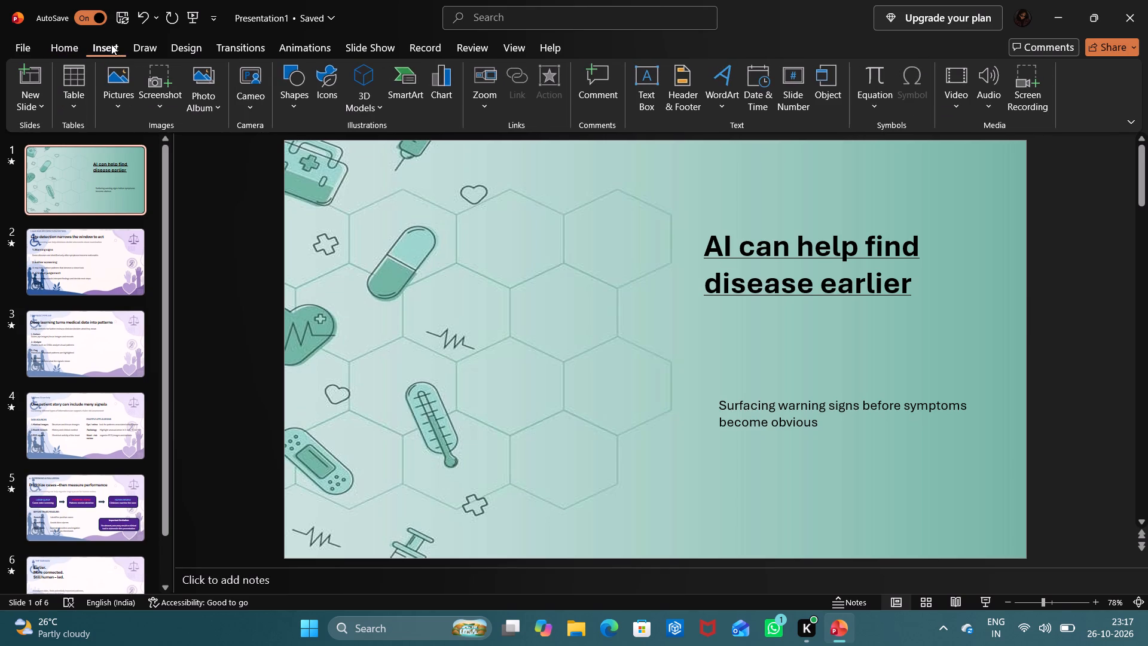
Change the transition of the title slide, AI can help find disease earlier, to Morph.
{"action": "left_click", "coordinate": [240, 39]}
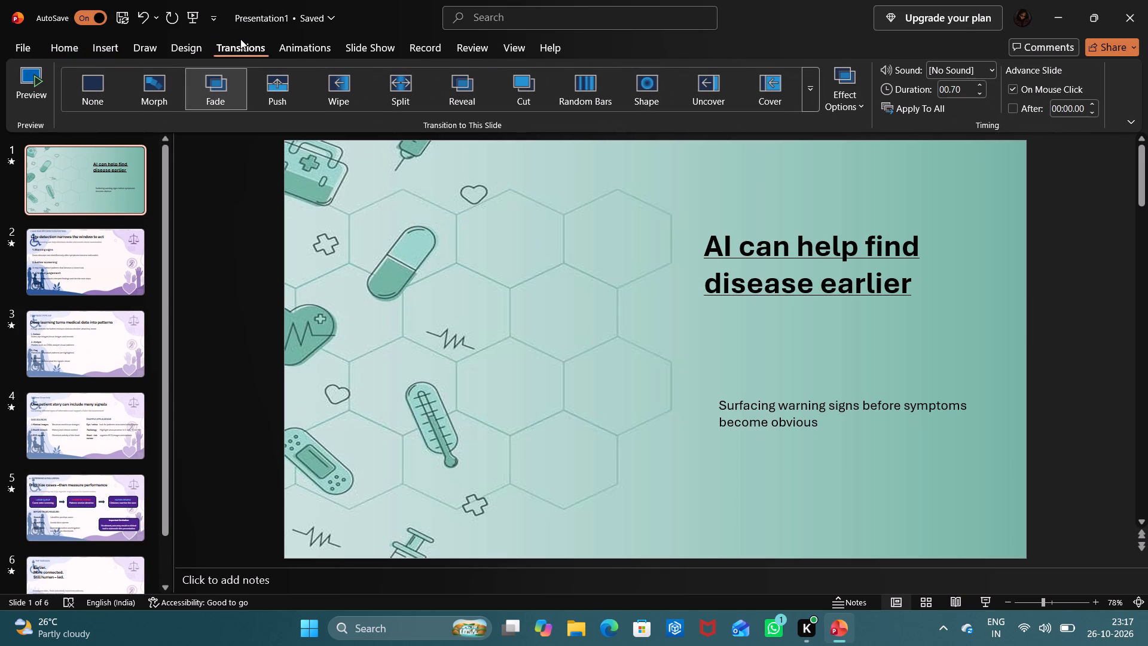
{"action": "left_click", "coordinate": [206, 80]}
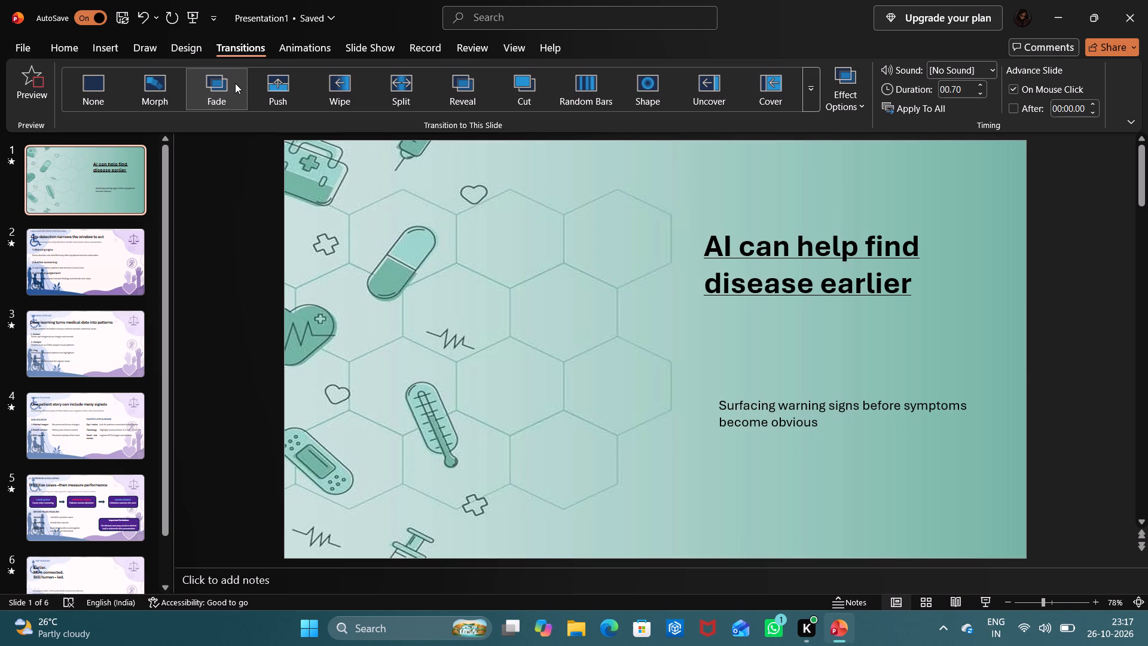
{"action": "left_click", "coordinate": [173, 89]}
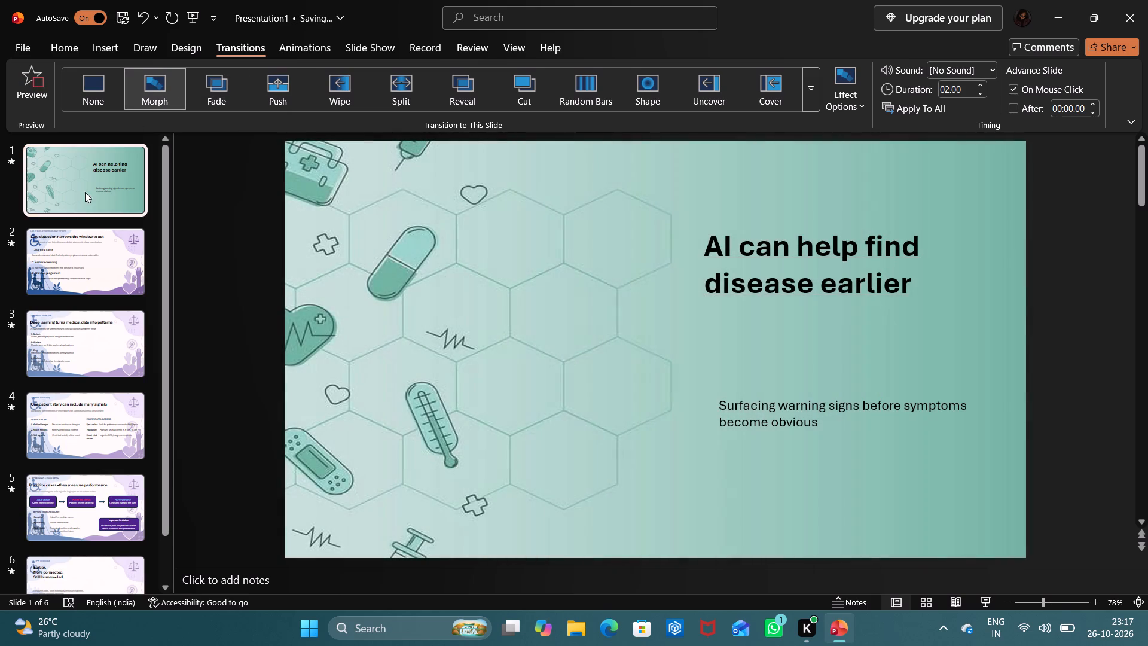
Change the transition of slide 2, Late detection narrows the window to act, to Fade.
{"action": "left_click", "coordinate": [82, 258]}
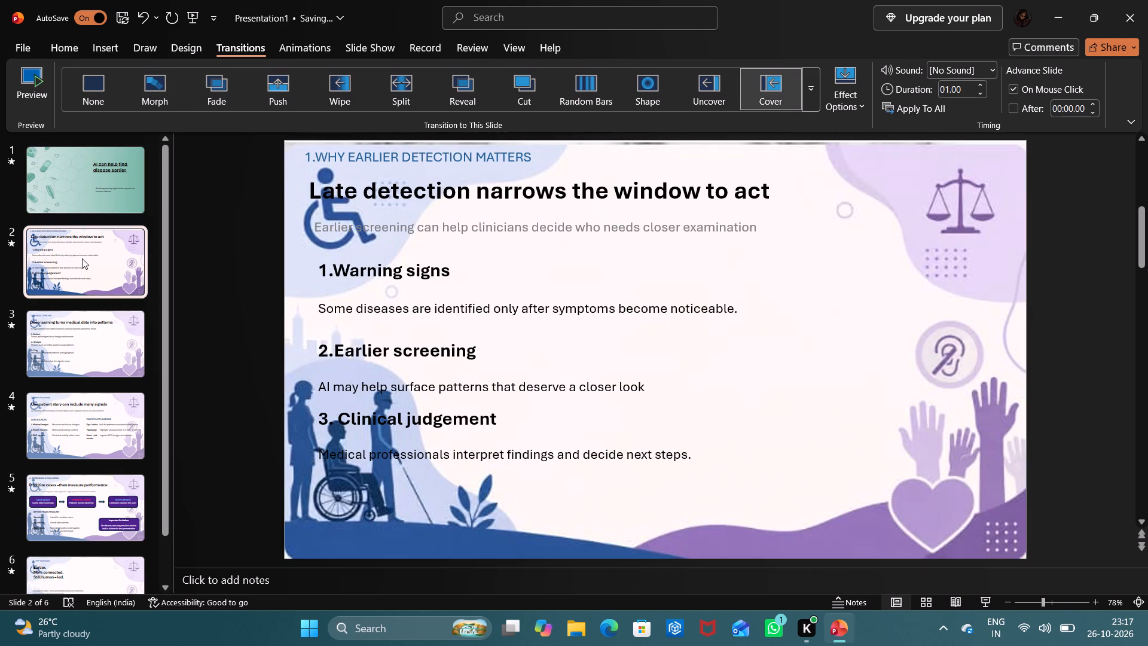
{"action": "left_click", "coordinate": [207, 93]}
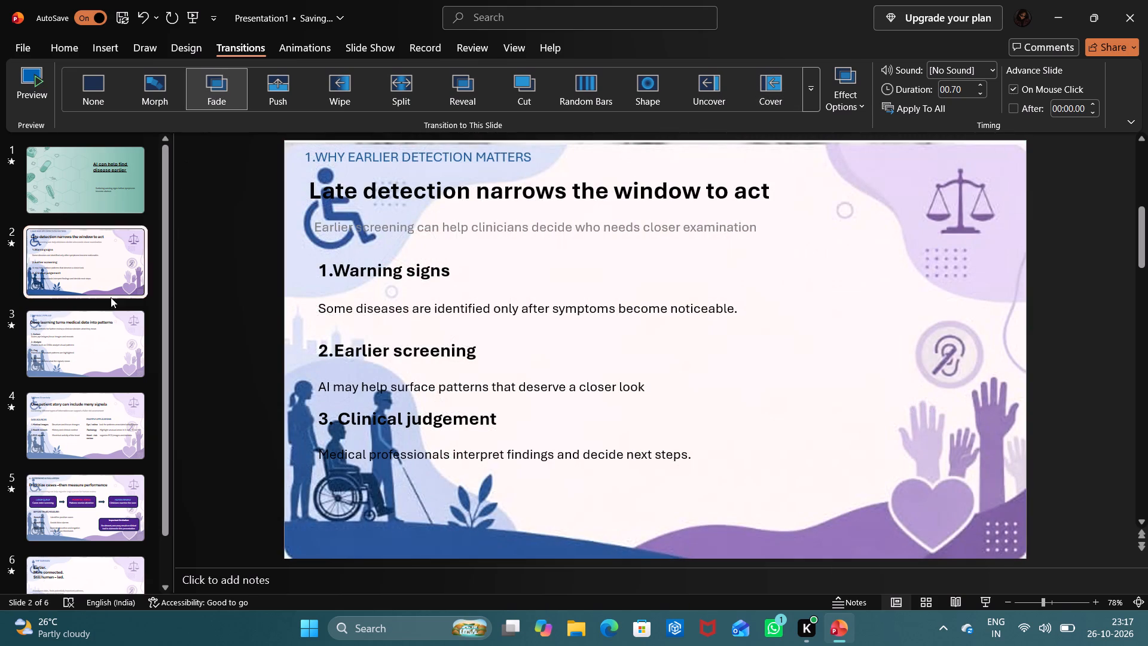
Try Reveal and Cut on slide 3, Deep learning turns medical data into patterns, and settle on the Wipe transition.
{"action": "left_click", "coordinate": [105, 318]}
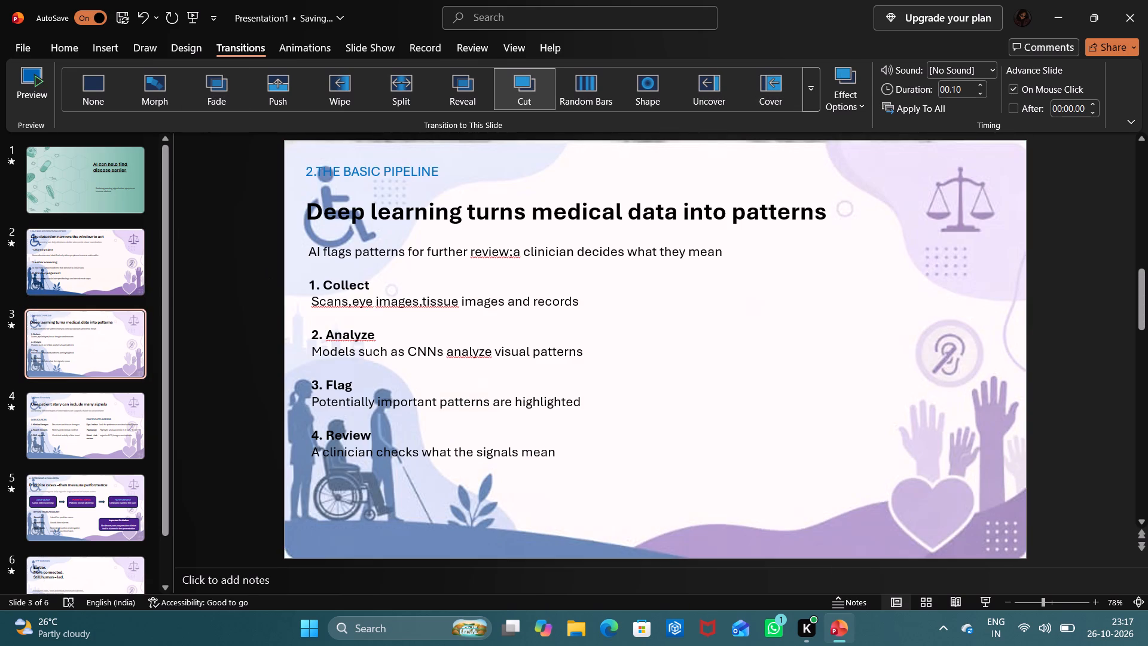
{"action": "left_click", "coordinate": [463, 75]}
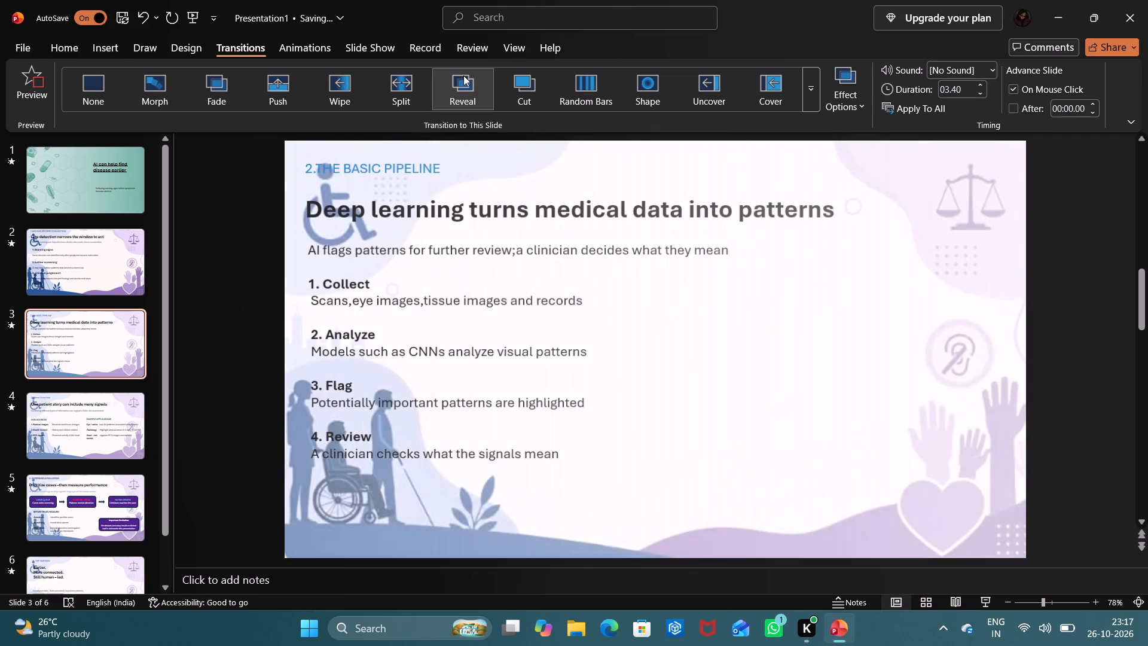
{"action": "left_click", "coordinate": [537, 90]}
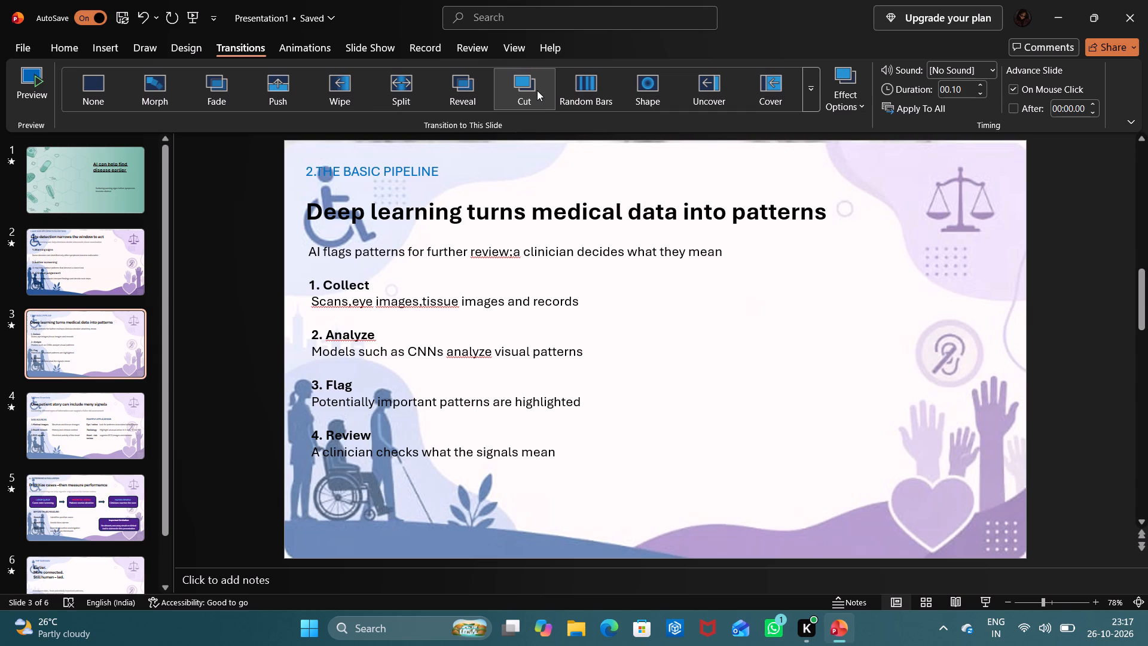
{"action": "left_click", "coordinate": [353, 83]}
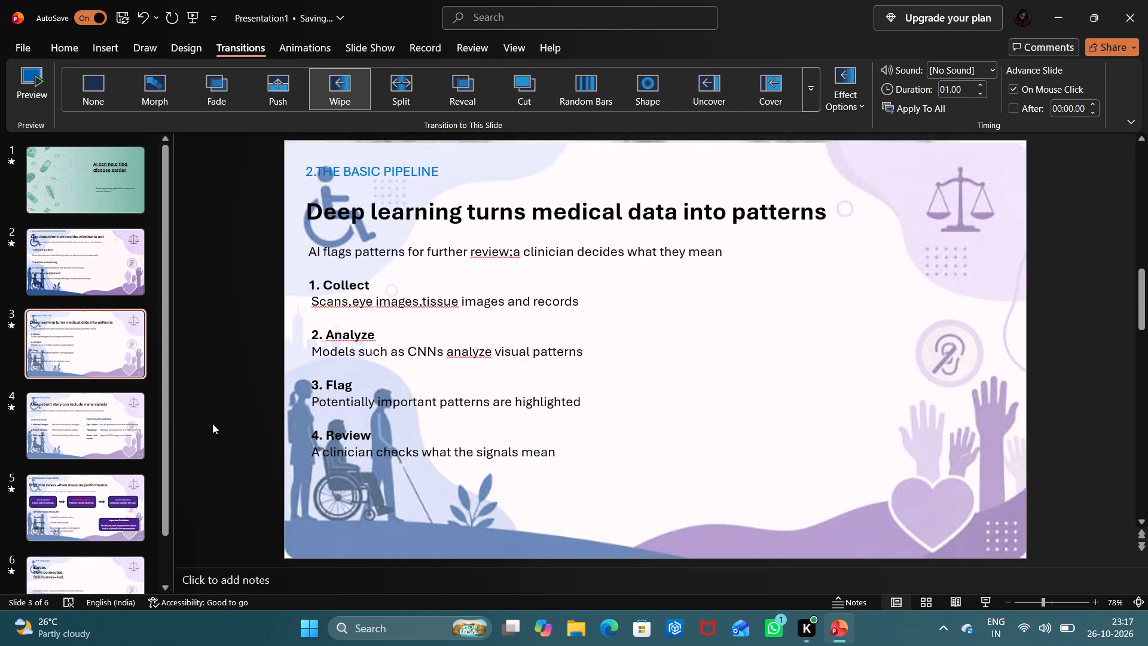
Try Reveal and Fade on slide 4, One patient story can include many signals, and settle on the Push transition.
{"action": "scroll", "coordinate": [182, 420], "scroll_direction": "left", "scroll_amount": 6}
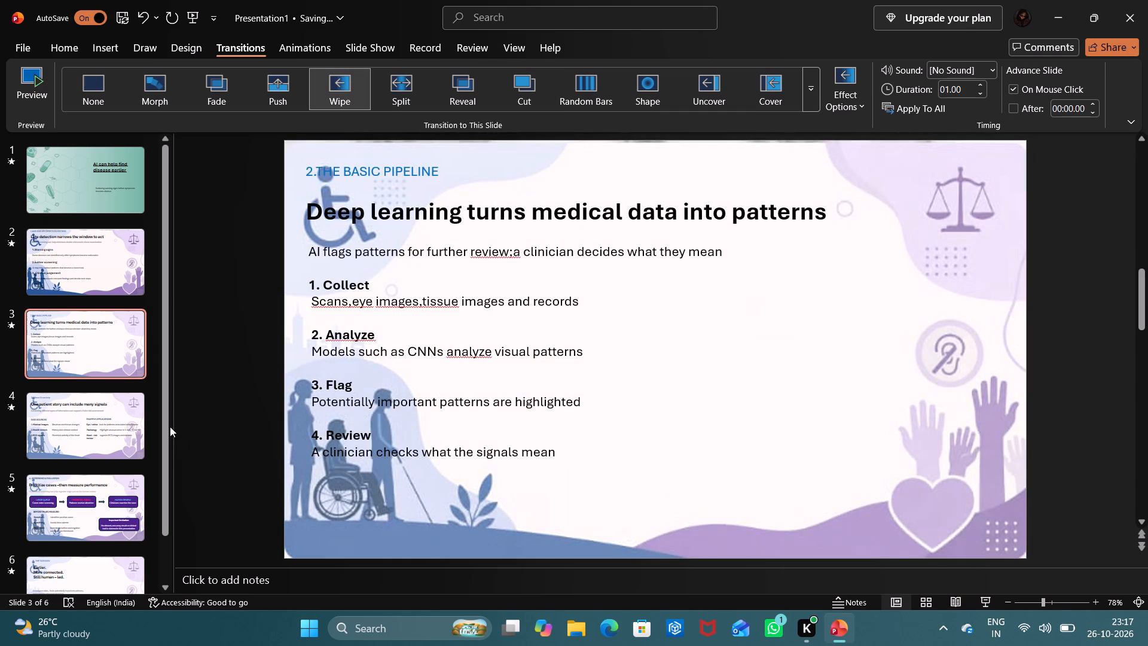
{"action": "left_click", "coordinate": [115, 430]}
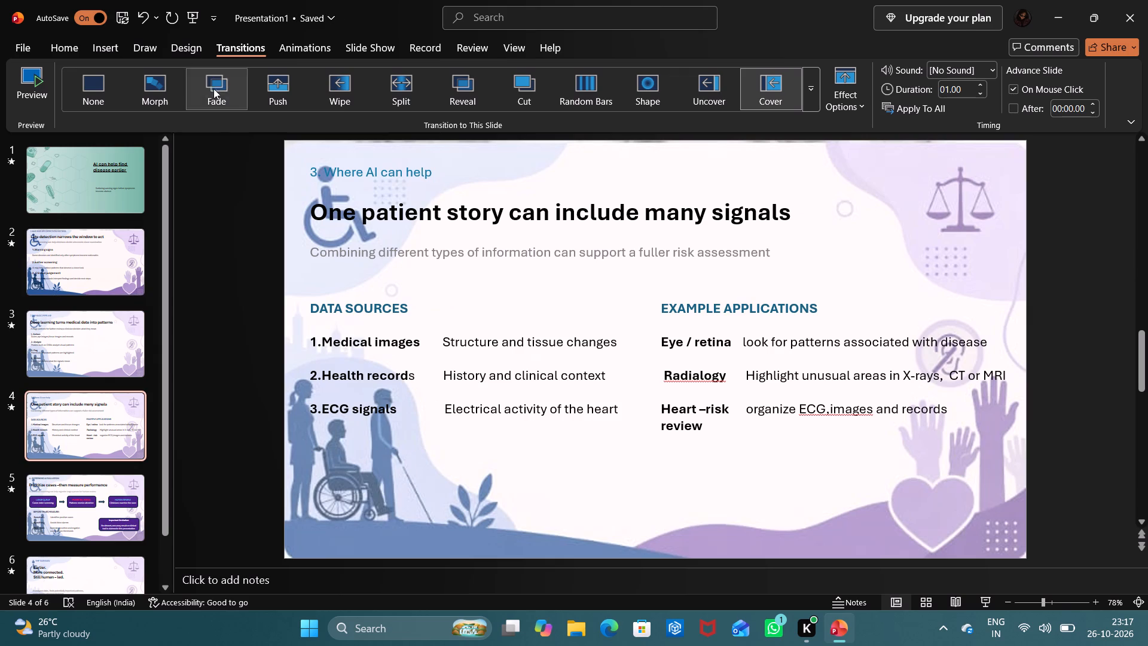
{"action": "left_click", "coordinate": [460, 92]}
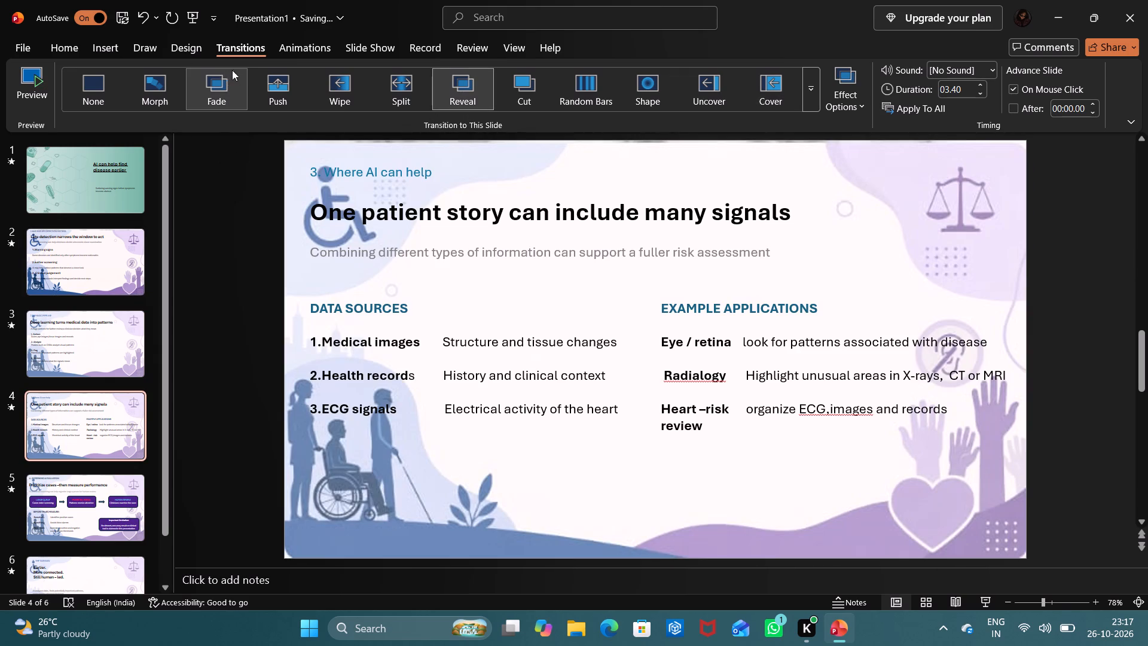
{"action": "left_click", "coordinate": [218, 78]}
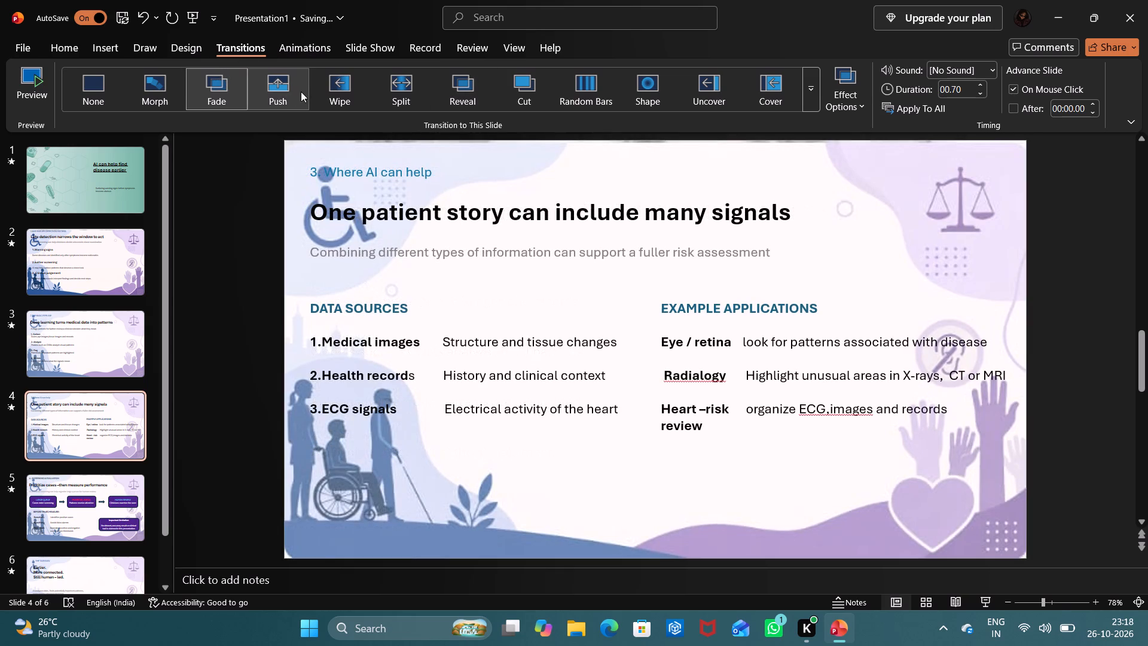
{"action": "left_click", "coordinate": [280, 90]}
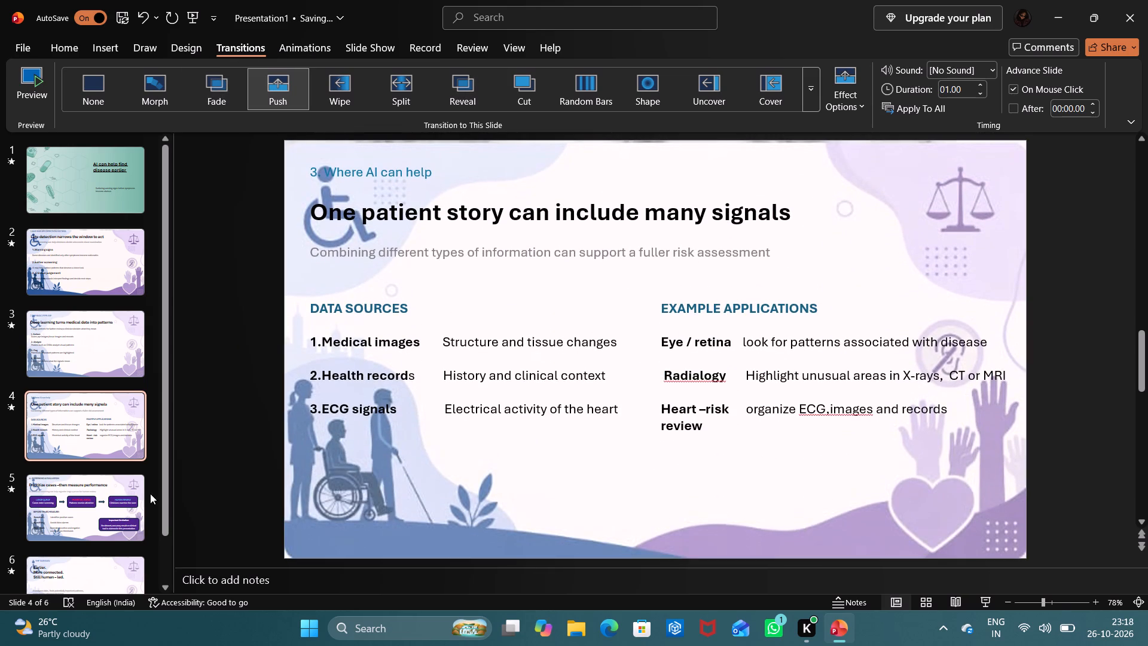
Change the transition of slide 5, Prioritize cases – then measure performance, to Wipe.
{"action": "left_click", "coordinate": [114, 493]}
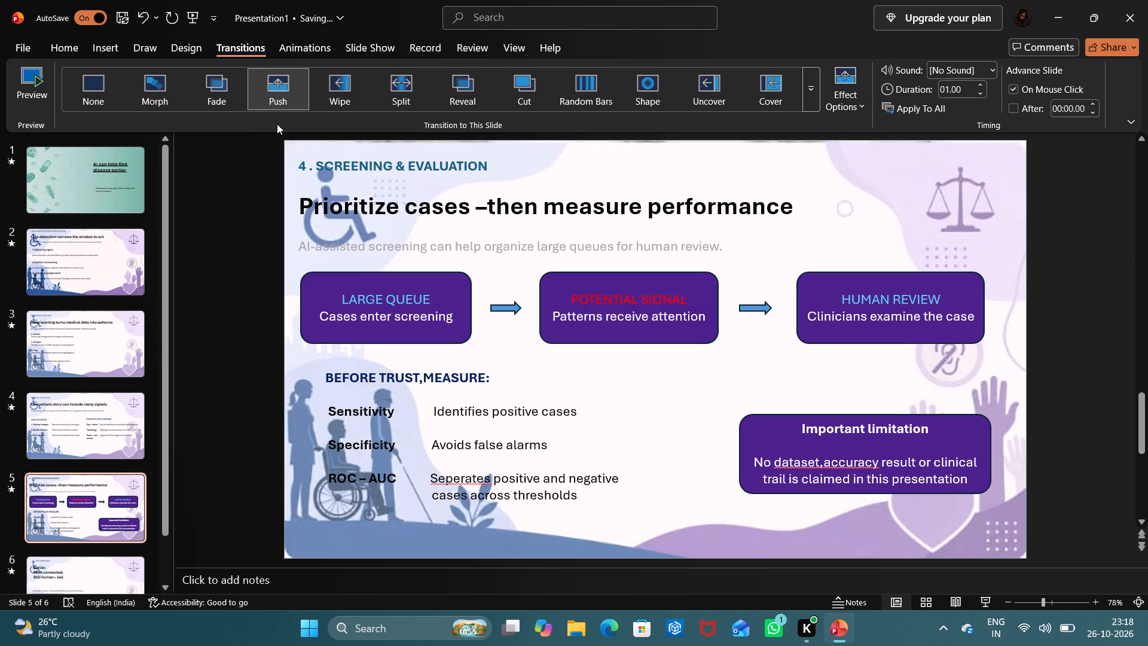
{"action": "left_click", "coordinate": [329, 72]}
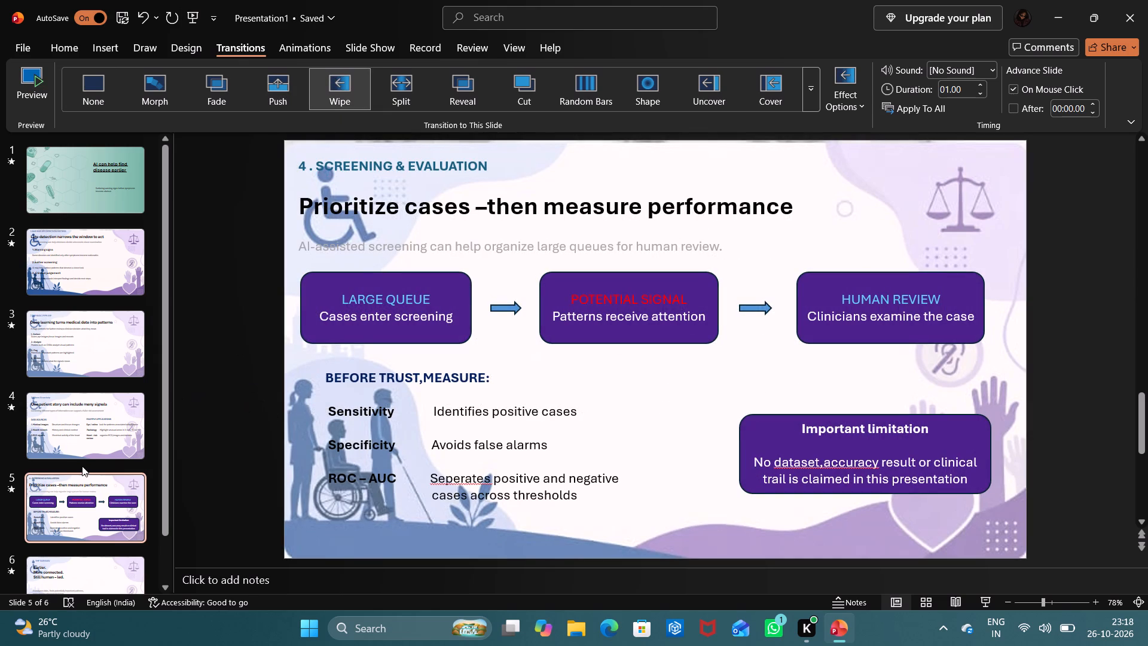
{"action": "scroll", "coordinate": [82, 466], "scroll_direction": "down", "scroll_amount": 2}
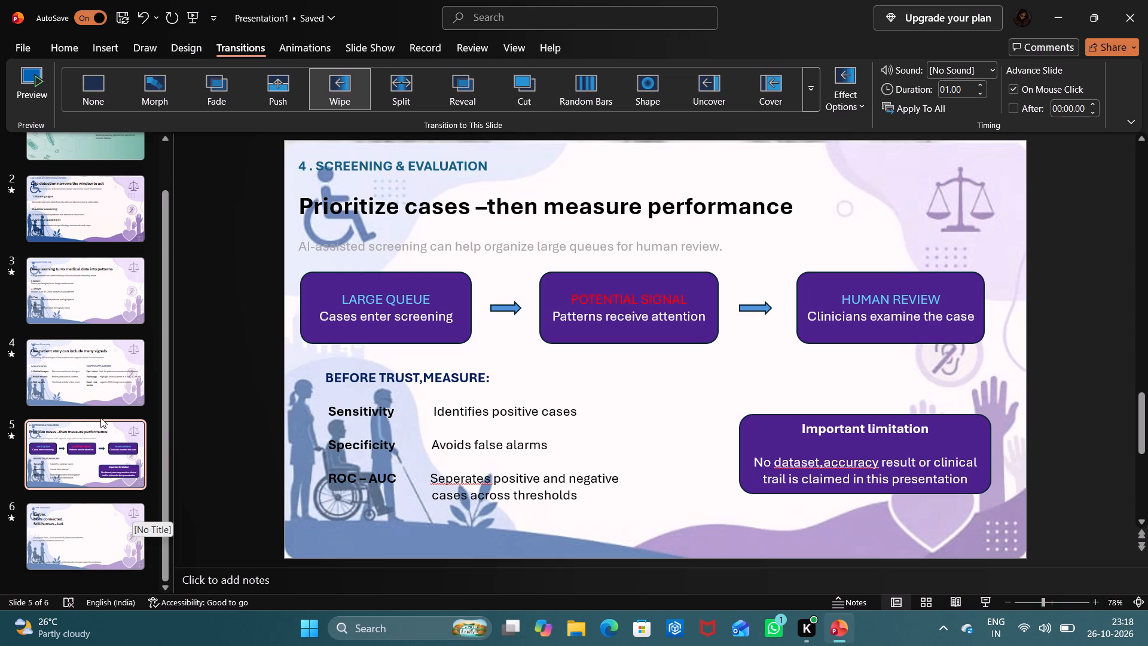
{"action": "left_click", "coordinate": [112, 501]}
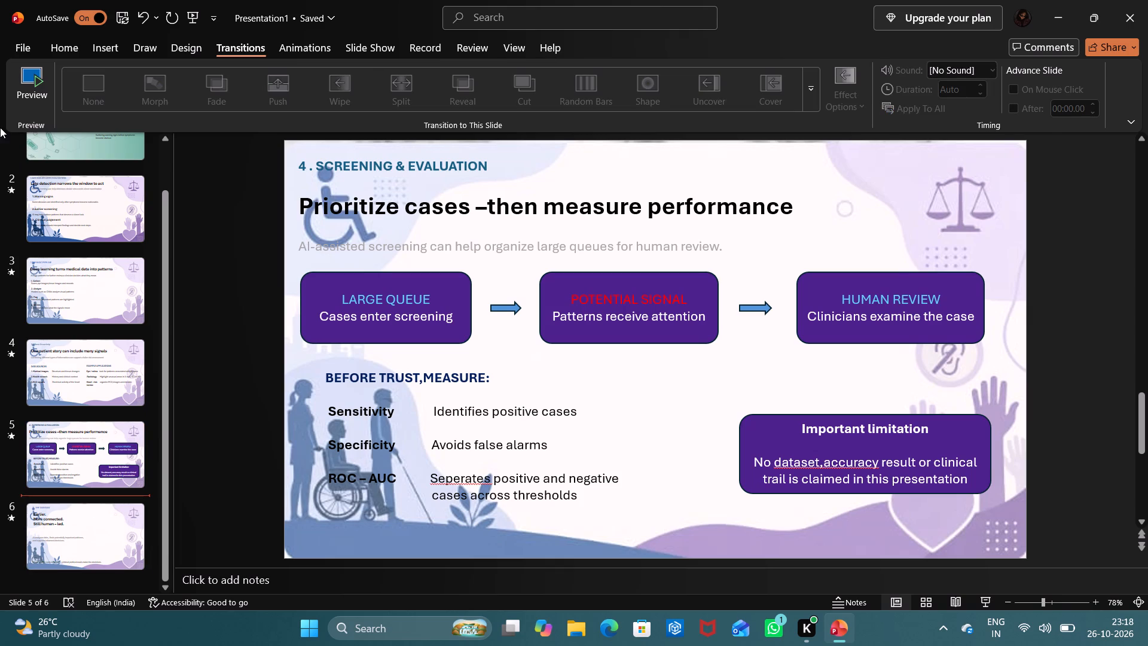
Play the slide show from the beginning, review the transitions between slides through to the takeaway slide, and exit to the editing view.
{"action": "left_click", "coordinate": [362, 37]}
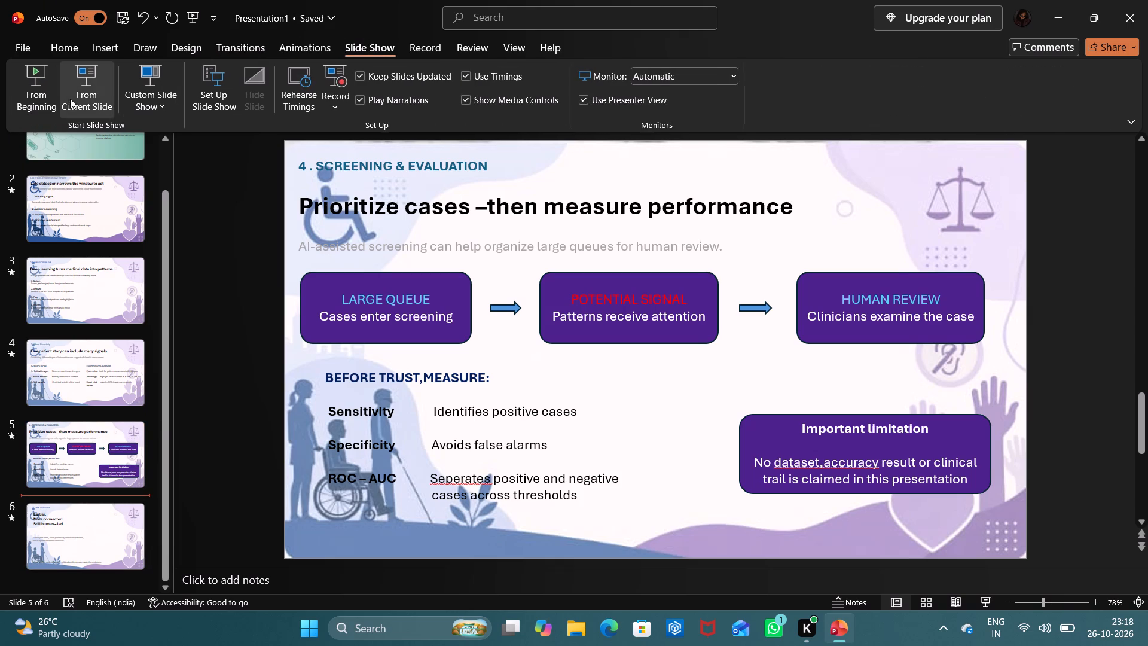
{"action": "left_click", "coordinate": [44, 94]}
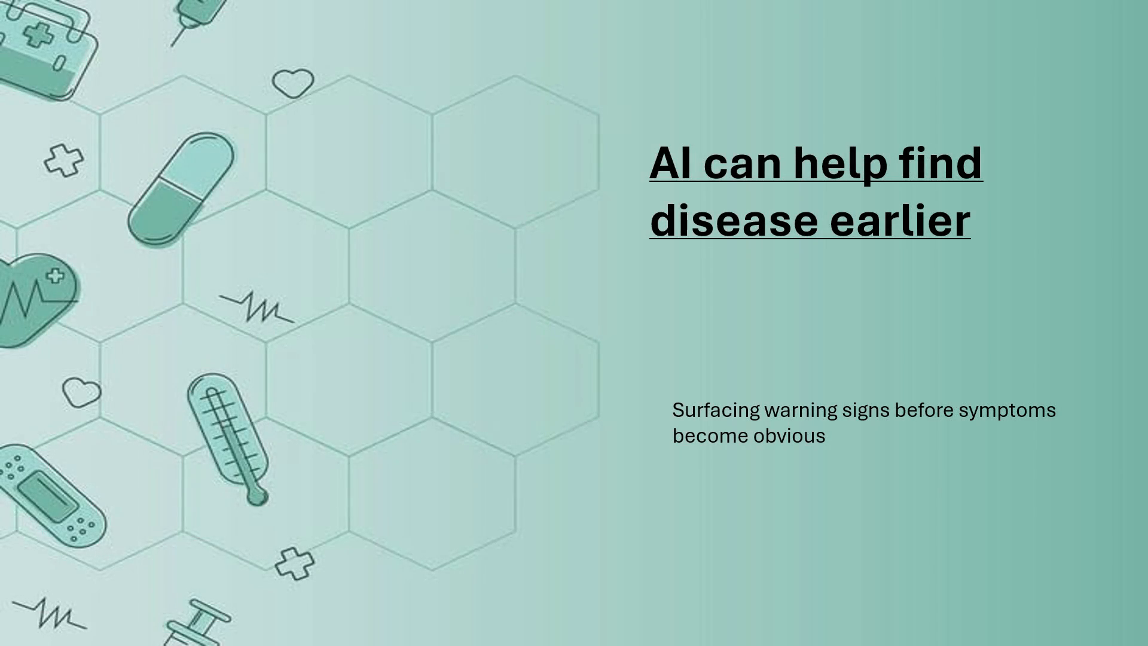
{"action": "key", "text": "Right"}
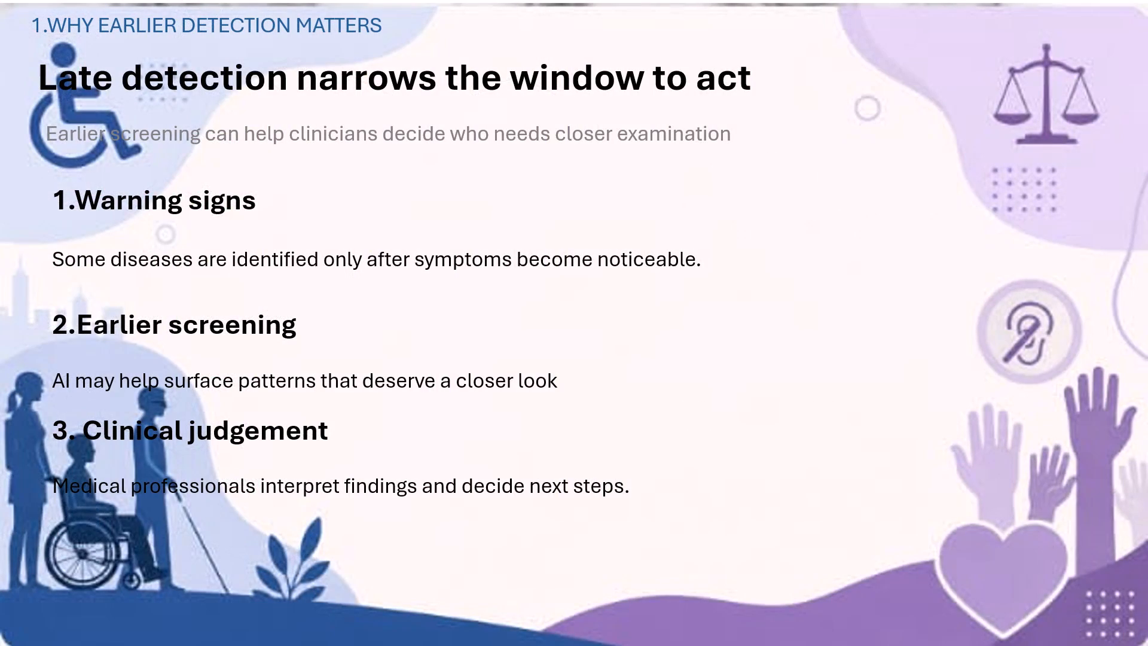
{"action": "key", "text": "Right"}
{"action": "key", "text": "Right"}
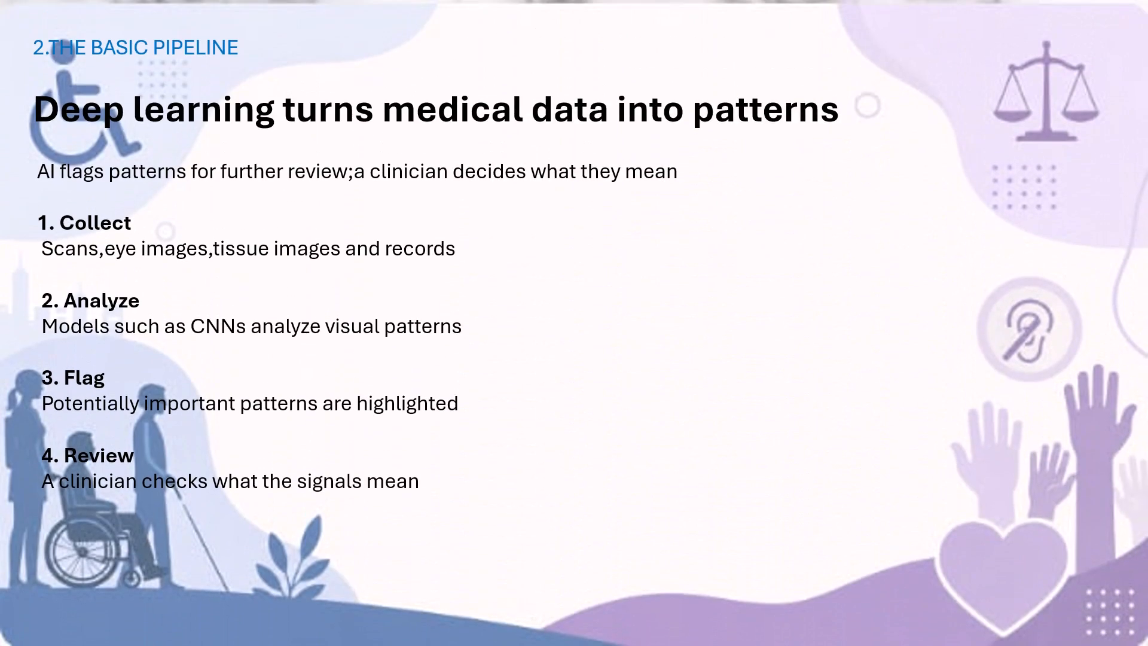
{"action": "key", "text": "Left"}
{"action": "key", "text": "Left"}
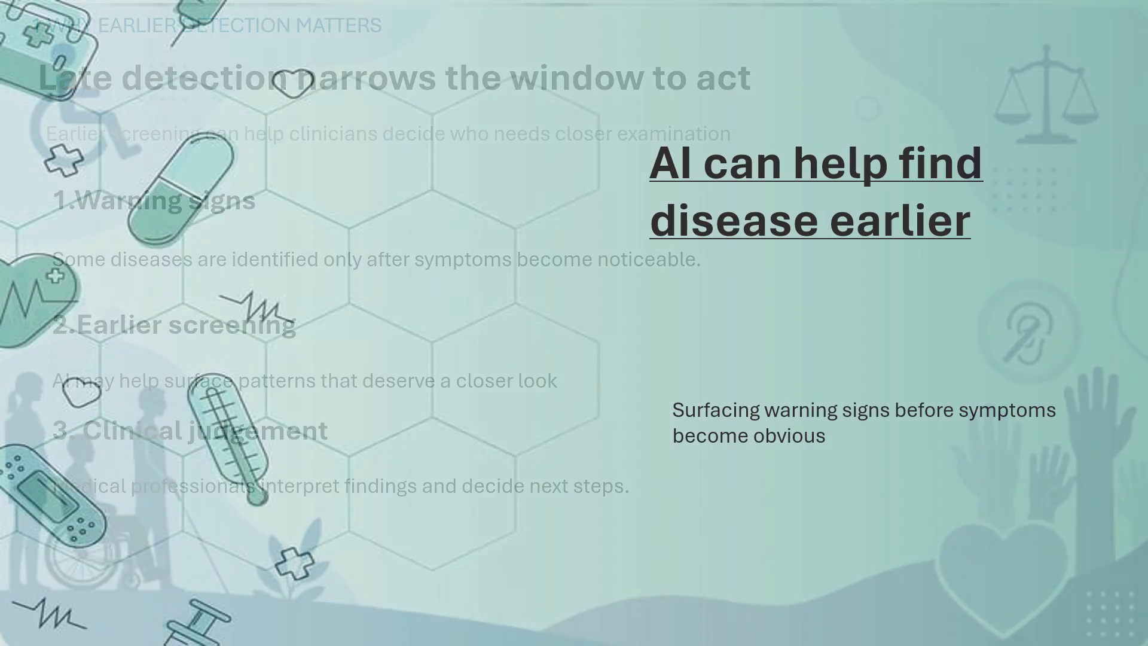
{"action": "key", "text": "Right"}
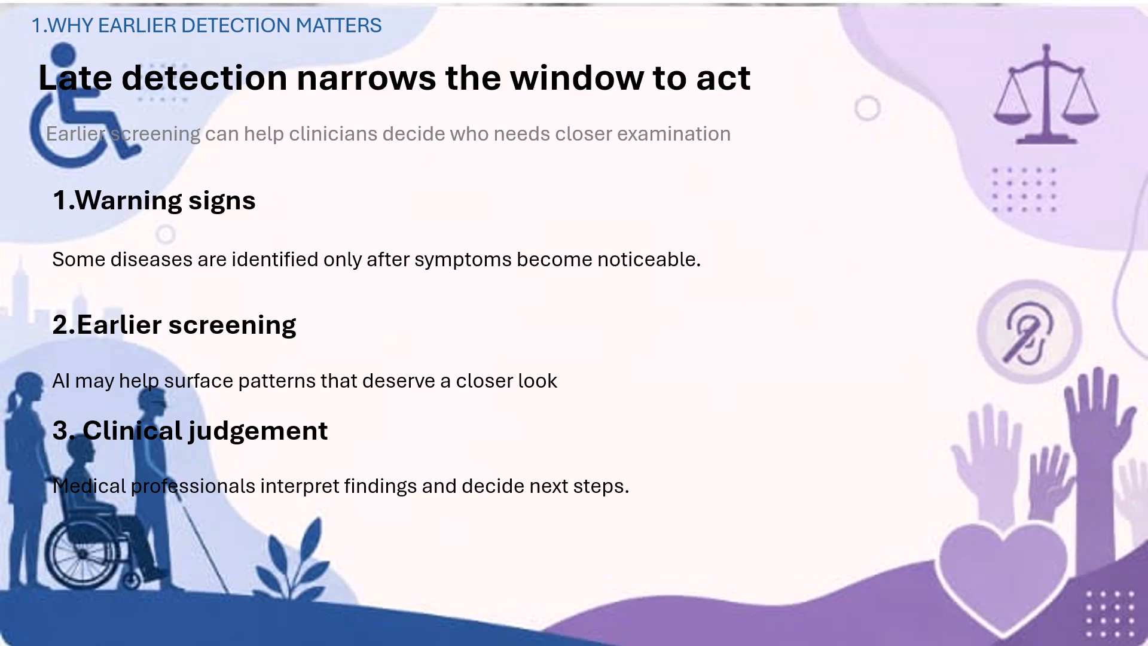
{"action": "key", "text": "Right"}
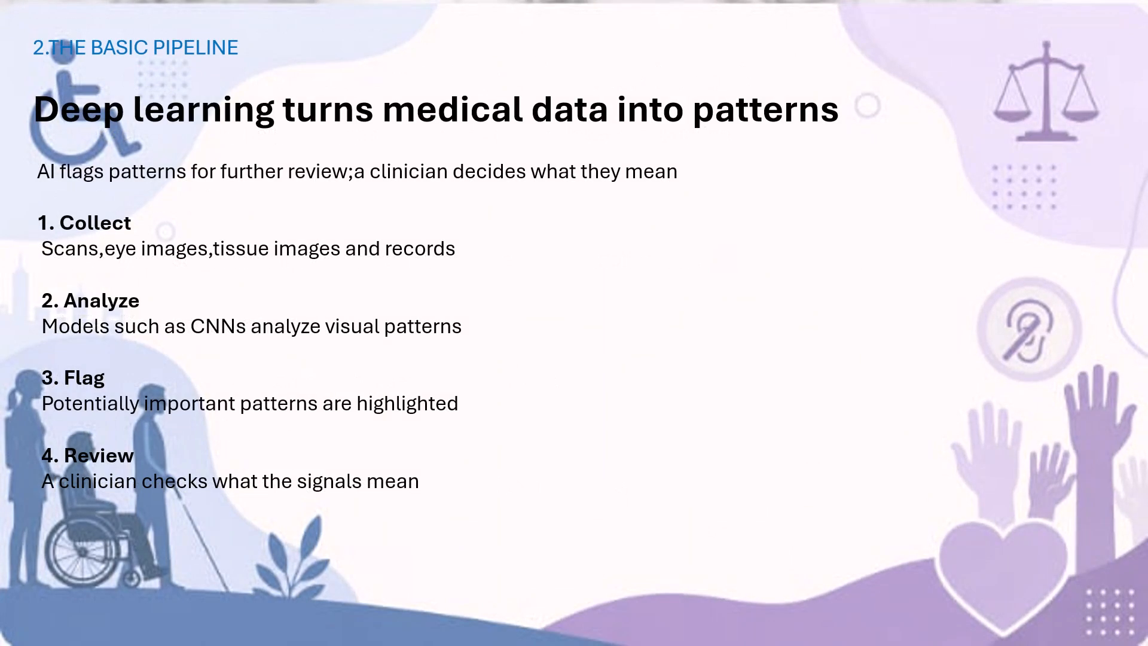
{"action": "key", "text": "Right"}
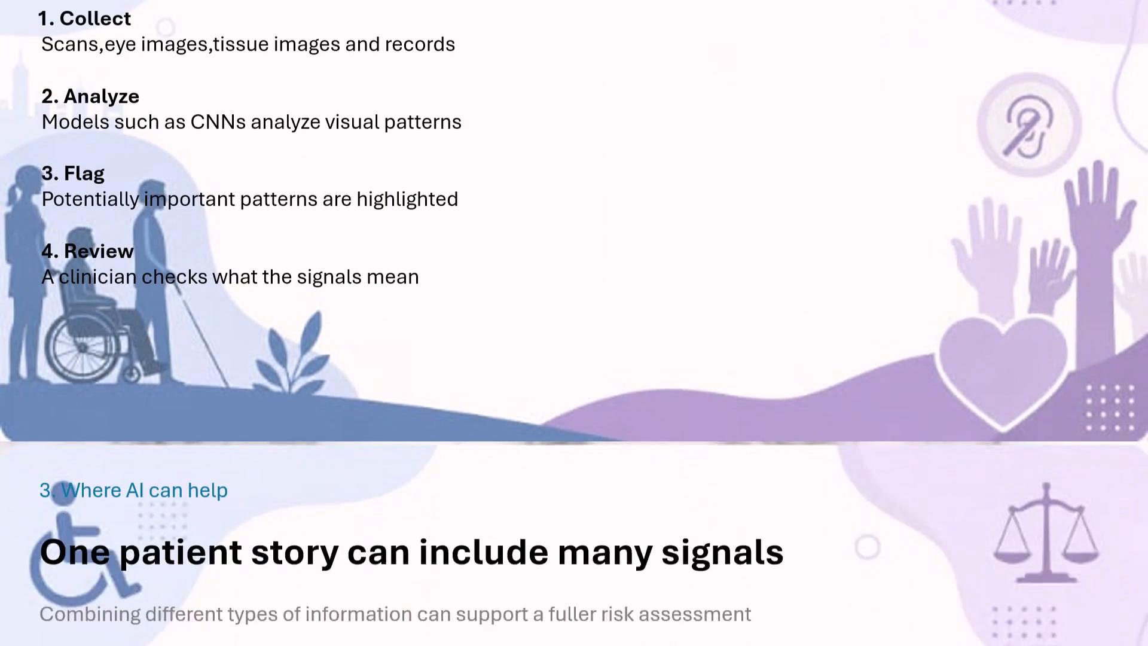
{"action": "key", "text": "Right"}
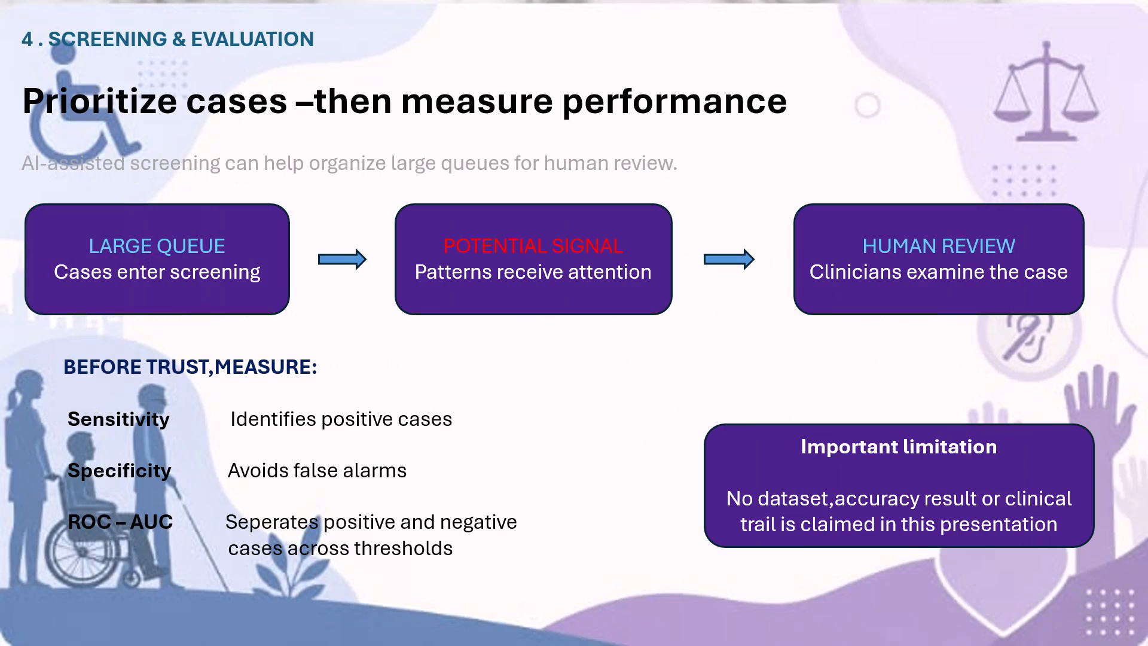
{"action": "key", "text": "Right"}
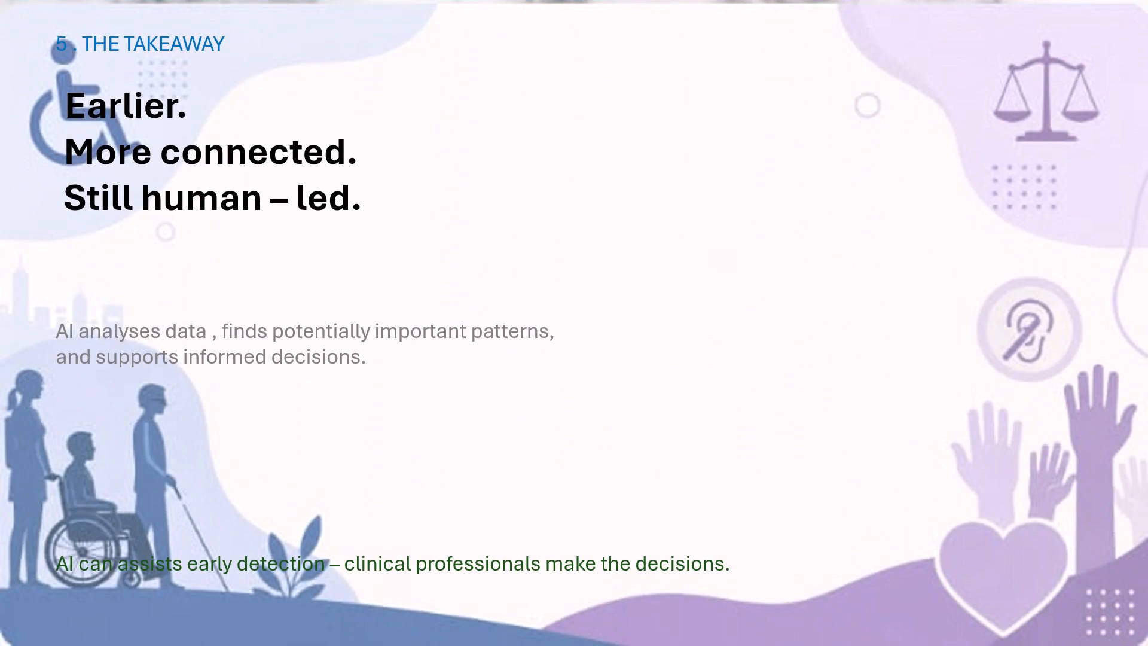
{"action": "key", "text": "Right"}
{"action": "key", "text": "Right"}
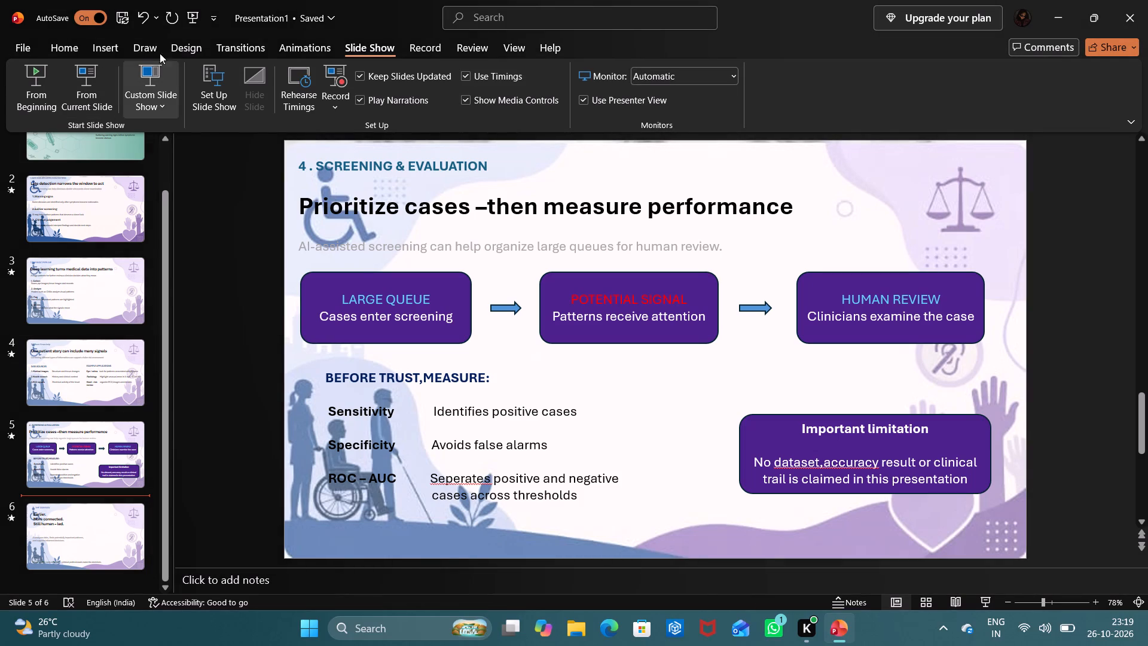
Apply the Fade transition to all six slides one by one, from the title slide to the takeaway slide.
{"action": "left_click", "coordinate": [236, 41]}
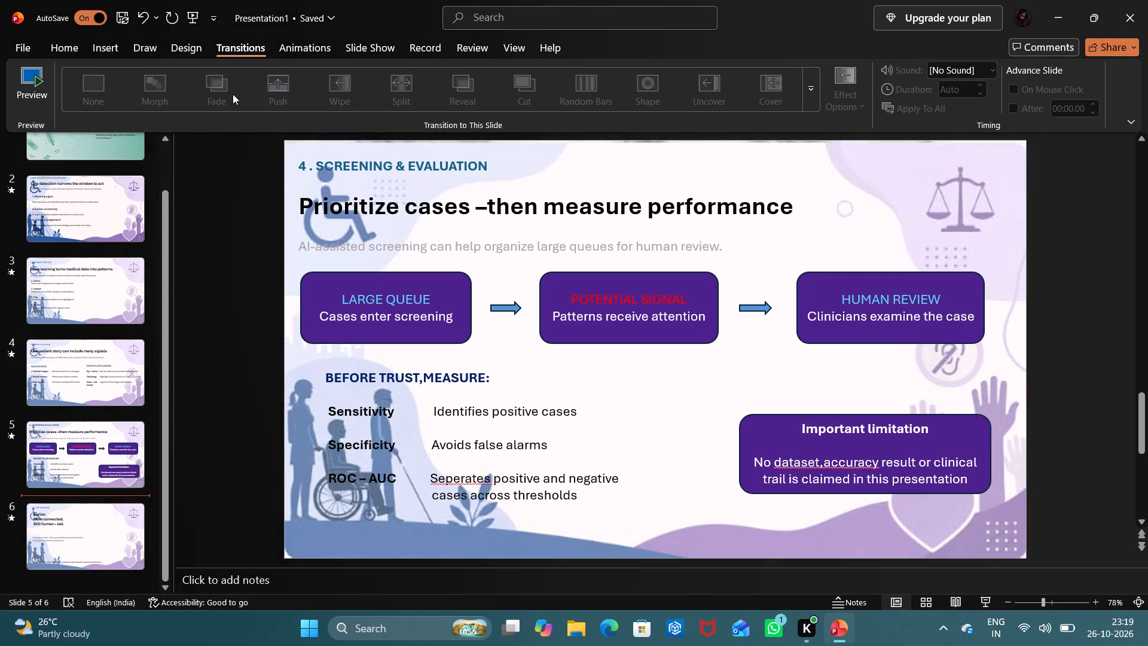
{"action": "left_click", "coordinate": [53, 151]}
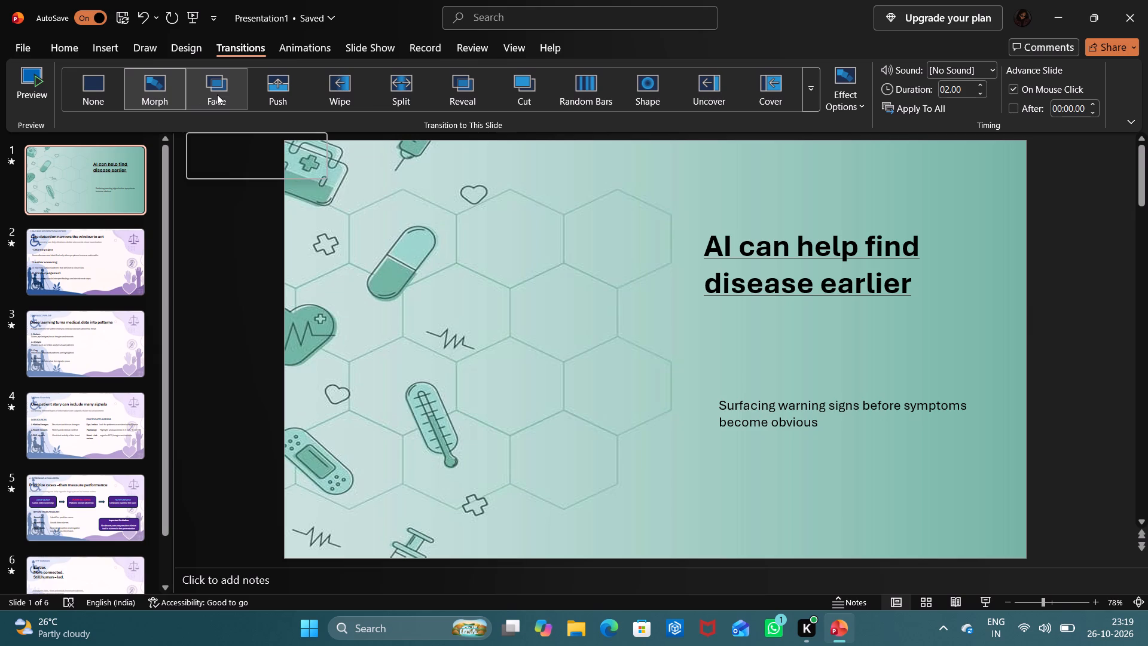
{"action": "left_click", "coordinate": [217, 95]}
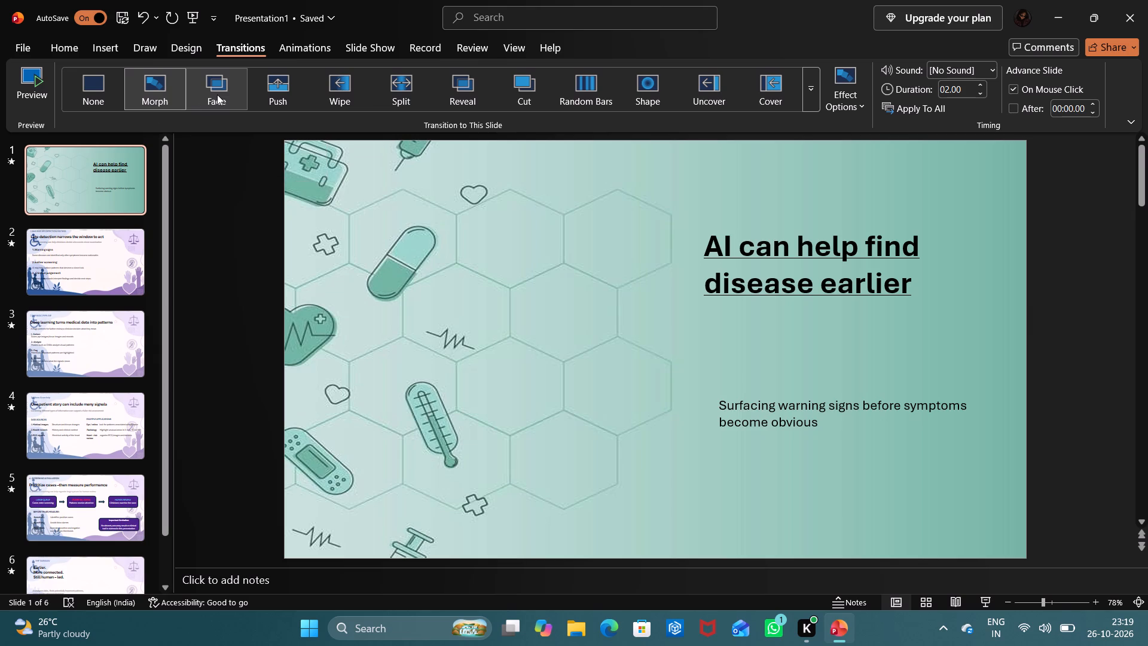
{"action": "left_click", "coordinate": [115, 230]}
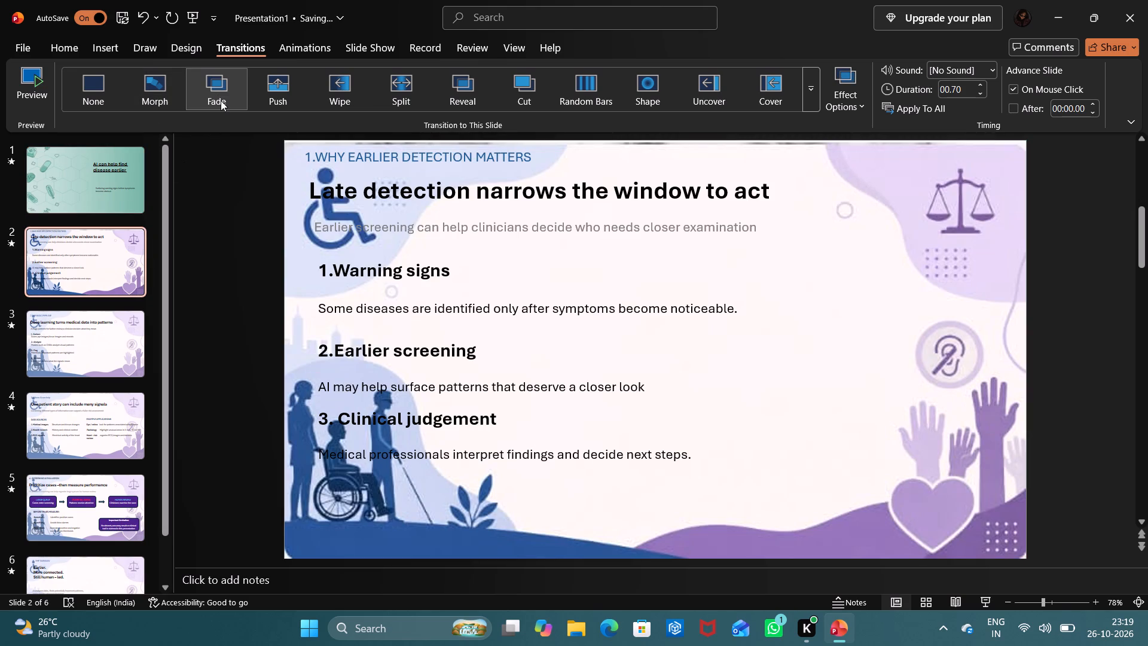
{"action": "left_click", "coordinate": [219, 102]}
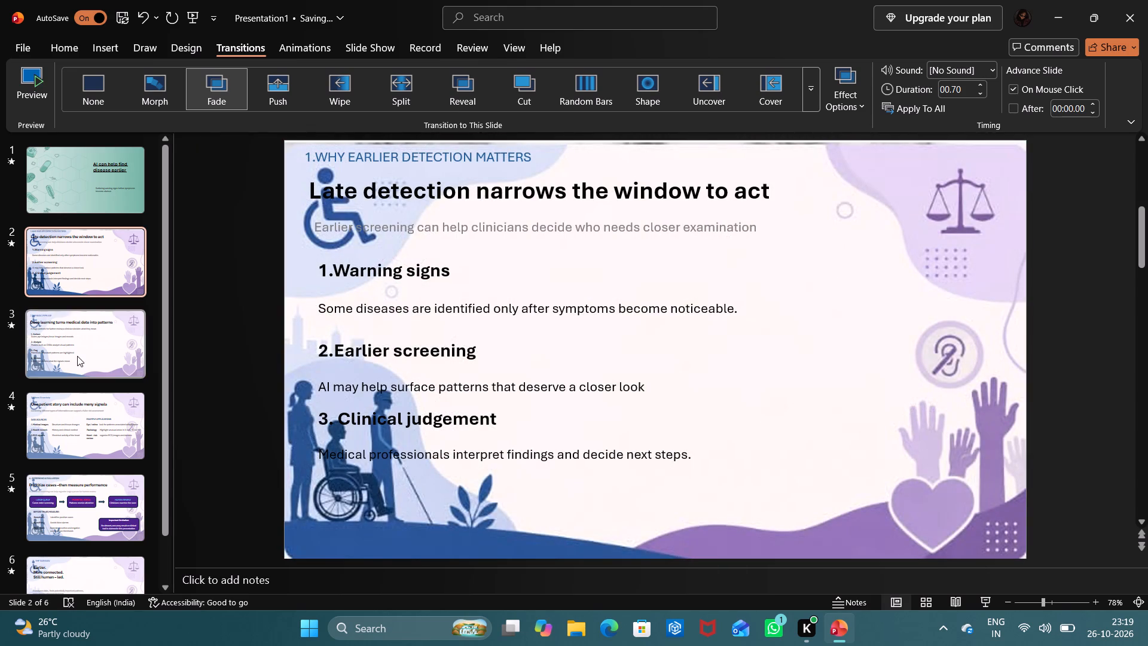
{"action": "left_click", "coordinate": [77, 356]}
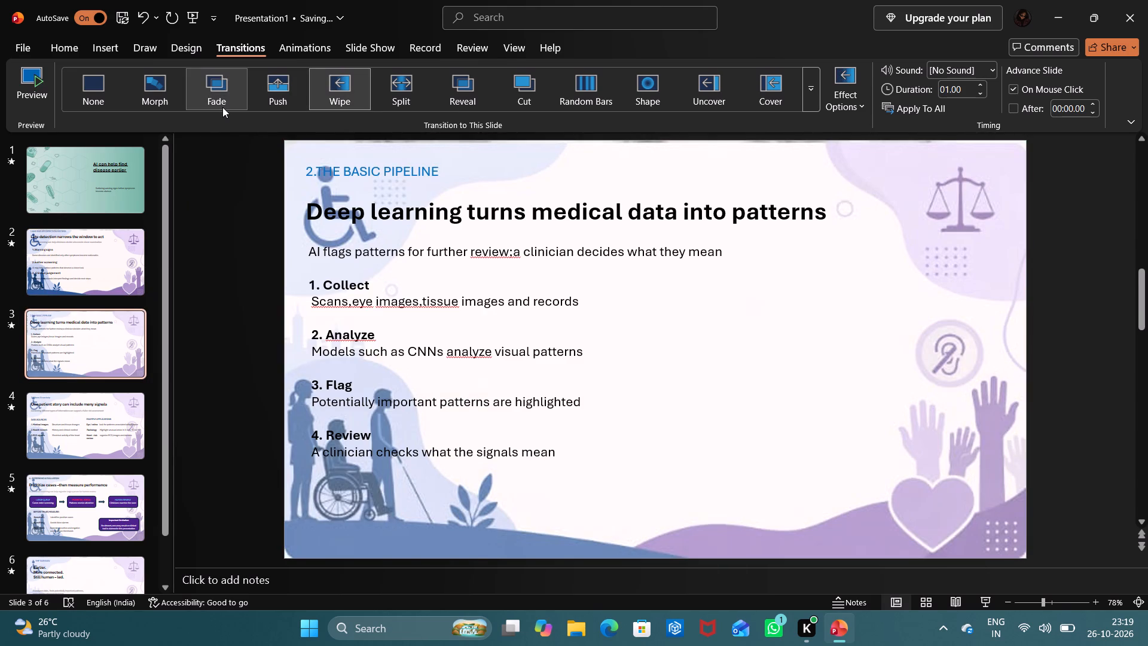
{"action": "left_click", "coordinate": [222, 107]}
{"action": "left_click", "coordinate": [80, 403]}
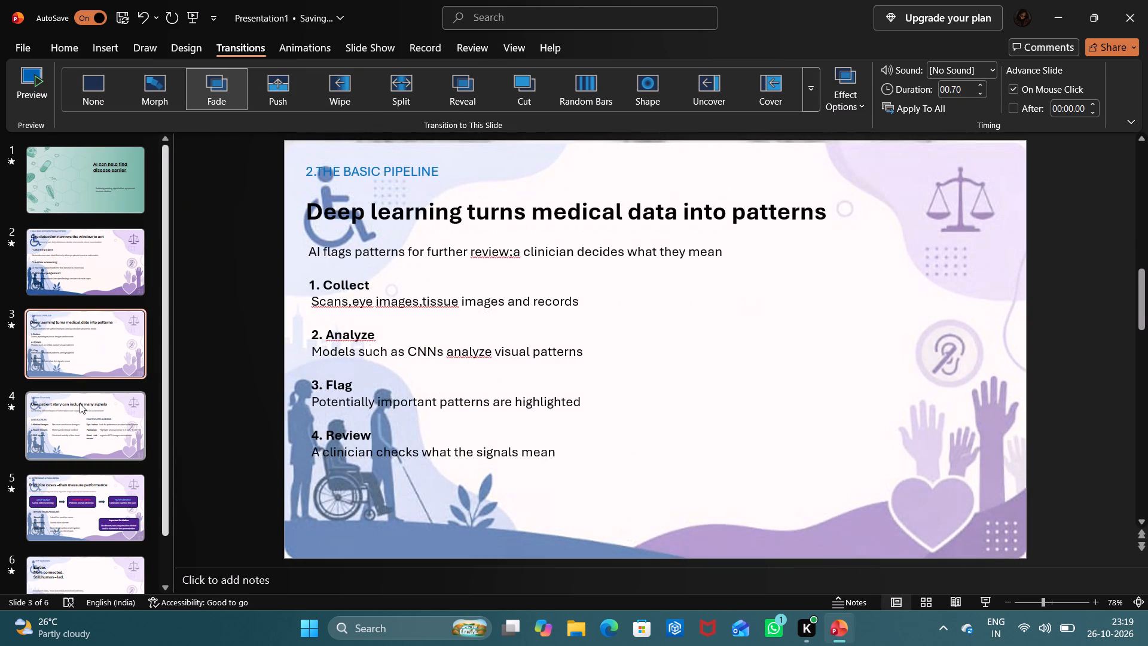
{"action": "left_click", "coordinate": [220, 100]}
{"action": "left_click", "coordinate": [75, 498]}
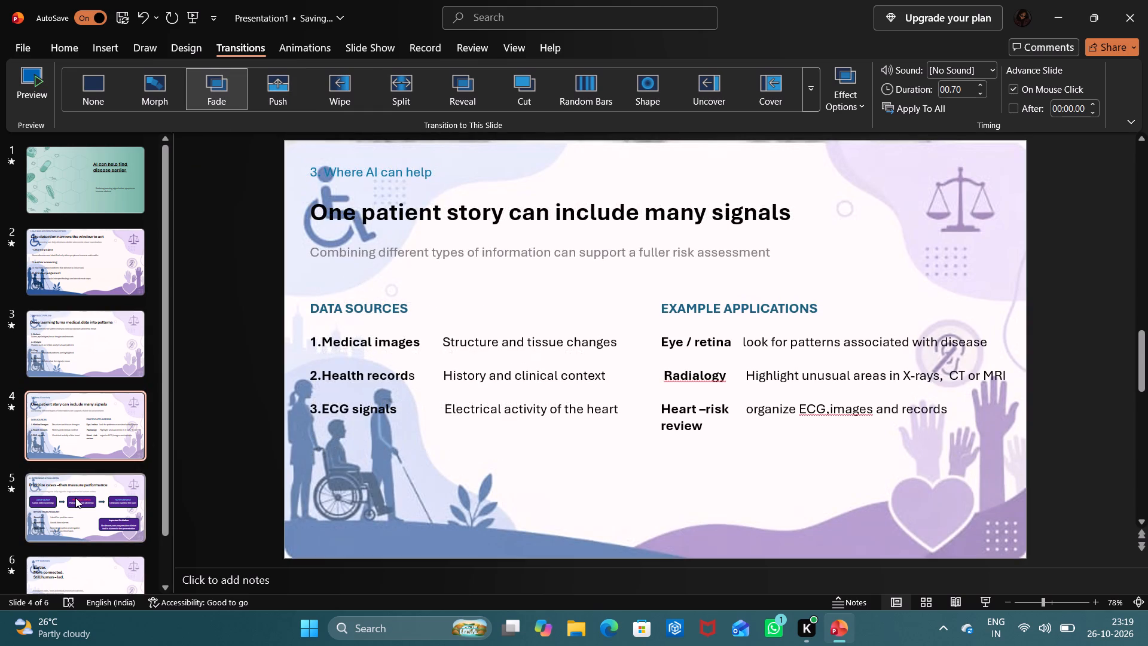
{"action": "left_click", "coordinate": [221, 106]}
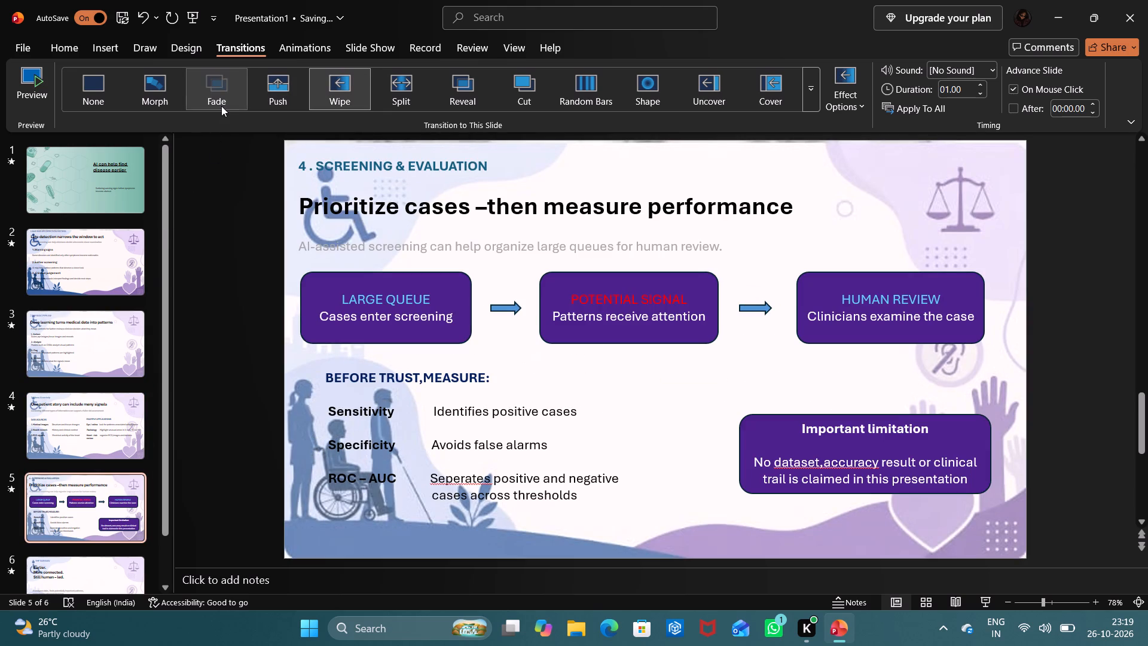
{"action": "scroll", "coordinate": [78, 298], "scroll_direction": "down", "scroll_amount": 1}
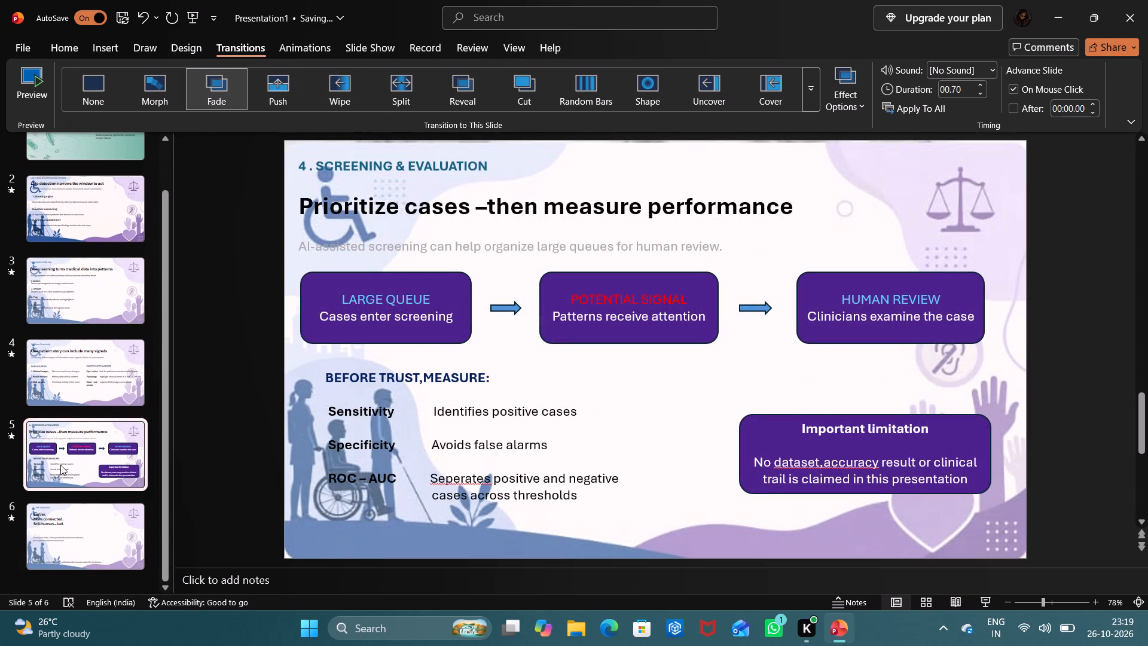
{"action": "left_click", "coordinate": [58, 526]}
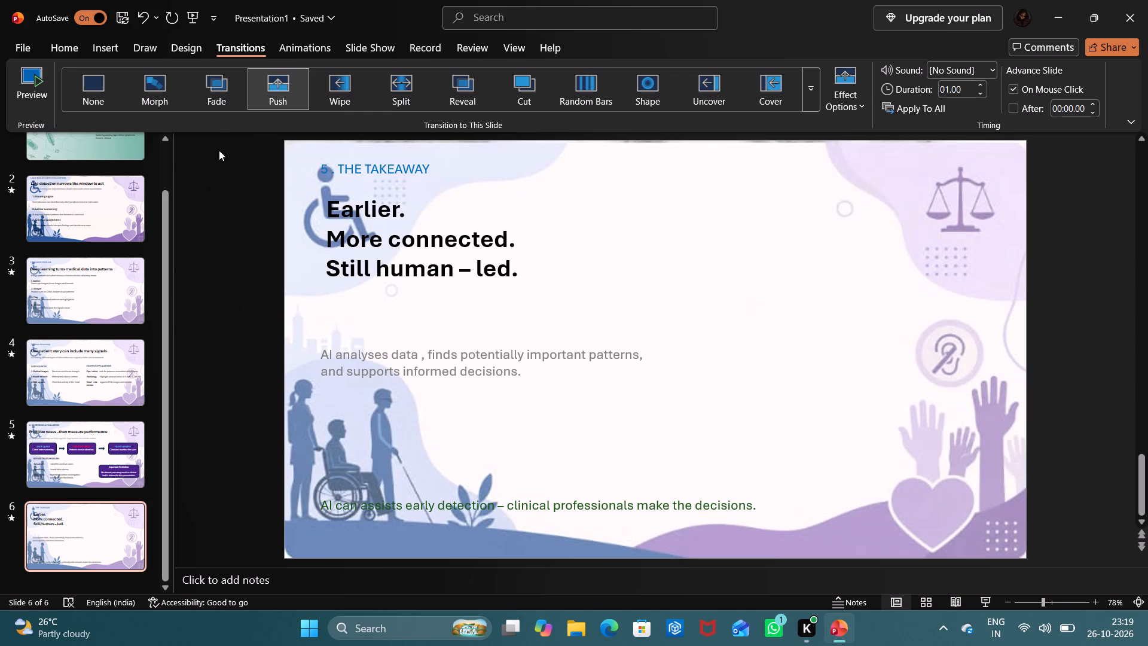
{"action": "left_click", "coordinate": [220, 101]}
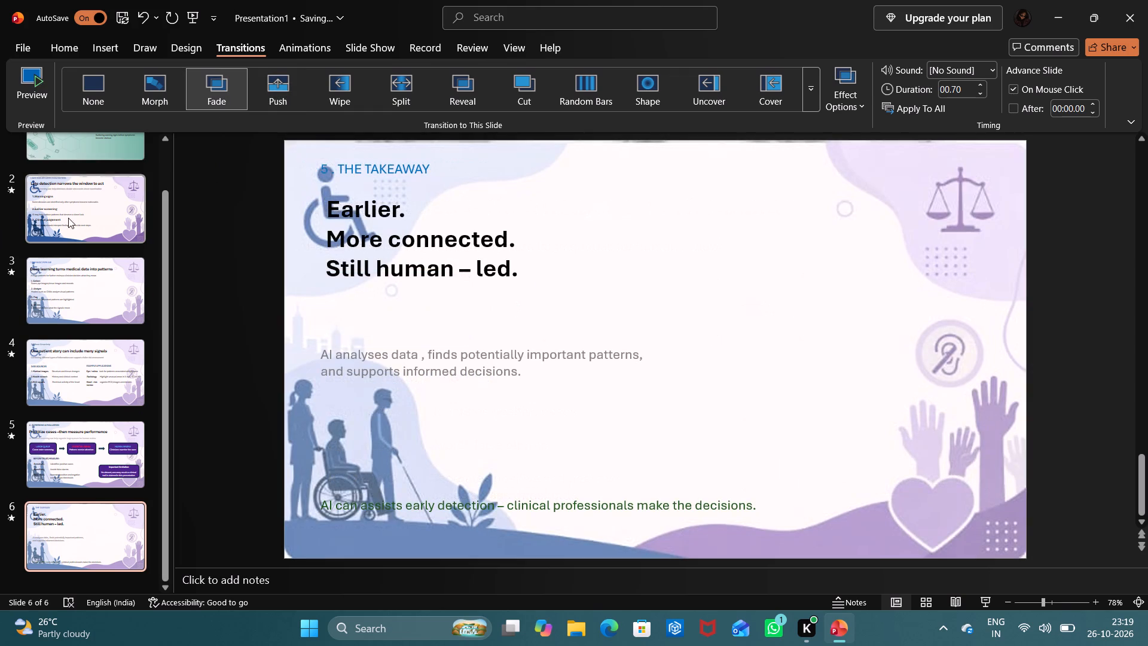
Recheck the transitions of slide 2, Late detection narrows the window to act, and slide 5, Prioritize cases – then measure performance.
{"action": "left_click", "coordinate": [28, 200]}
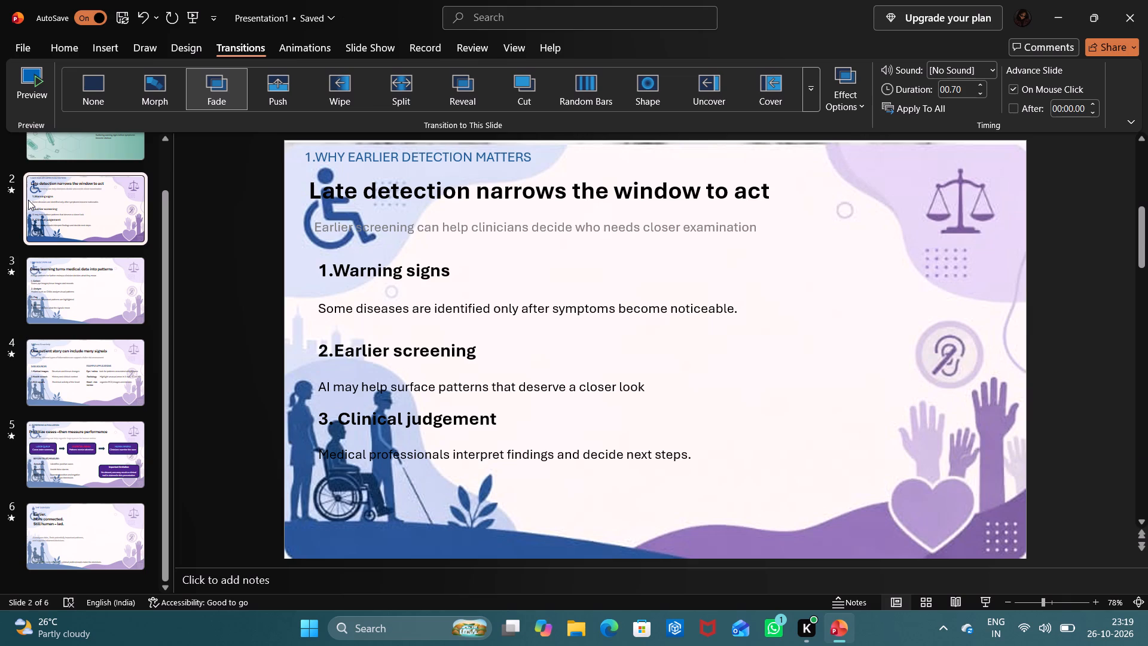
{"action": "left_click", "coordinate": [82, 441]}
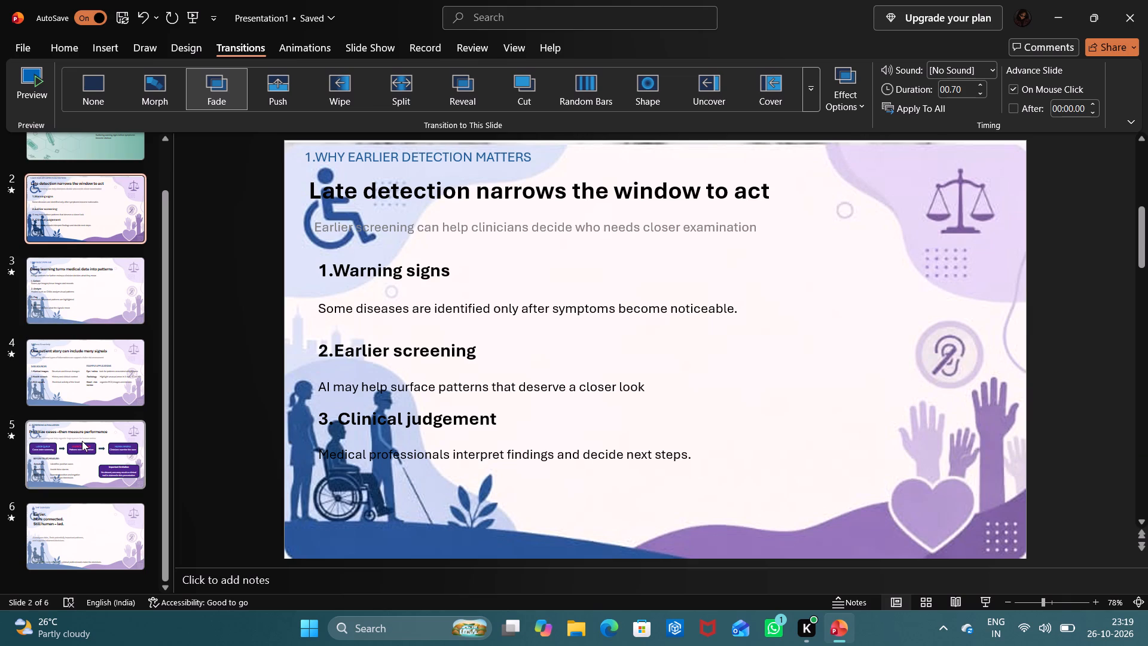
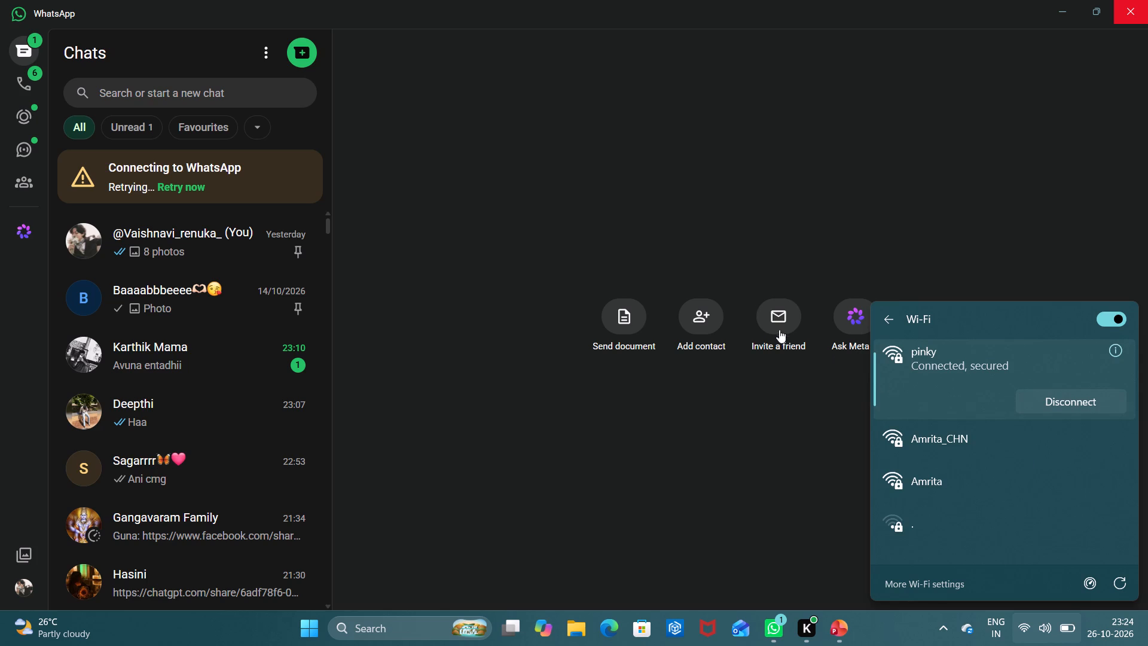
{"action": "left_click", "coordinate": [893, 319]}
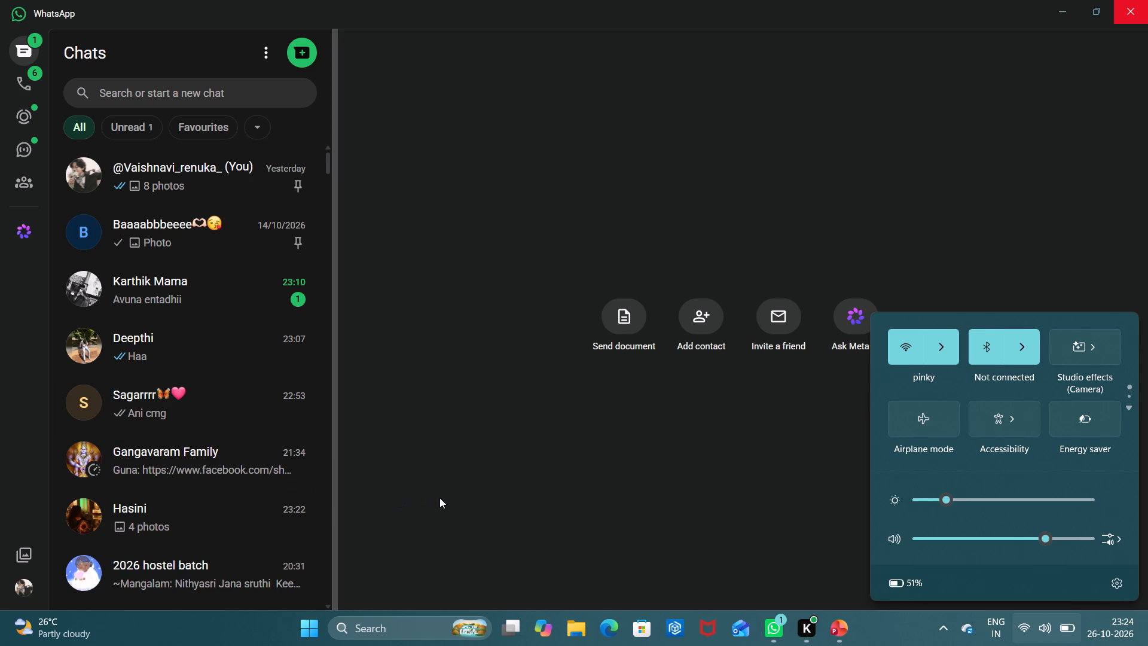
{"action": "left_click", "coordinate": [846, 643]}
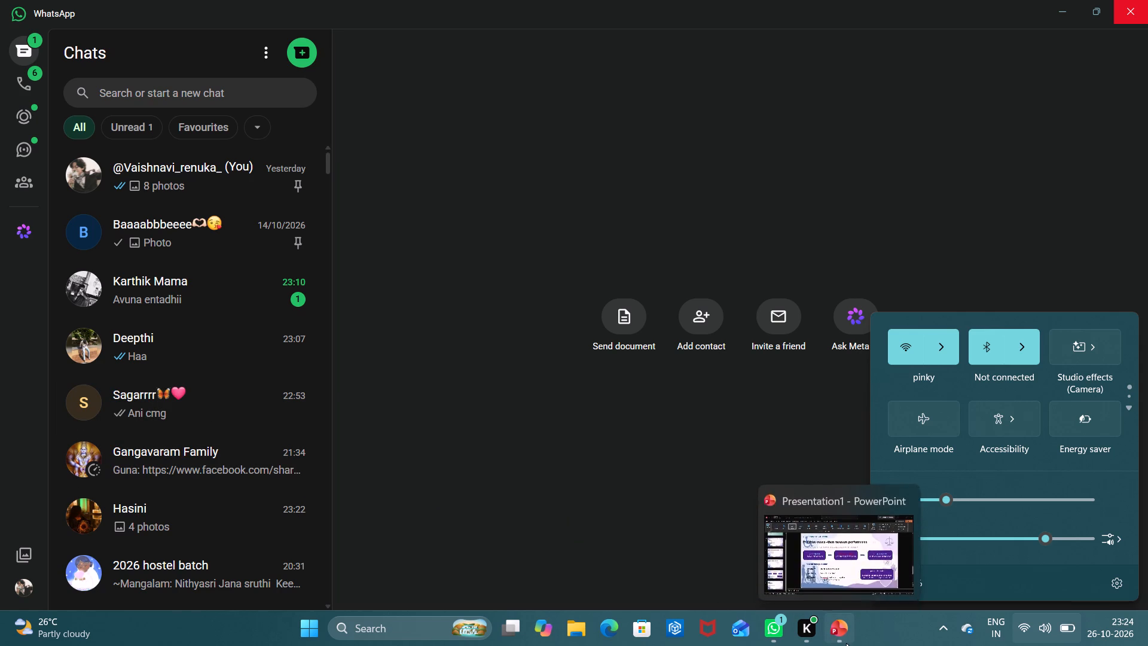
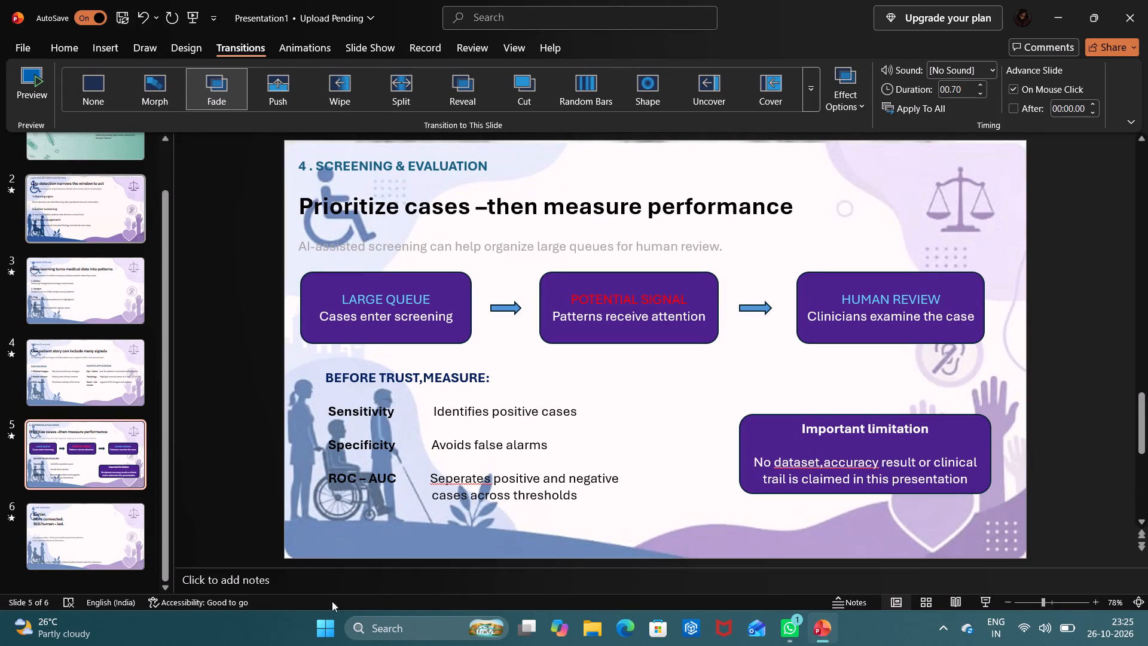
Launch the recently added Kuro app.
{"action": "left_click", "coordinate": [317, 622]}
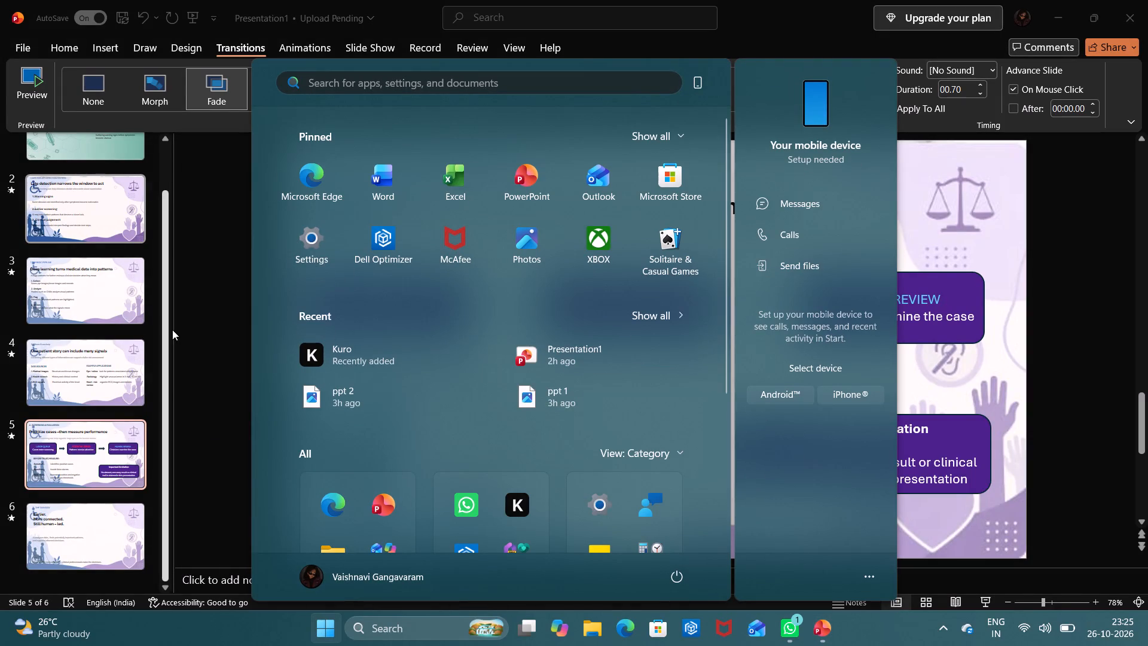
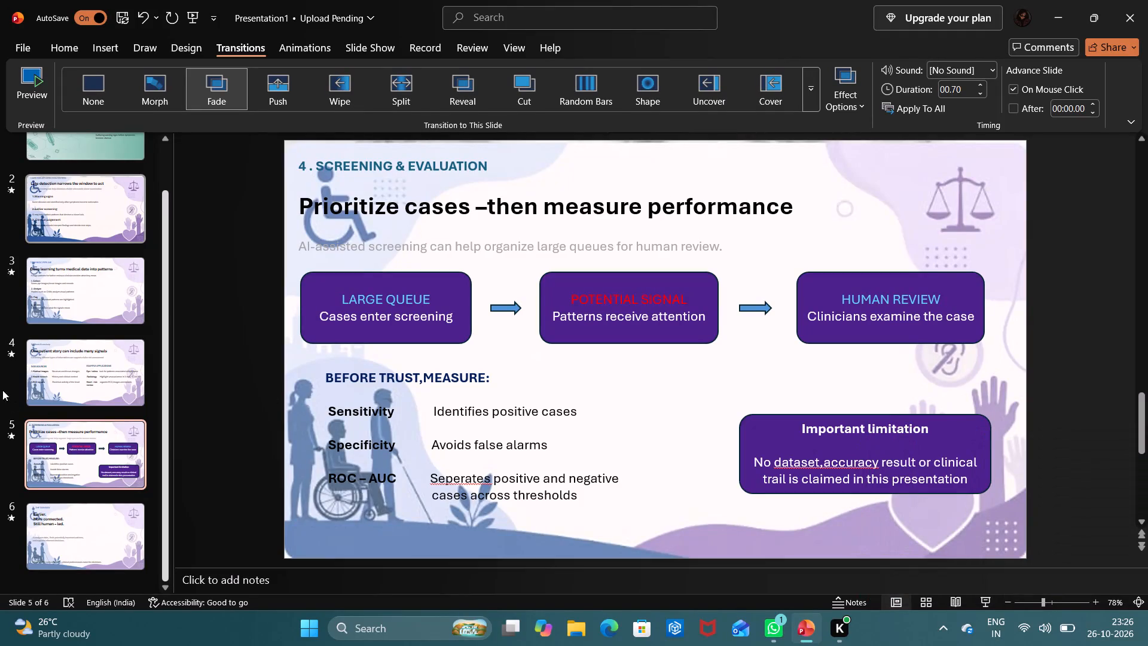
Start inserting a picture on slide 2, Late detection narrows the window to act.
{"action": "left_click", "coordinate": [111, 232]}
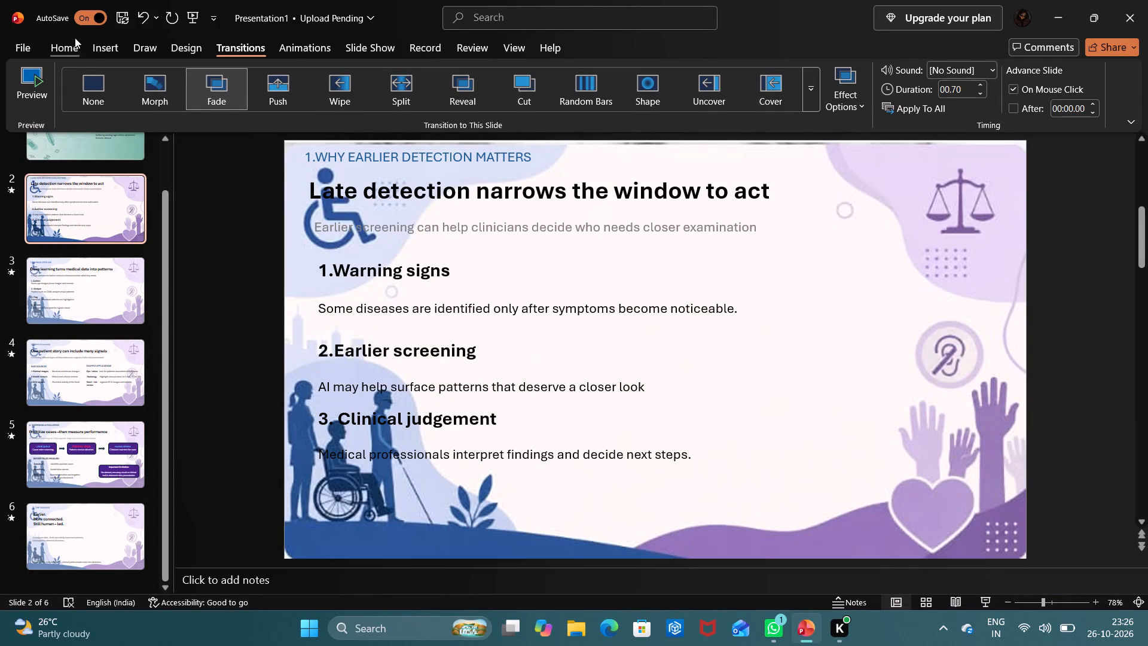
{"action": "left_click", "coordinate": [90, 48]}
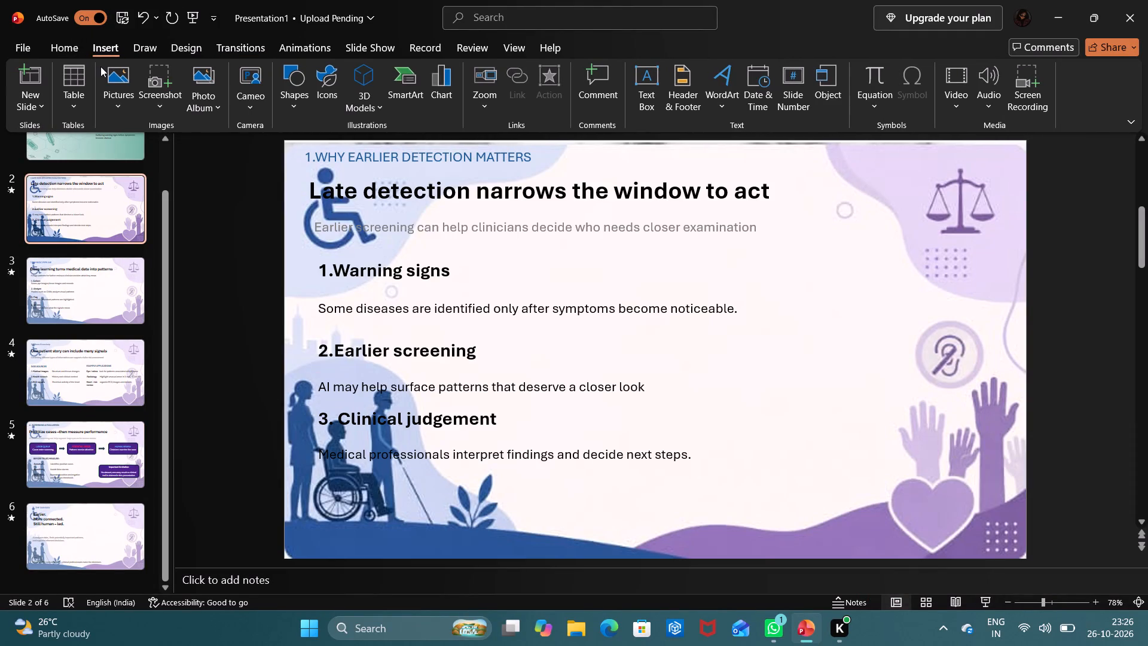
{"action": "left_click", "coordinate": [103, 69]}
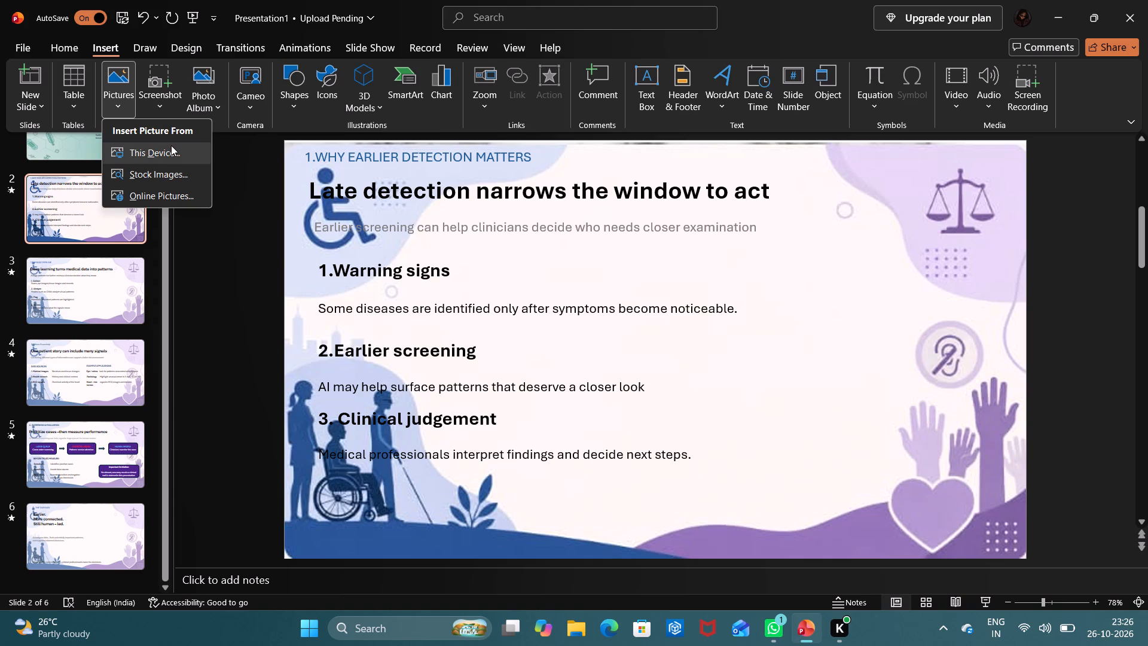
Insert the picture ppt pic 1 from the Downloads folder into slide 2, Late detection narrows the window to act.
{"action": "left_click", "coordinate": [171, 145]}
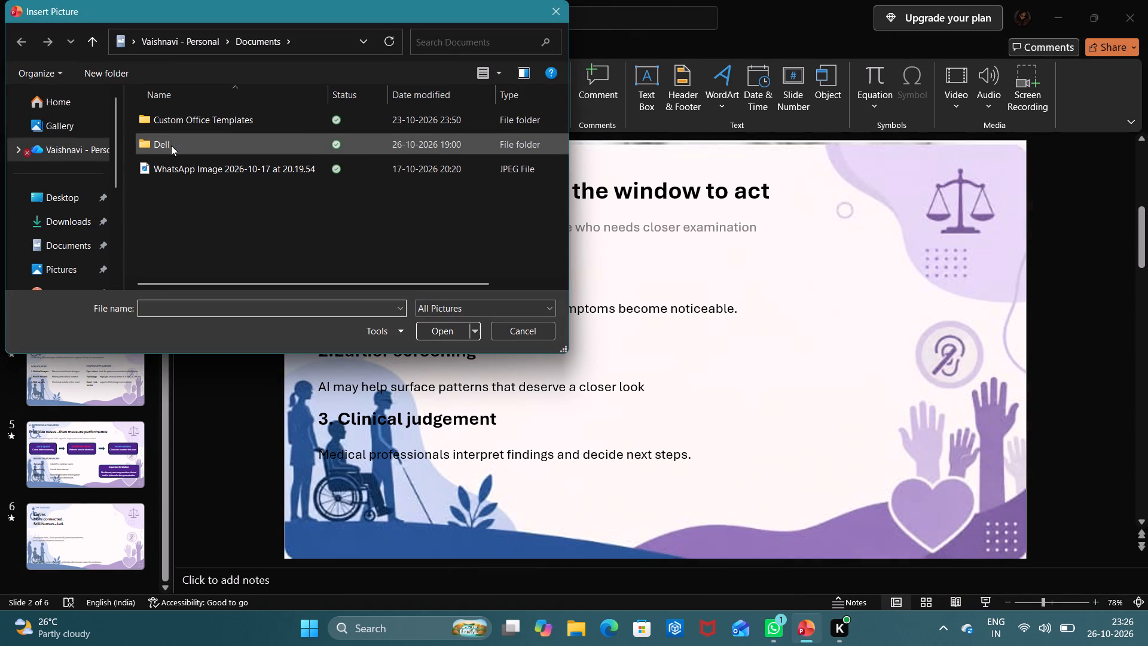
{"action": "left_click", "coordinate": [72, 223]}
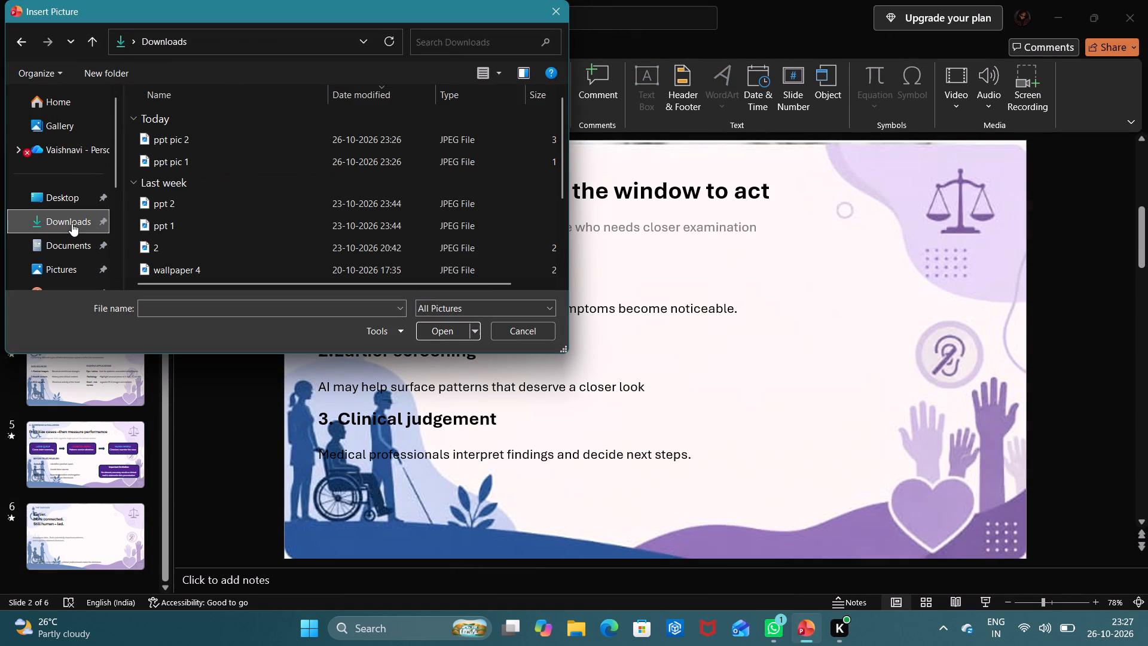
{"action": "left_click", "coordinate": [183, 155]}
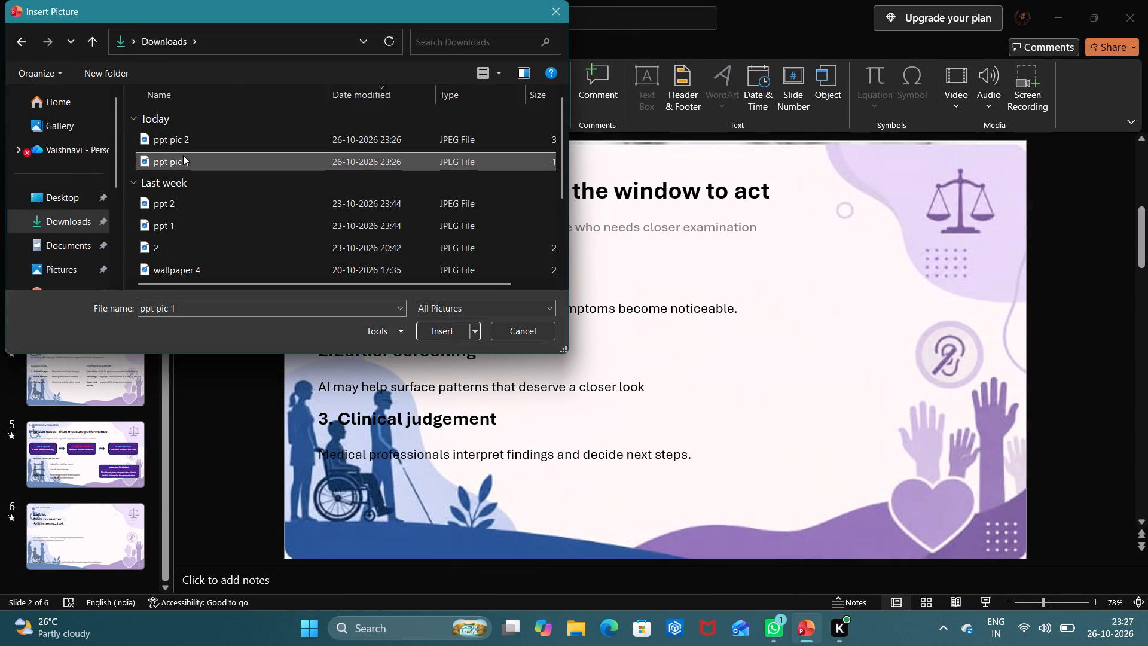
{"action": "double_click", "coordinate": [183, 155]}
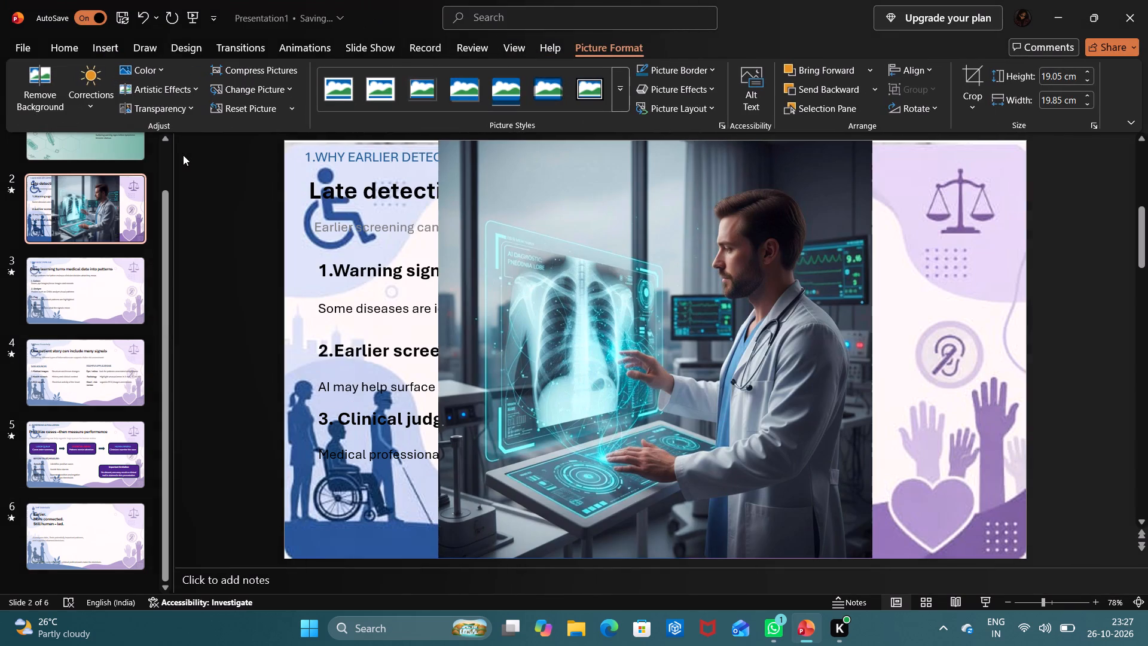
Resize the doctor picture on slide 2 to about 11.96 cm high by 12.17 cm wide and place it to the right of the body text.
{"action": "double_click", "coordinate": [462, 276]}
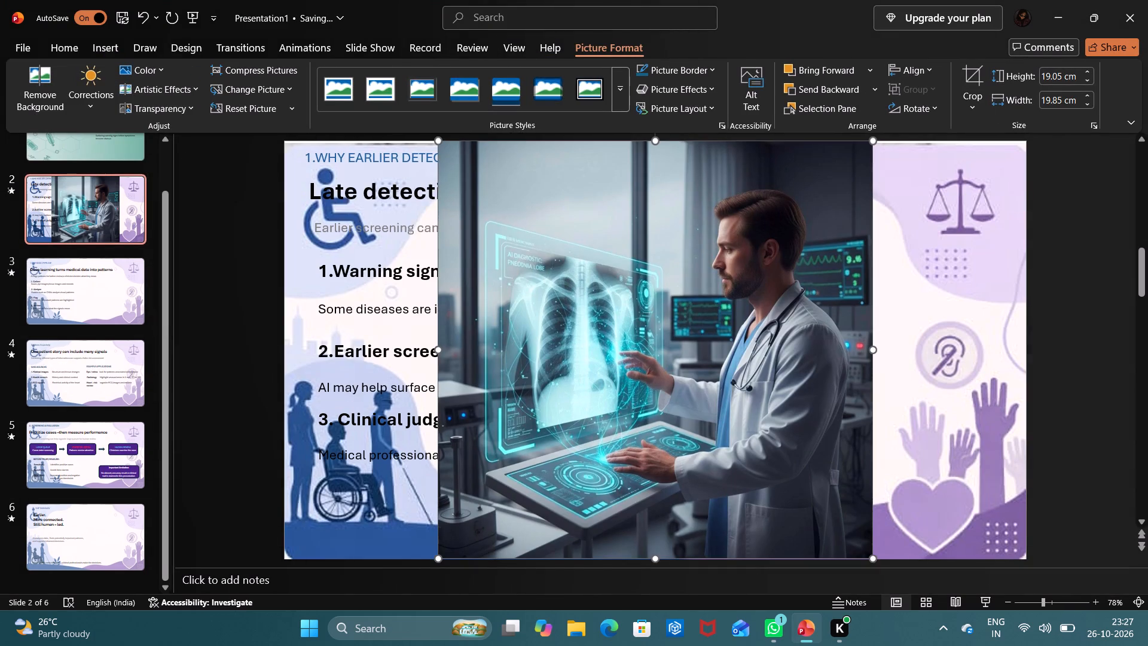
{"action": "left_click_drag", "start_coordinate": [437, 349], "coordinate": [607, 324]}
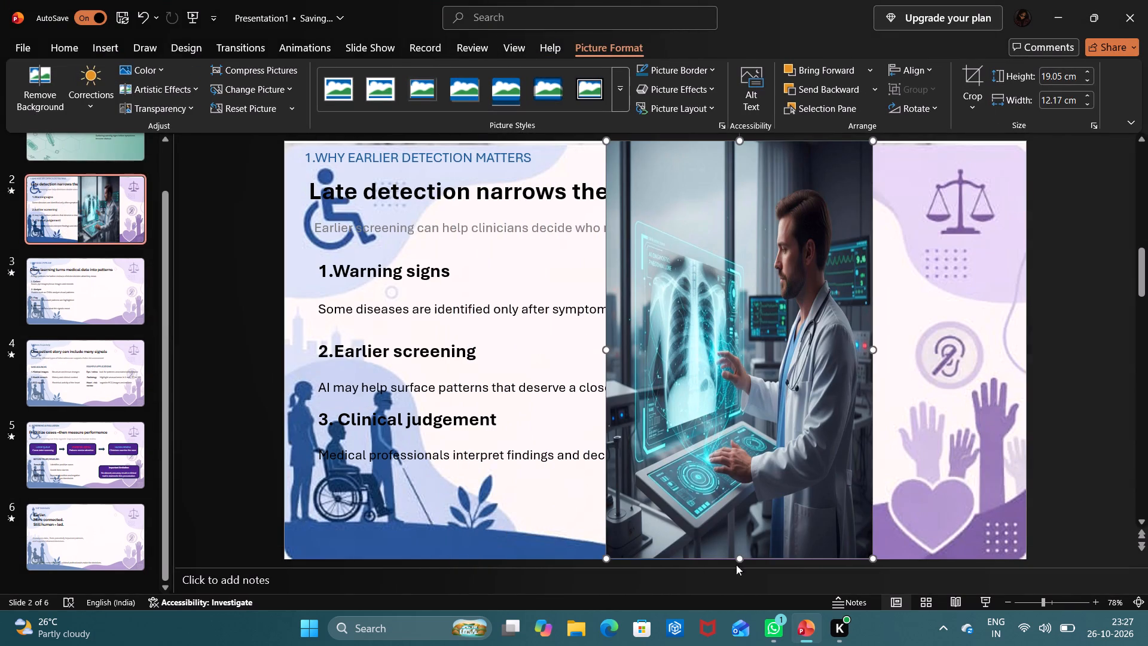
{"action": "left_click_drag", "start_coordinate": [737, 559], "coordinate": [732, 439]}
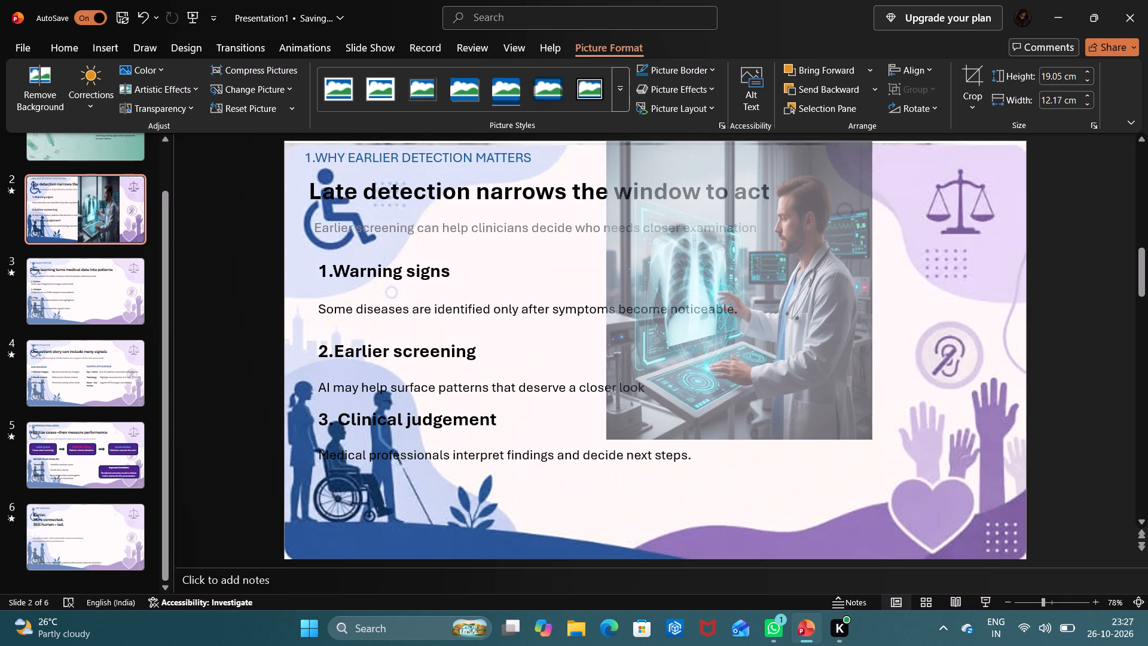
{"action": "left_click_drag", "start_coordinate": [732, 439], "coordinate": [730, 403]}
{"action": "left_click_drag", "start_coordinate": [733, 343], "coordinate": [873, 455]}
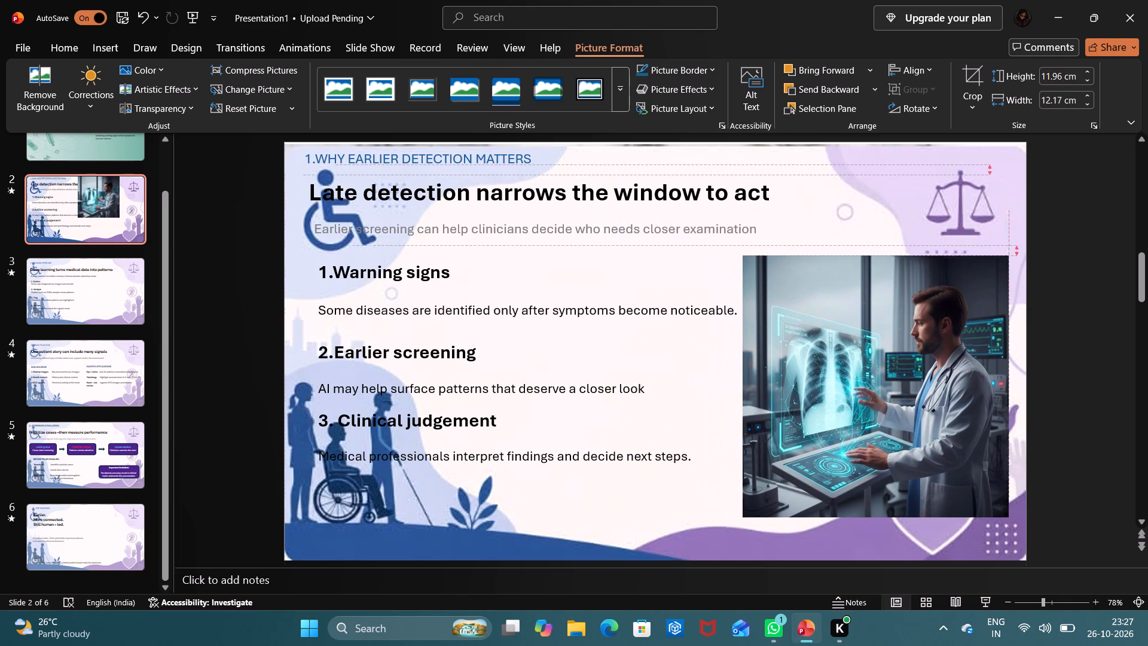
{"action": "left_click_drag", "start_coordinate": [873, 455], "coordinate": [874, 453]}
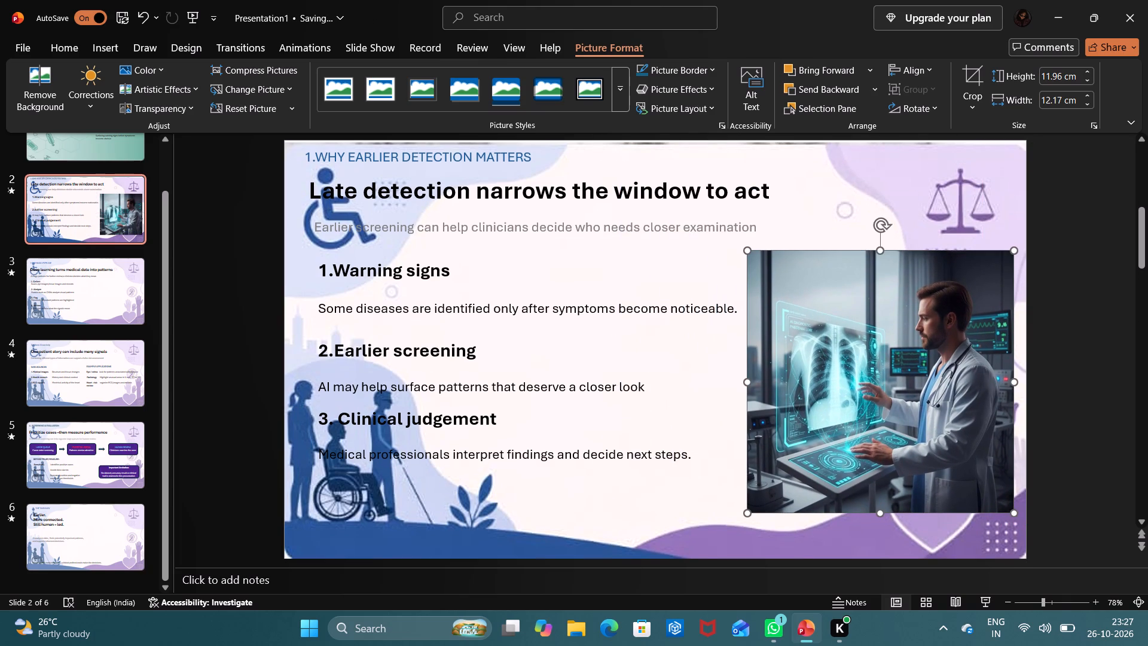
Apply the Bevel Rectangle picture style to the doctor picture on slide 2 and nudge the picture slightly upward.
{"action": "left_click", "coordinate": [619, 97]}
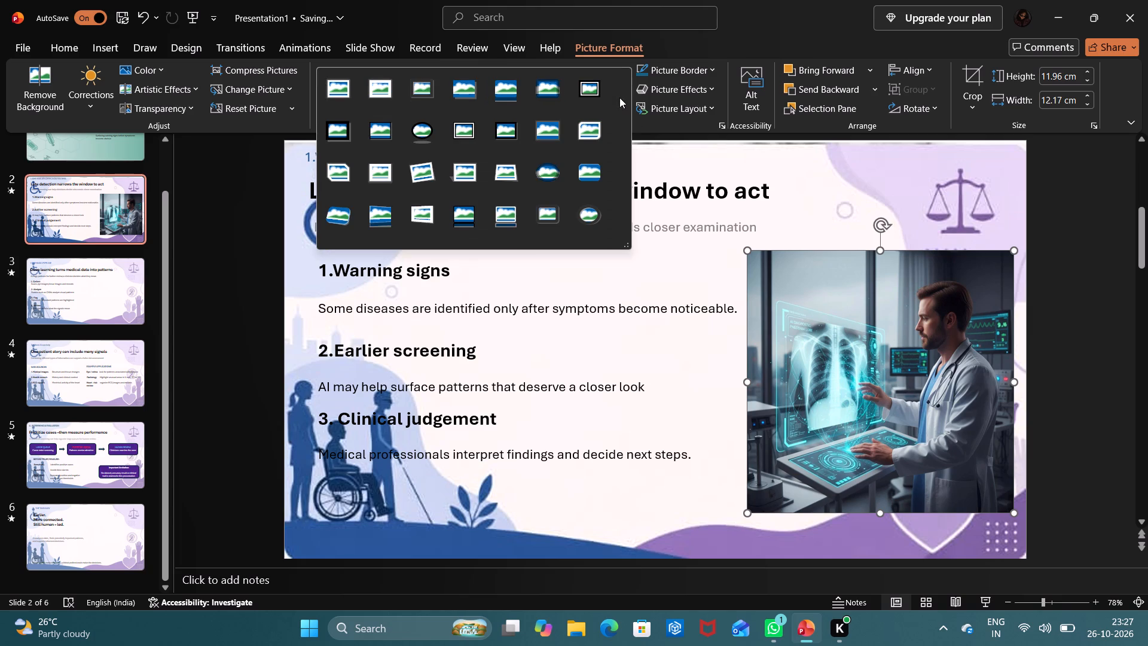
{"action": "double_click", "coordinate": [593, 170]}
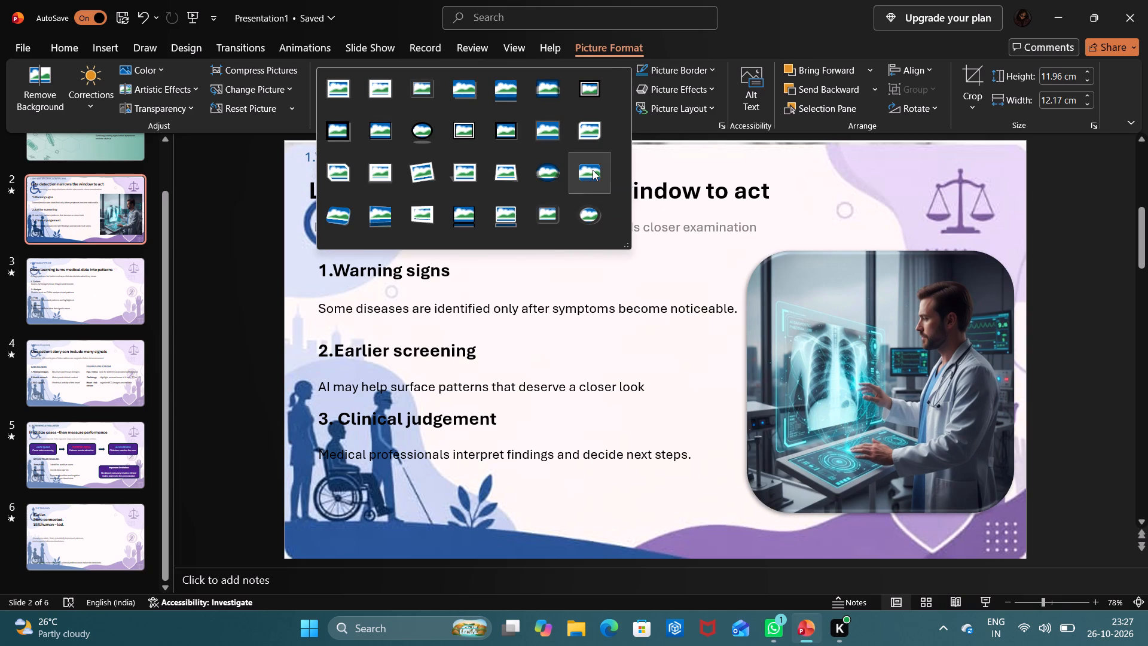
{"action": "left_click_drag", "start_coordinate": [783, 294], "coordinate": [783, 284]}
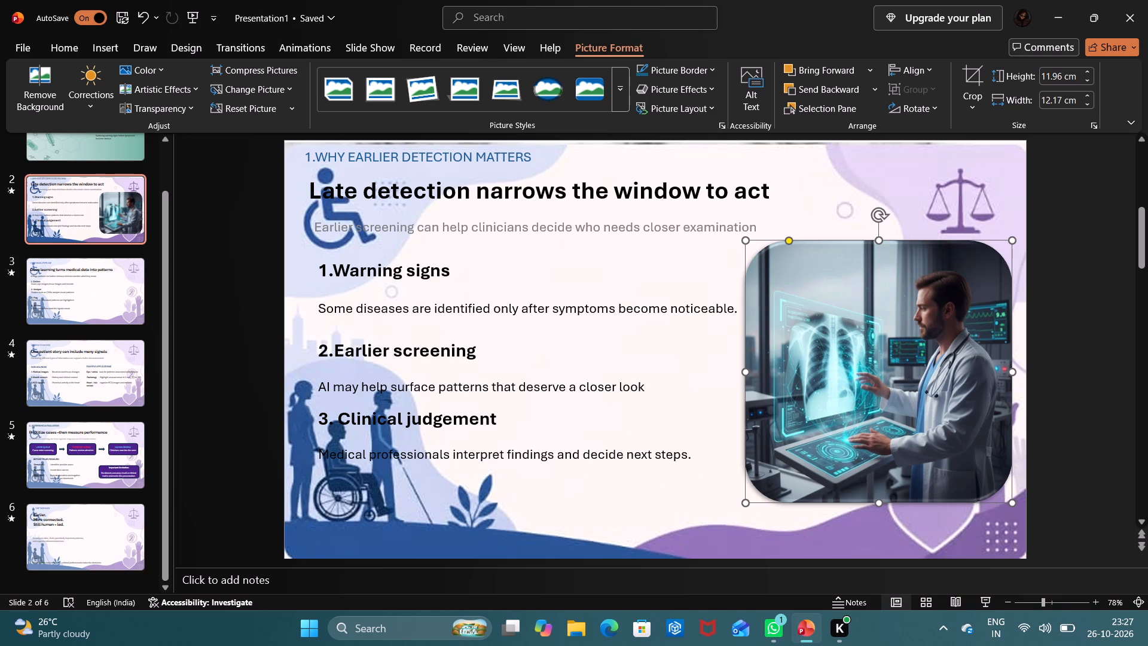
{"action": "left_click", "coordinate": [622, 99]}
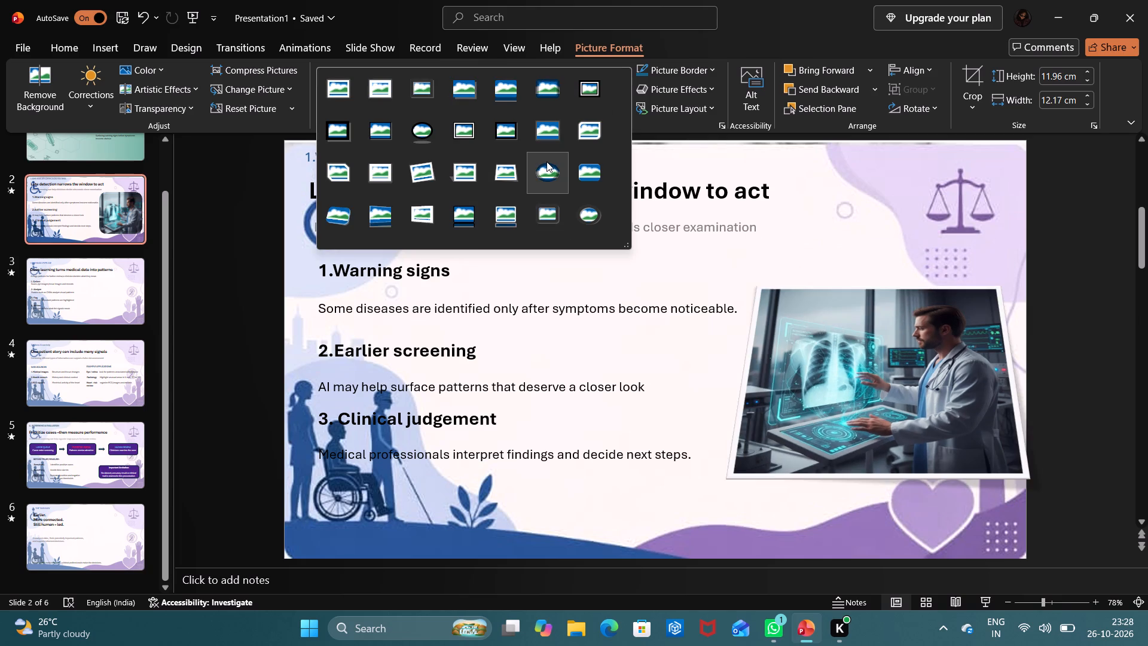
{"action": "left_click", "coordinate": [579, 165]}
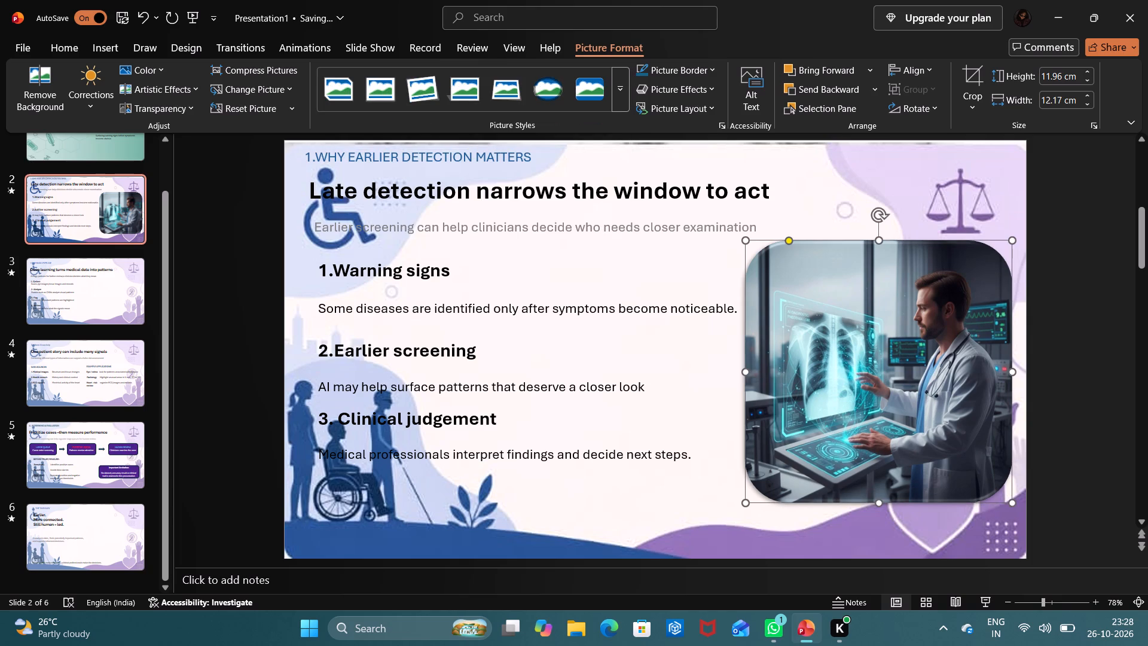
Insert the picture ppt pic 2 from the Downloads folder into slide 3, Deep learning turns medical data into patterns.
{"action": "left_click", "coordinate": [106, 303]}
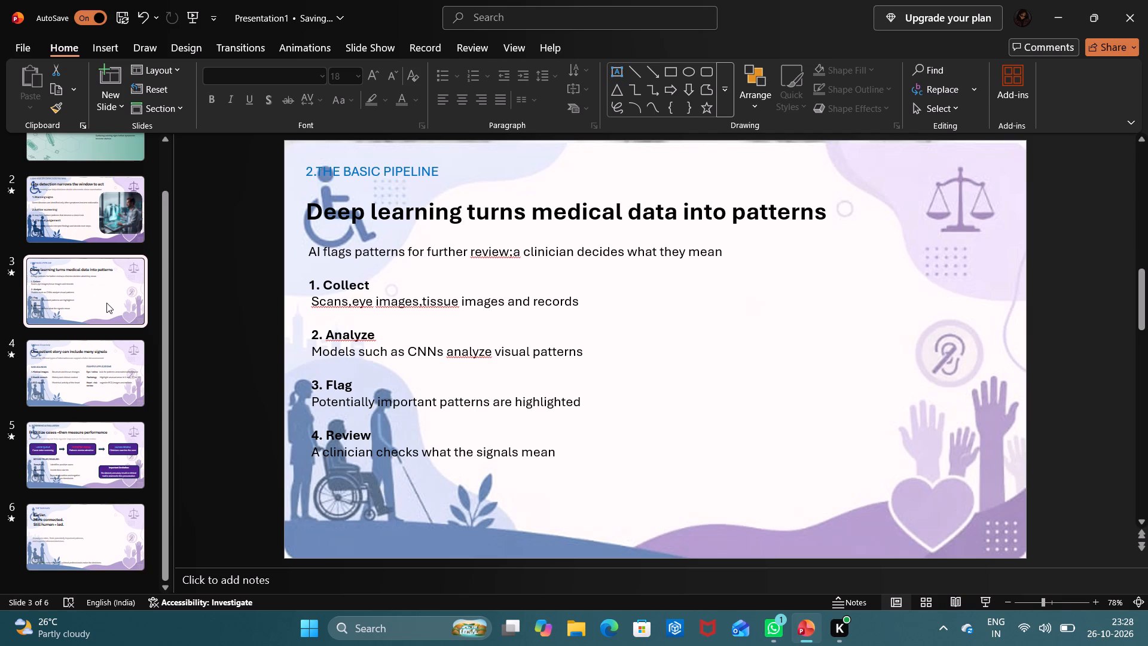
{"action": "left_click", "coordinate": [106, 303]}
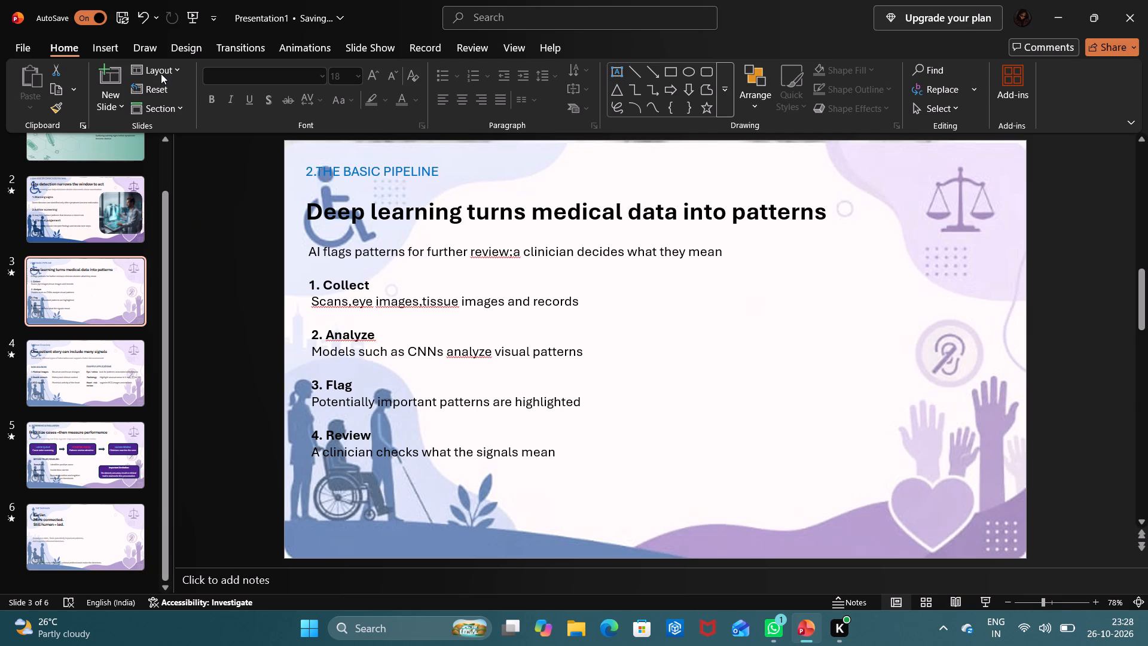
{"action": "left_click", "coordinate": [102, 40]}
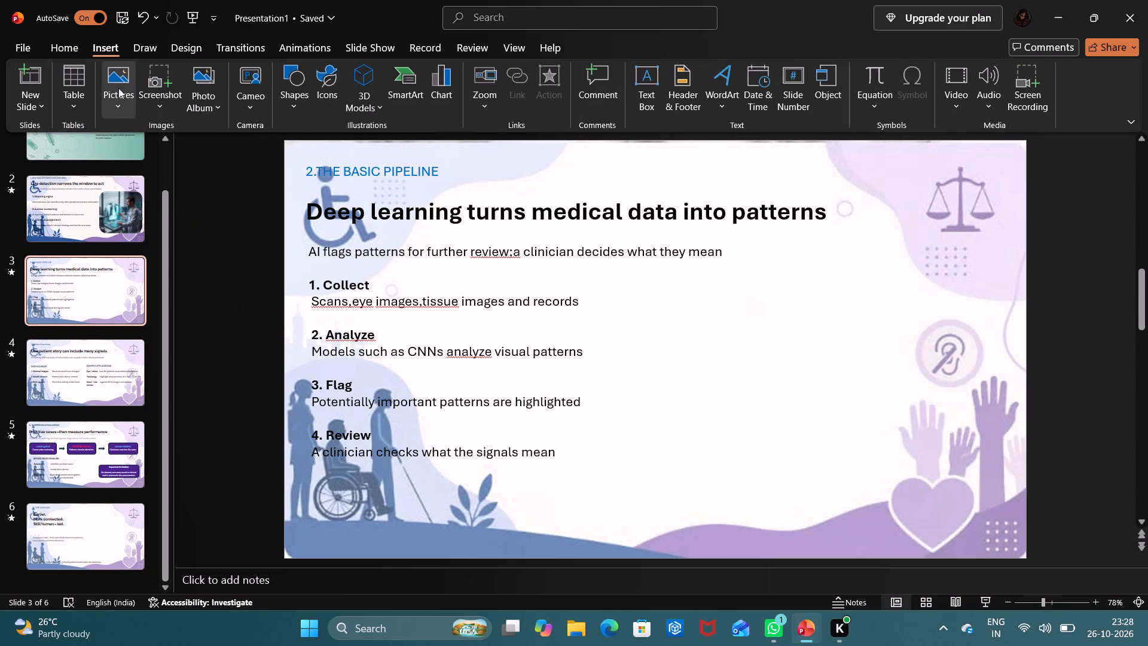
{"action": "left_click", "coordinate": [118, 88]}
{"action": "left_click", "coordinate": [145, 148]}
{"action": "left_click", "coordinate": [191, 138]}
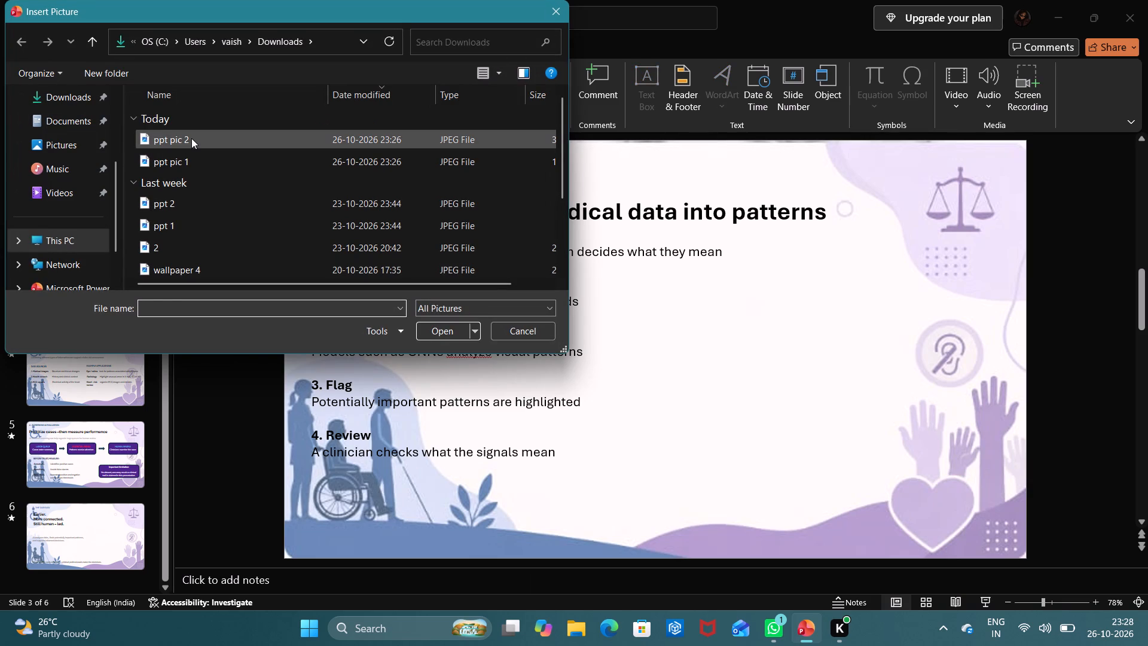
{"action": "double_click", "coordinate": [191, 138]}
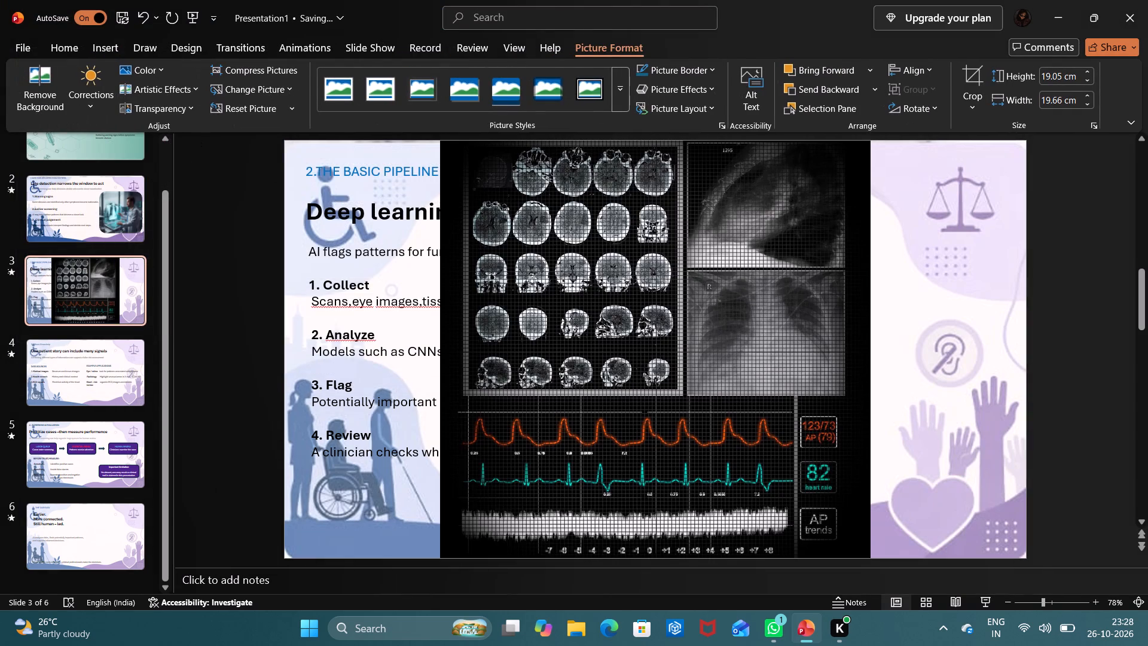
Shrink the medical scans picture on slide 3 to about 12.71 cm by 13.22 cm and place it beside the four numbered points.
{"action": "double_click", "coordinate": [590, 247]}
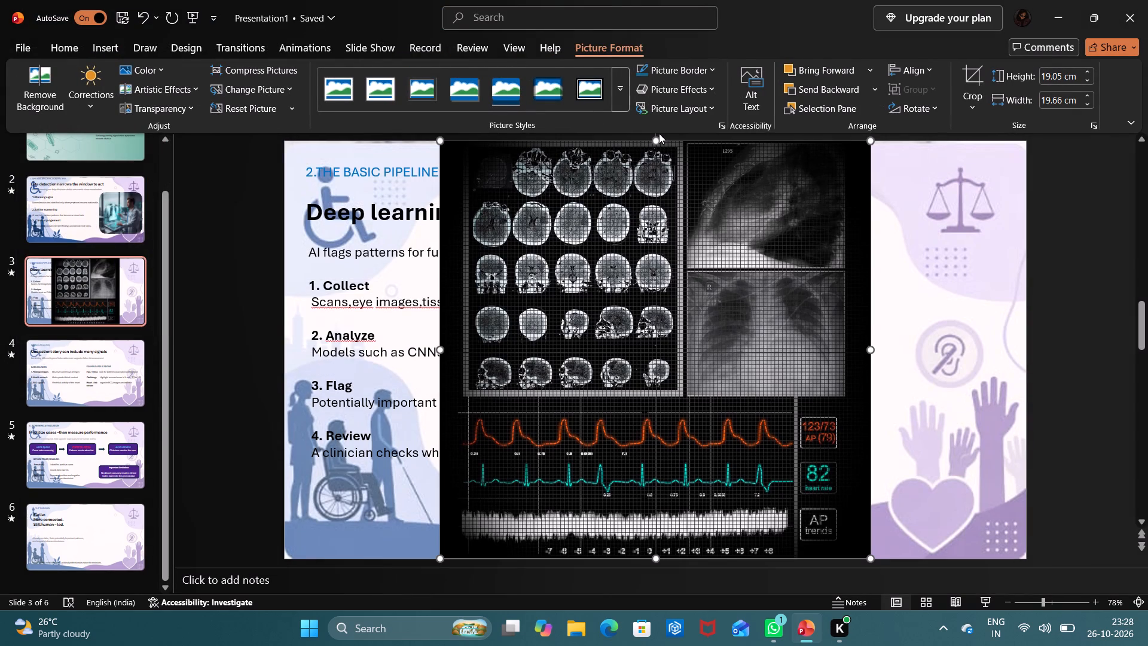
{"action": "left_click_drag", "start_coordinate": [657, 138], "coordinate": [671, 242]}
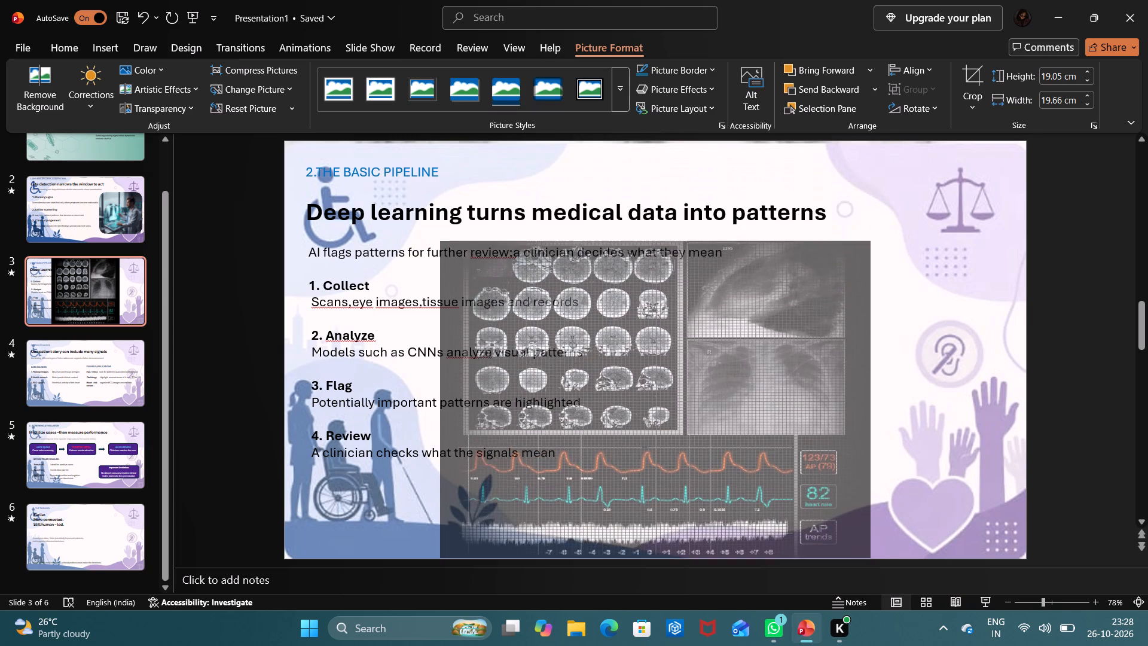
{"action": "left_click_drag", "start_coordinate": [671, 242], "coordinate": [682, 279]}
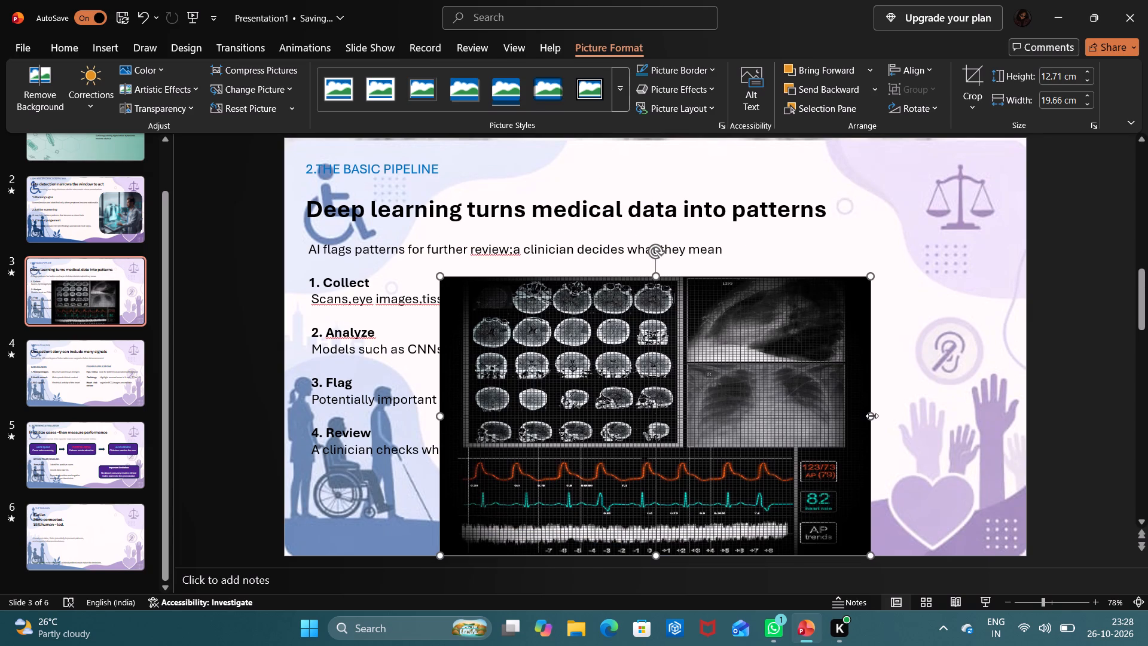
{"action": "left_click_drag", "start_coordinate": [872, 416], "coordinate": [729, 441]}
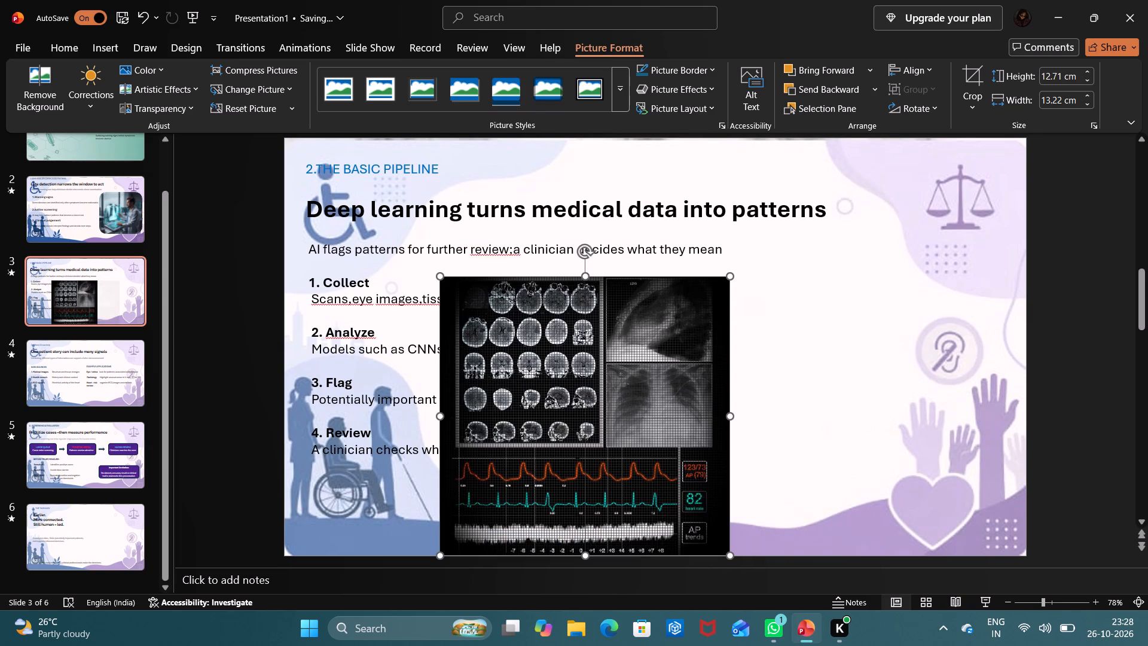
{"action": "left_click_drag", "start_coordinate": [580, 493], "coordinate": [857, 487]}
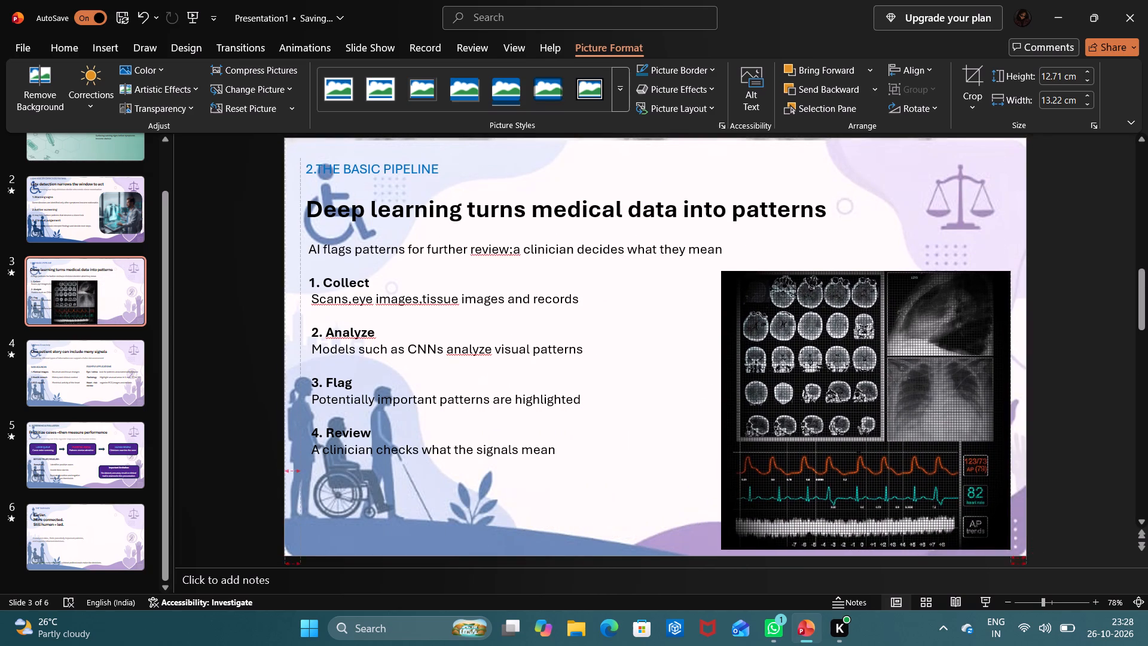
{"action": "left_click_drag", "start_coordinate": [857, 487], "coordinate": [785, 486]}
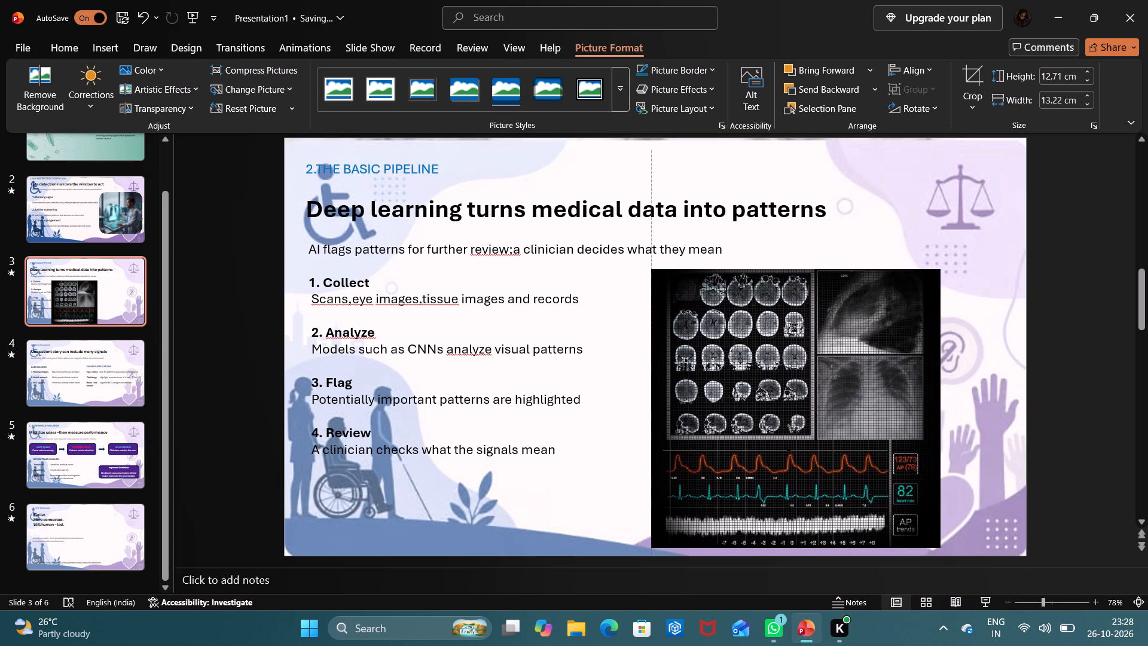
{"action": "left_click_drag", "start_coordinate": [785, 486], "coordinate": [743, 479]}
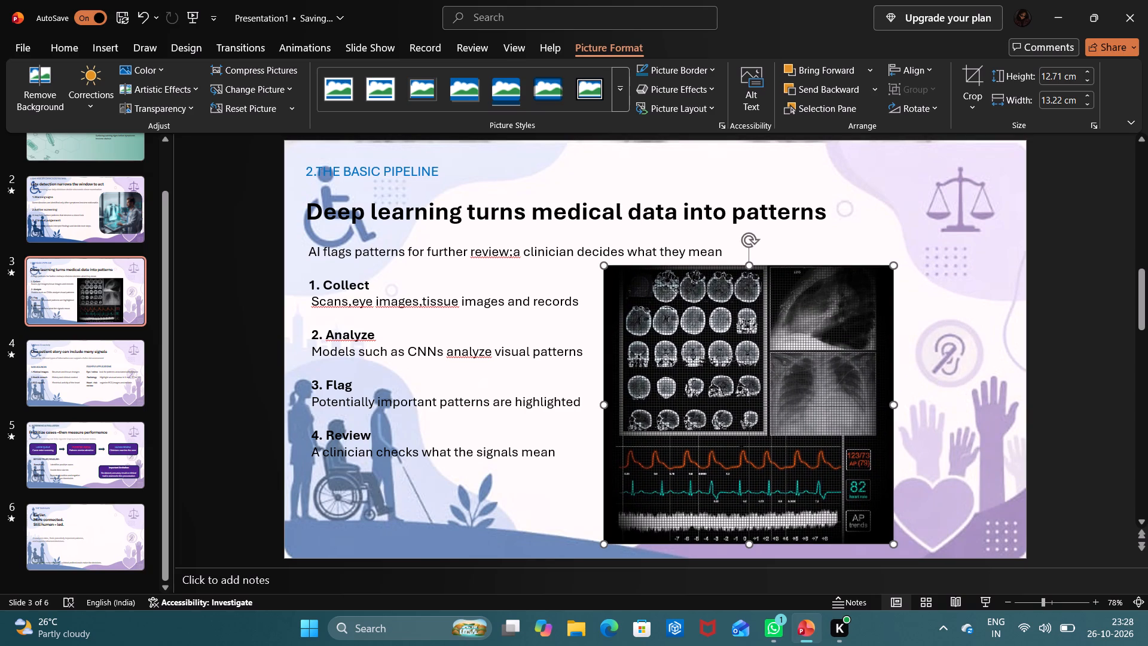
{"action": "left_click_drag", "start_coordinate": [751, 452], "coordinate": [746, 455]}
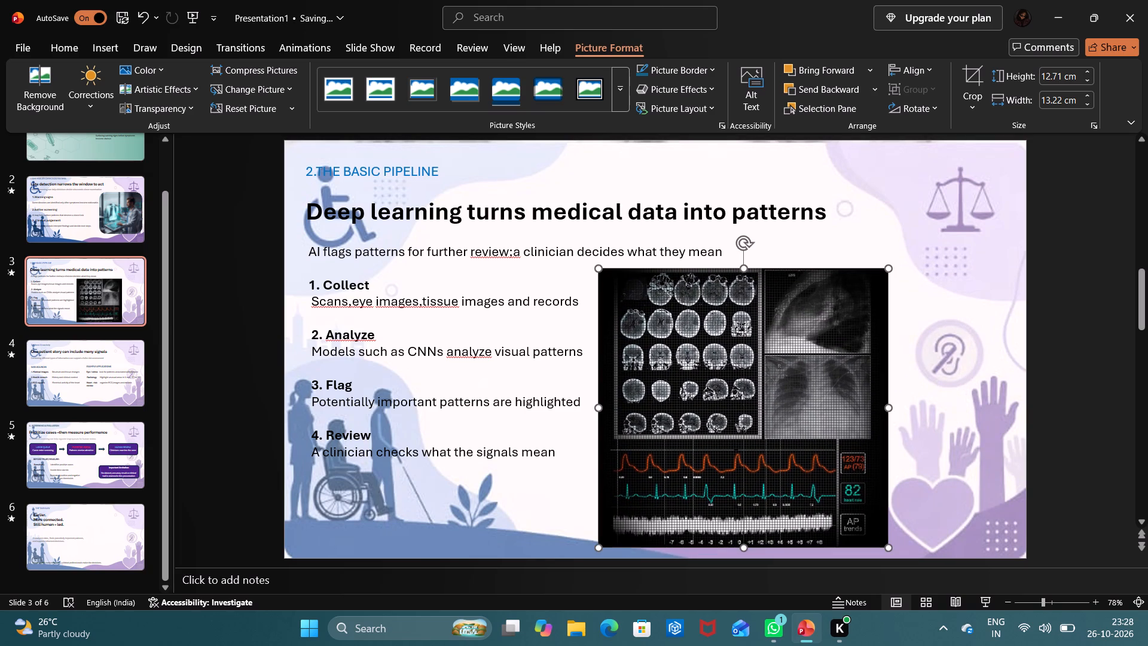
Reduce the medical scans picture's height to about 10.67 cm, keeping it just below the slide 3 subtitle.
{"action": "left_click_drag", "start_coordinate": [744, 549], "coordinate": [735, 501]}
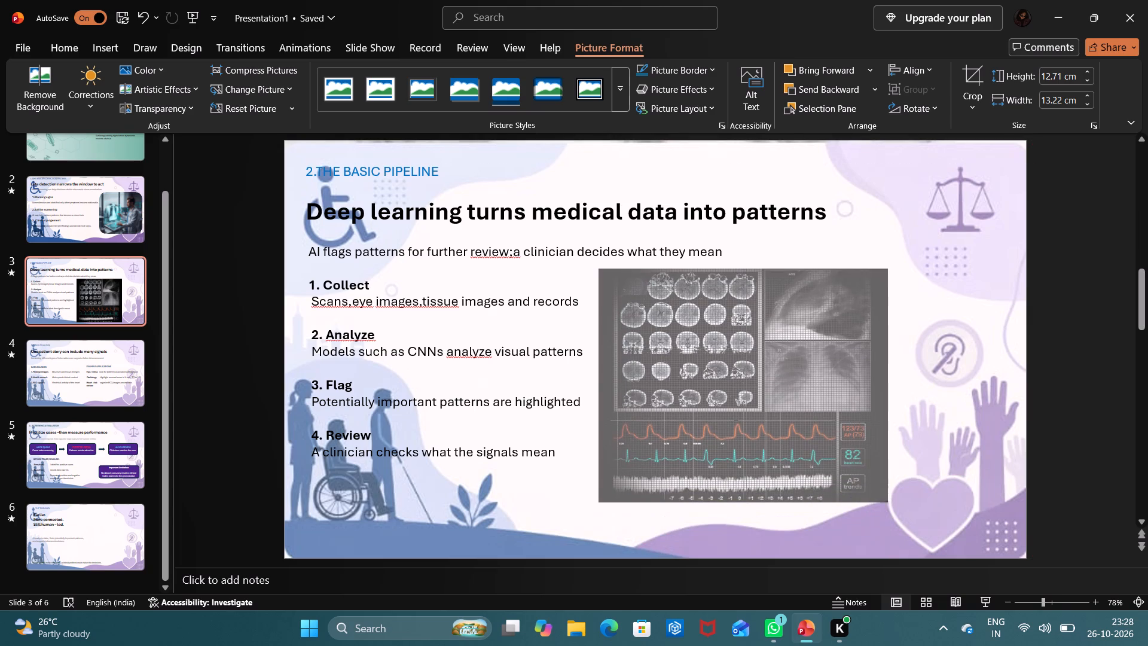
{"action": "left_click_drag", "start_coordinate": [735, 501], "coordinate": [734, 497]}
{"action": "left_click", "coordinate": [748, 371]}
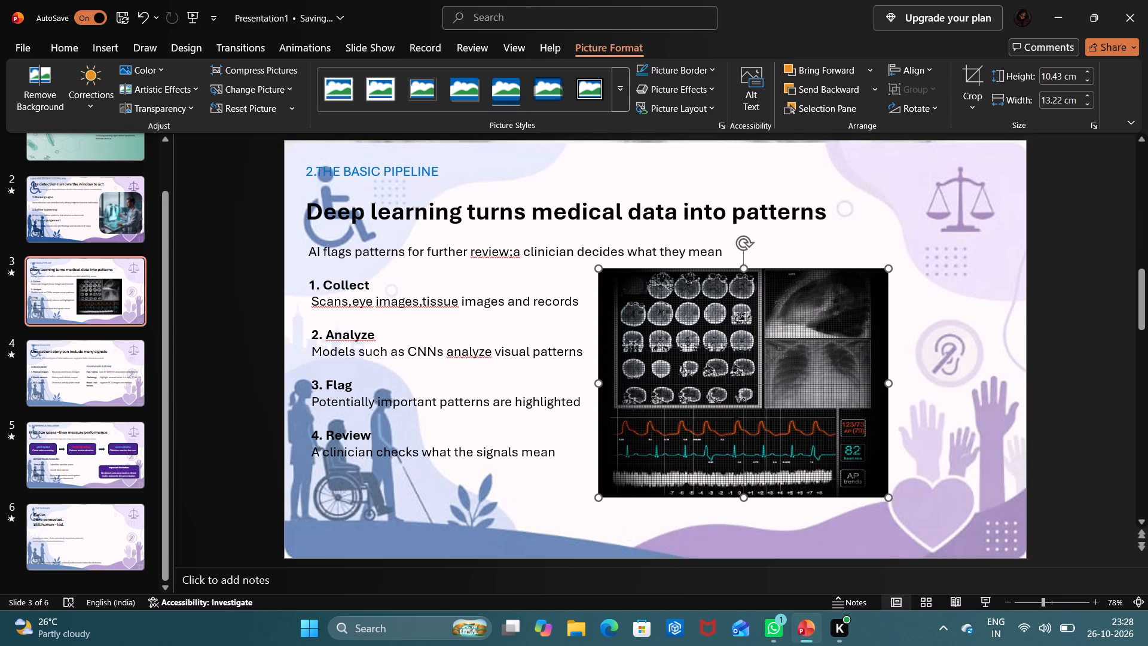
{"action": "left_click_drag", "start_coordinate": [749, 382], "coordinate": [750, 388]}
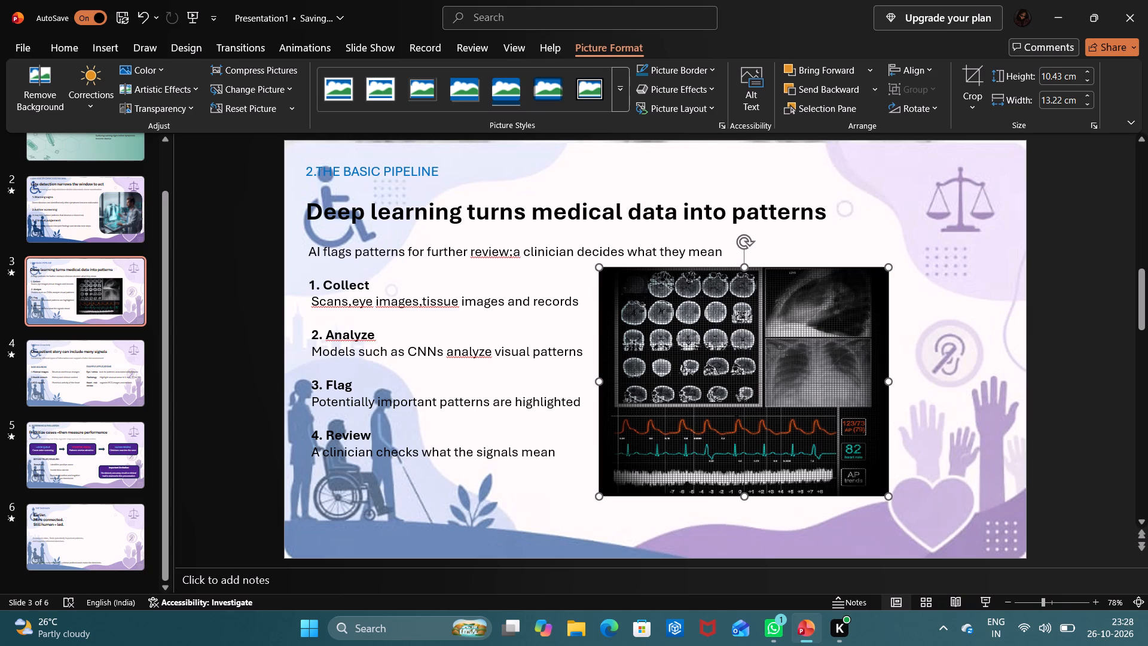
{"action": "left_click_drag", "start_coordinate": [744, 267], "coordinate": [744, 263]}
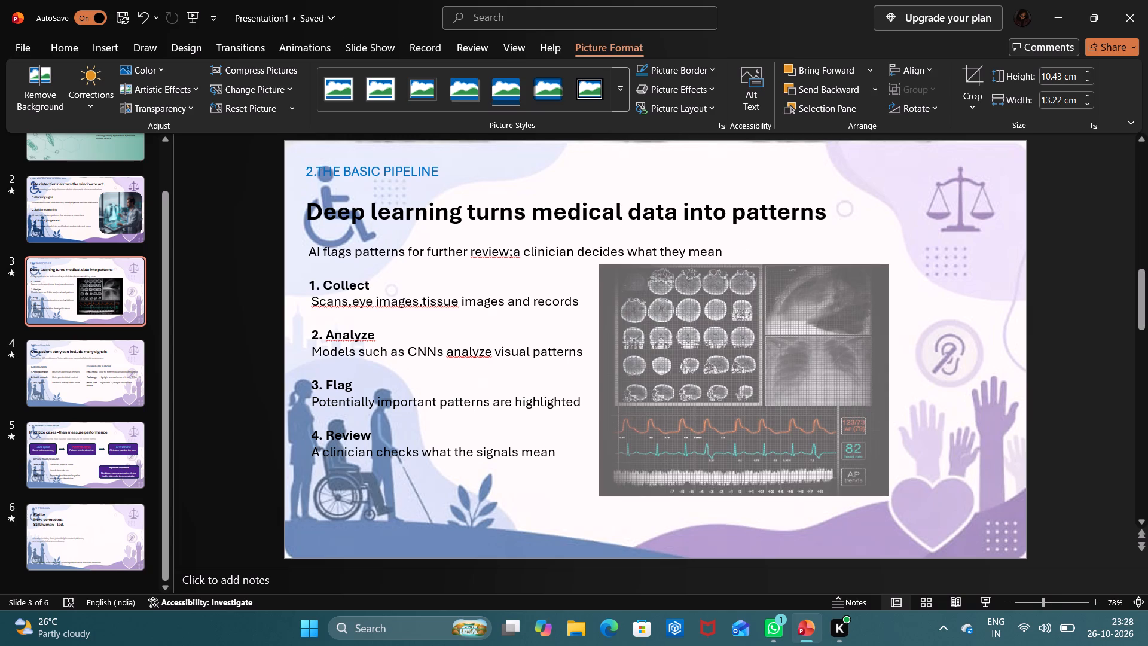
{"action": "left_click_drag", "start_coordinate": [744, 263], "coordinate": [744, 261]}
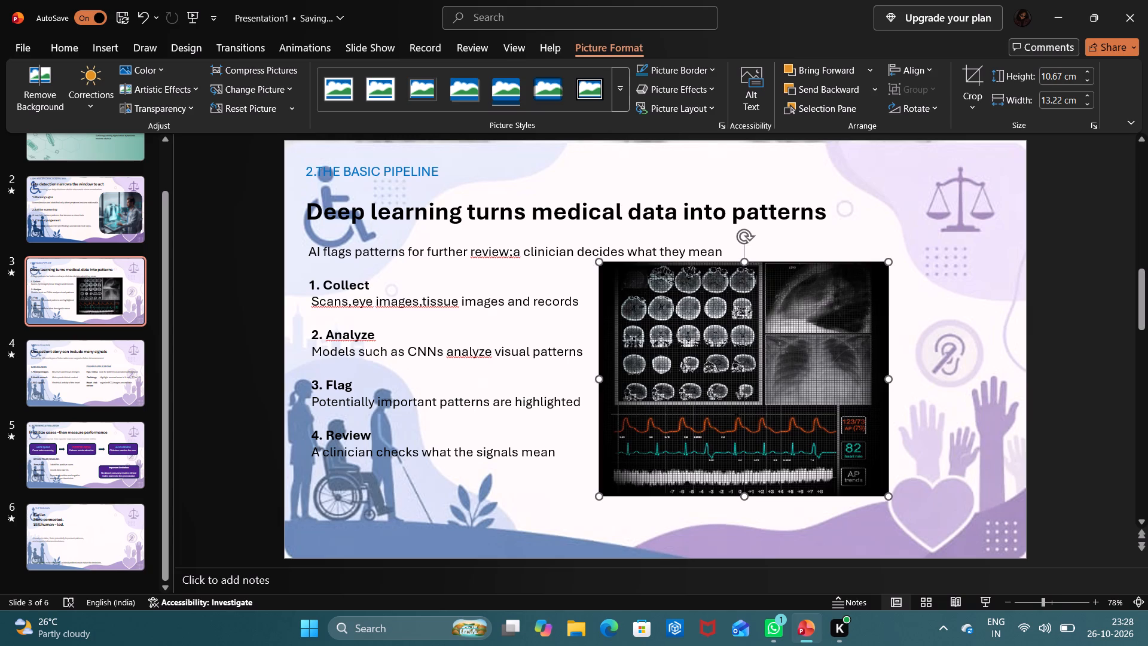
{"action": "left_click", "coordinate": [758, 319]}
Apply the black-framed, rounded-corner picture style with a reflection to the medical scans picture on slide 3.
{"action": "left_click", "coordinate": [627, 96]}
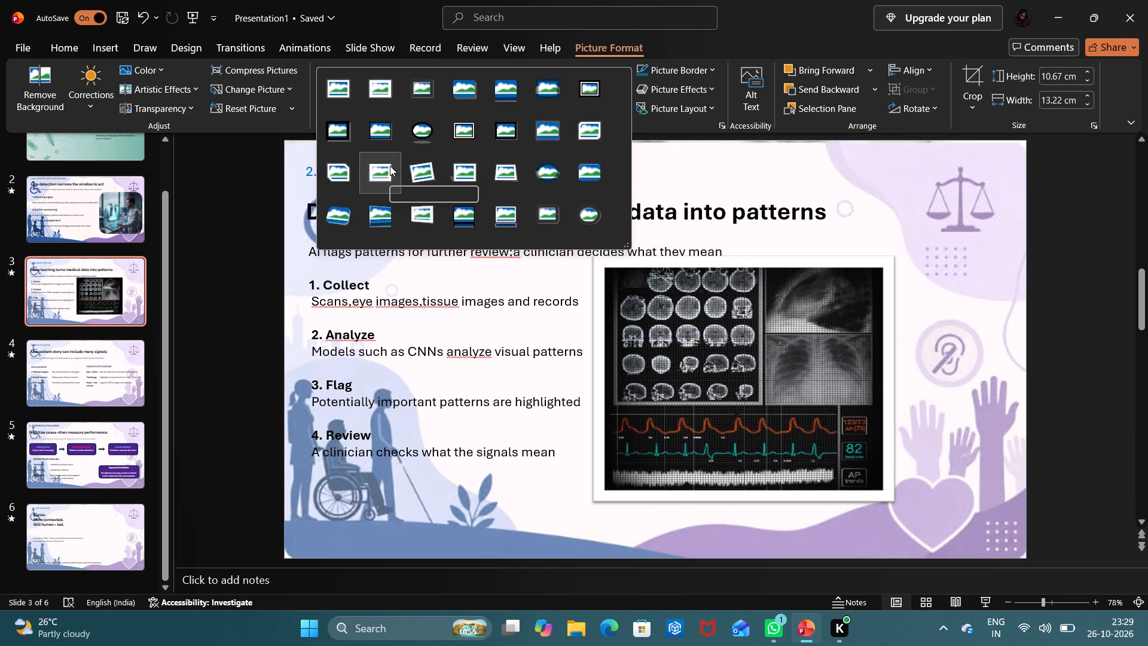
{"action": "left_click", "coordinate": [463, 204]}
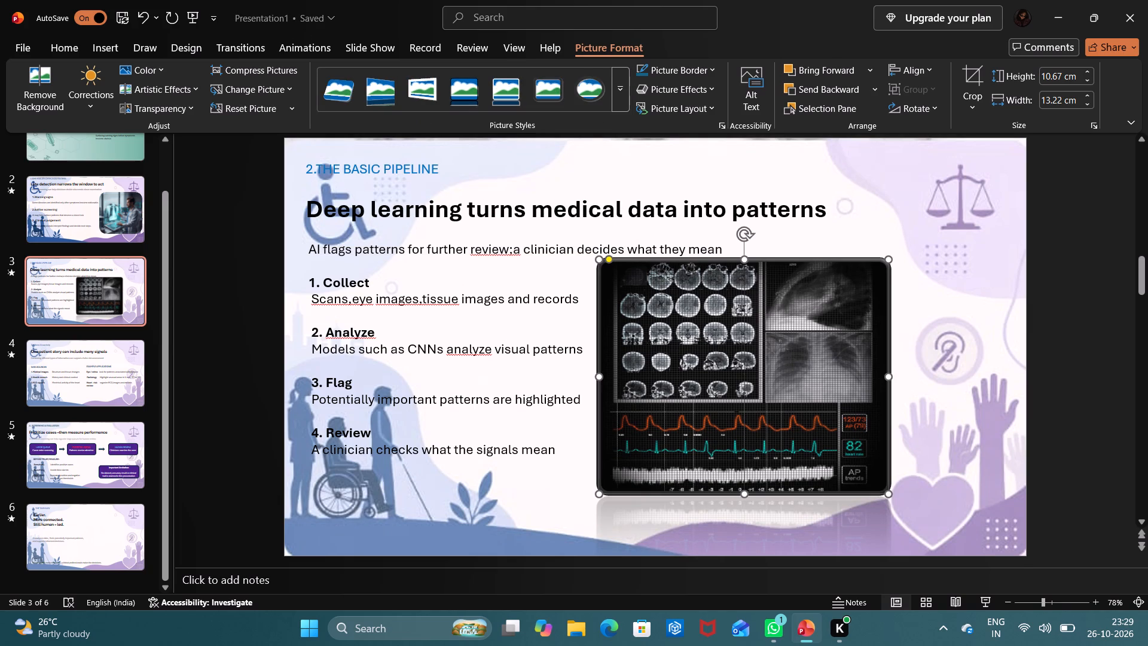
Move the medical scans picture on slide 3 further right, leaving a clear gap from the numbered points.
{"action": "left_click_drag", "start_coordinate": [630, 314], "coordinate": [767, 311]}
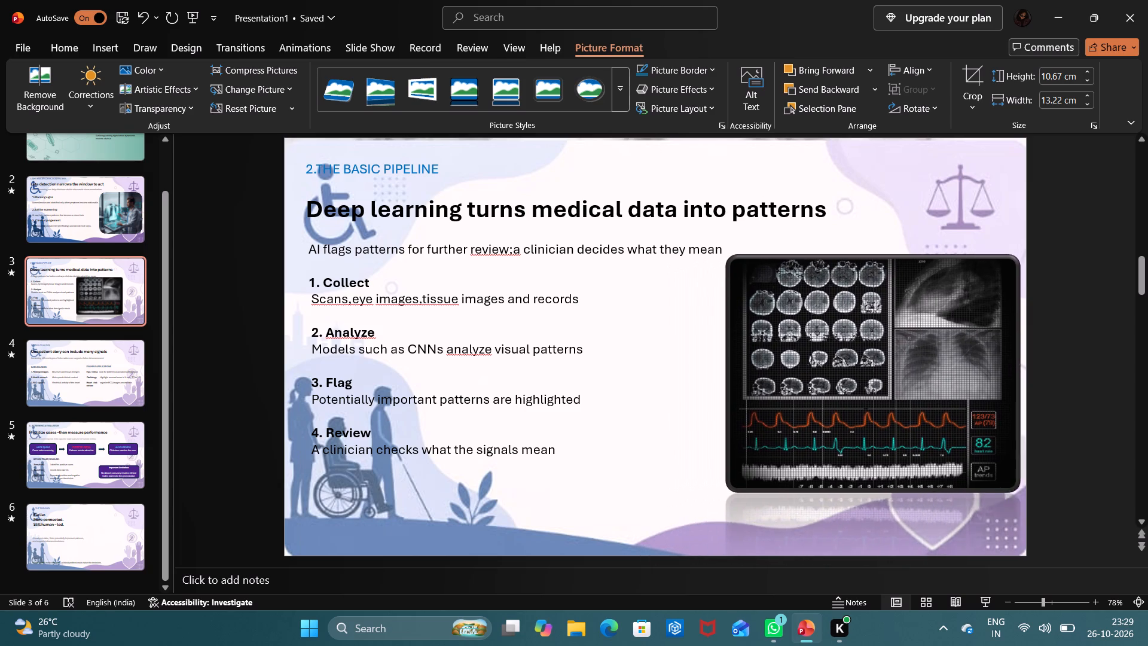
{"action": "left_click_drag", "start_coordinate": [767, 311], "coordinate": [716, 321]}
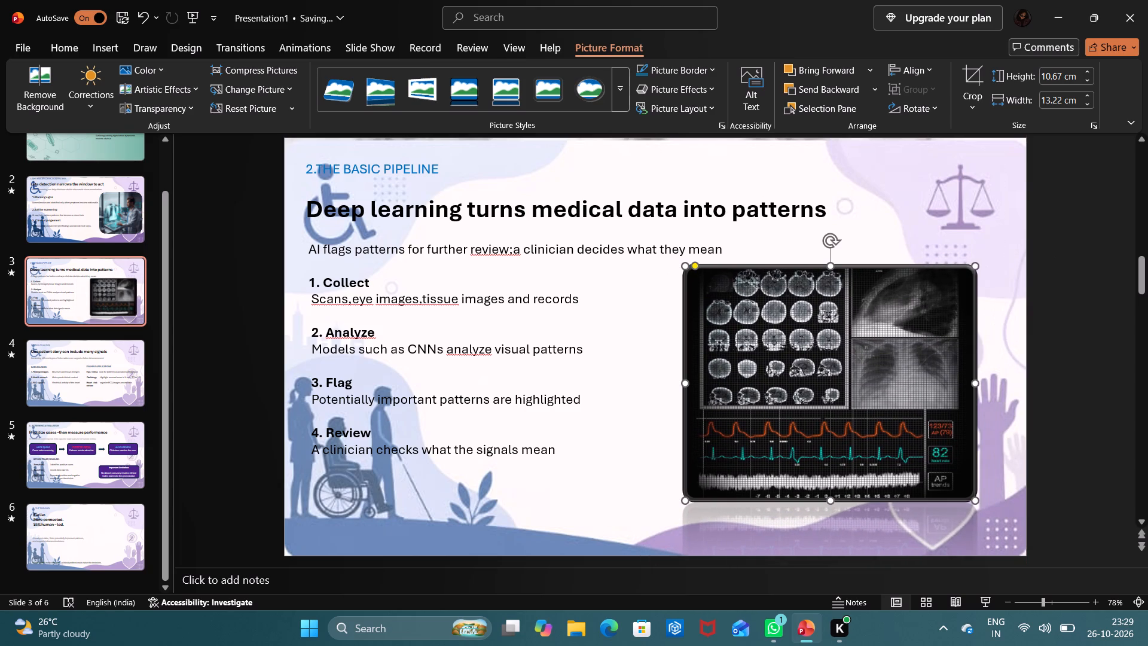
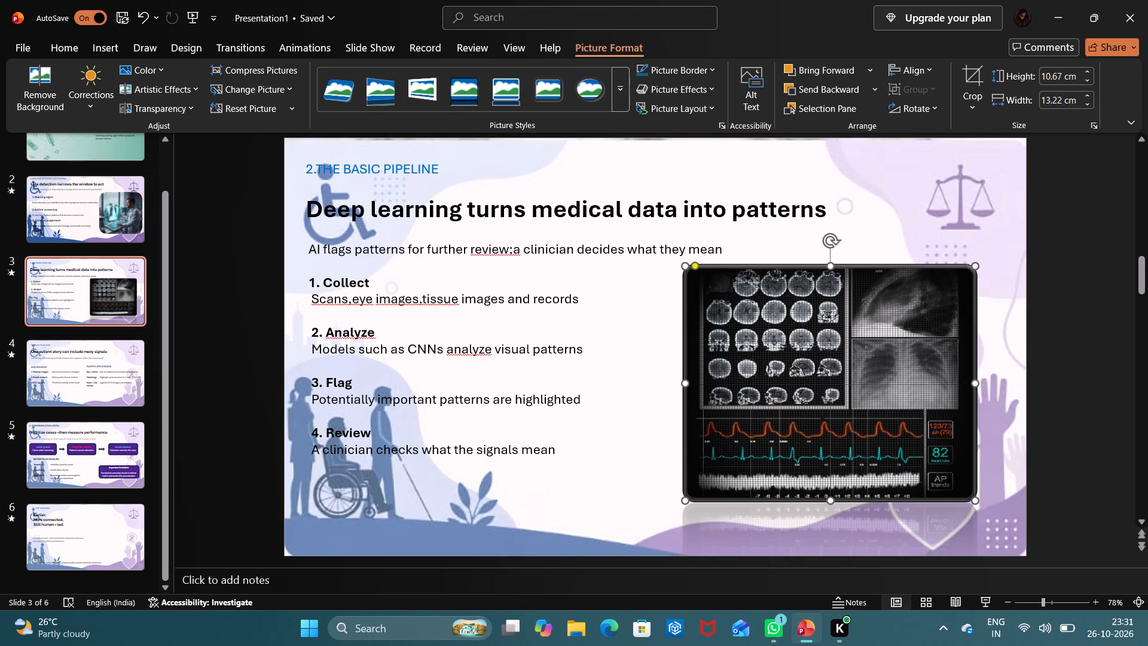
Review the finished picture layouts on slides 2 and 3, and go on to slide 4.
{"action": "left_click_drag", "start_coordinate": [79, 290], "coordinate": [74, 269]}
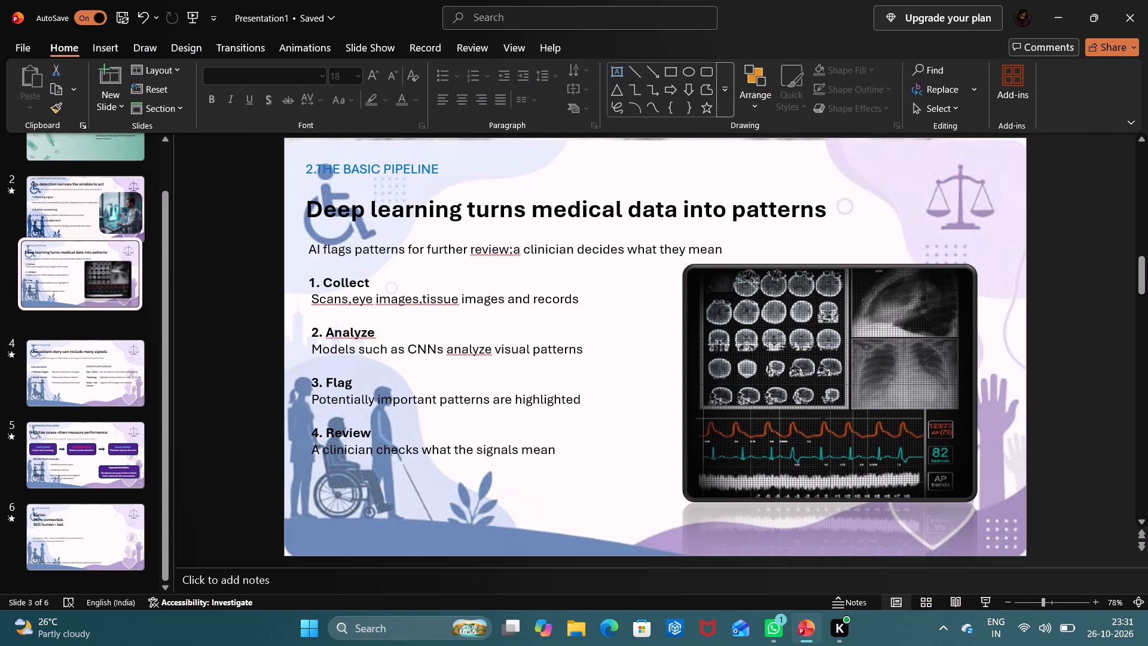
{"action": "left_click_drag", "start_coordinate": [74, 269], "coordinate": [81, 276]}
{"action": "left_click", "coordinate": [85, 221]}
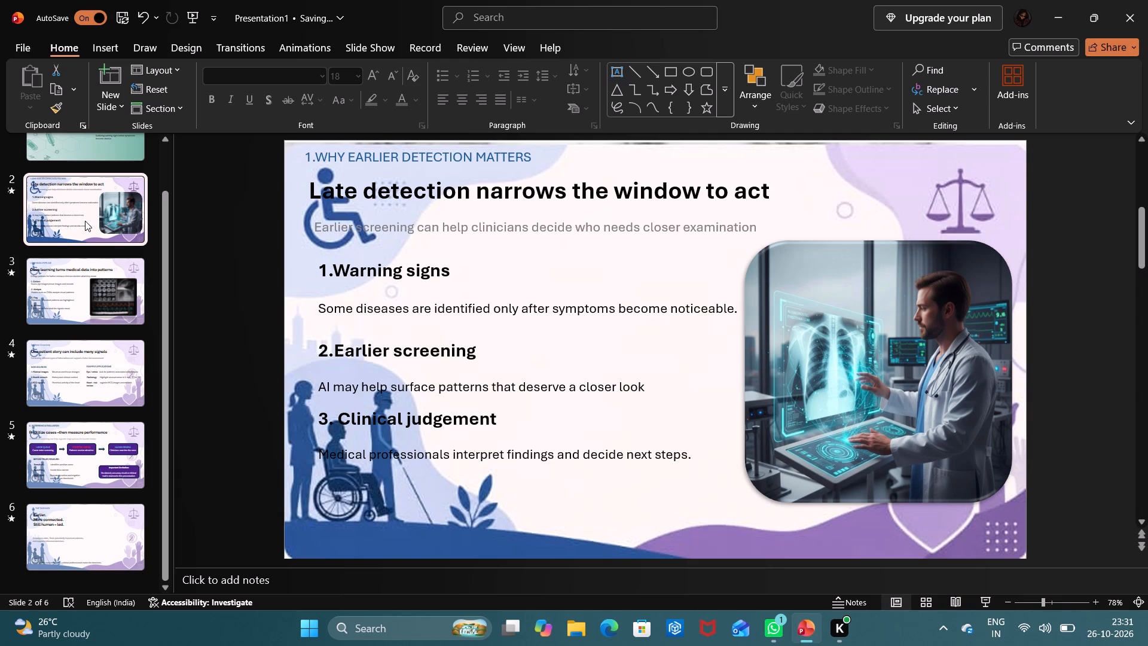
{"action": "left_click", "coordinate": [73, 269]}
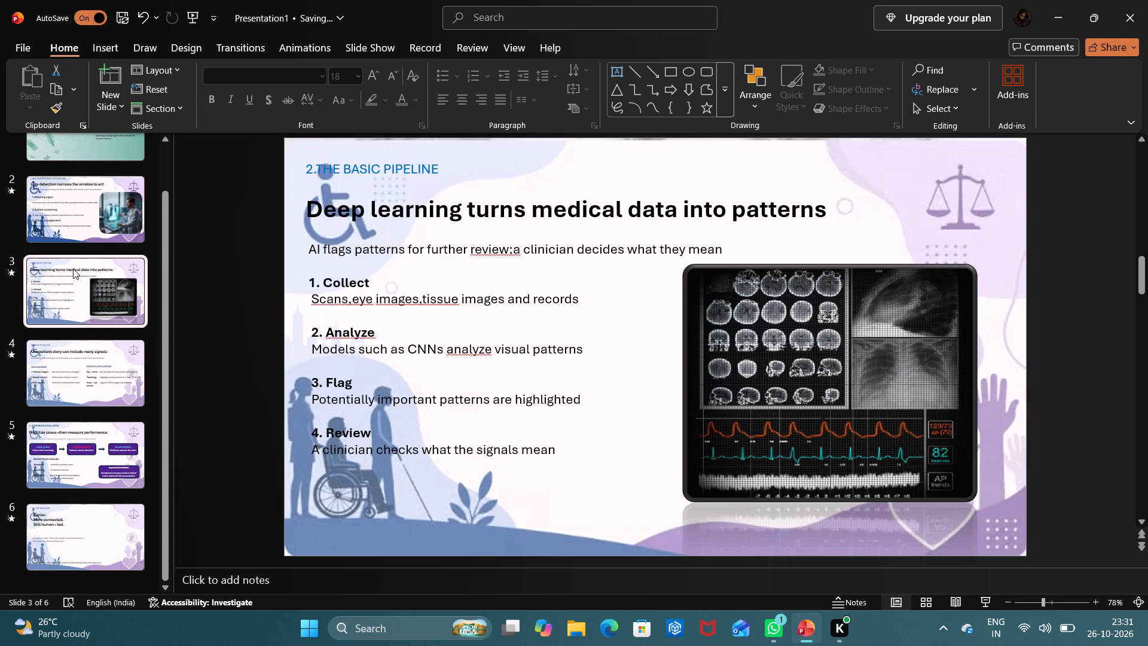
{"action": "left_click", "coordinate": [74, 349]}
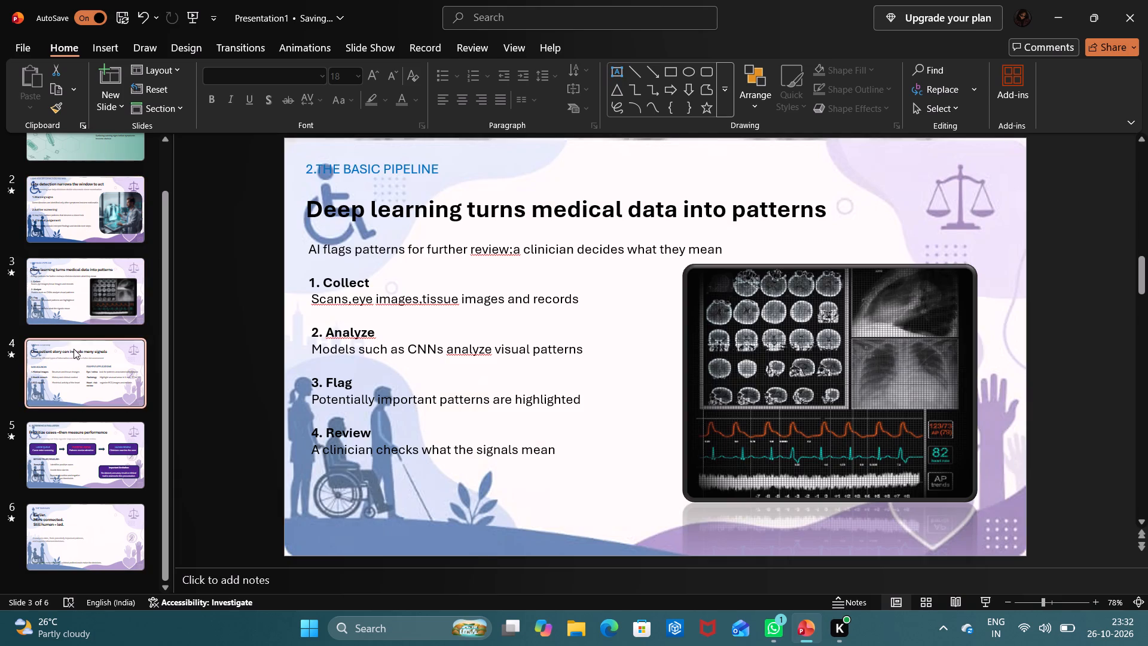
Look over slide 5 on screening and evaluation, and go on to the takeaway slide 6.
{"action": "left_click", "coordinate": [89, 439]}
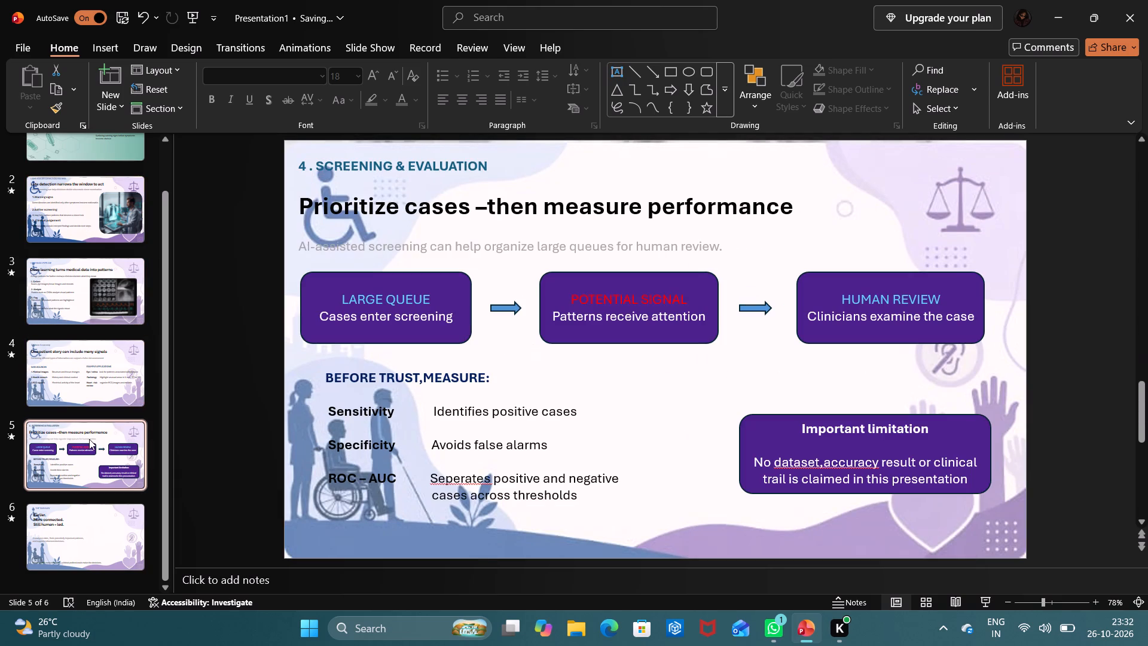
{"action": "left_click", "coordinate": [94, 534]}
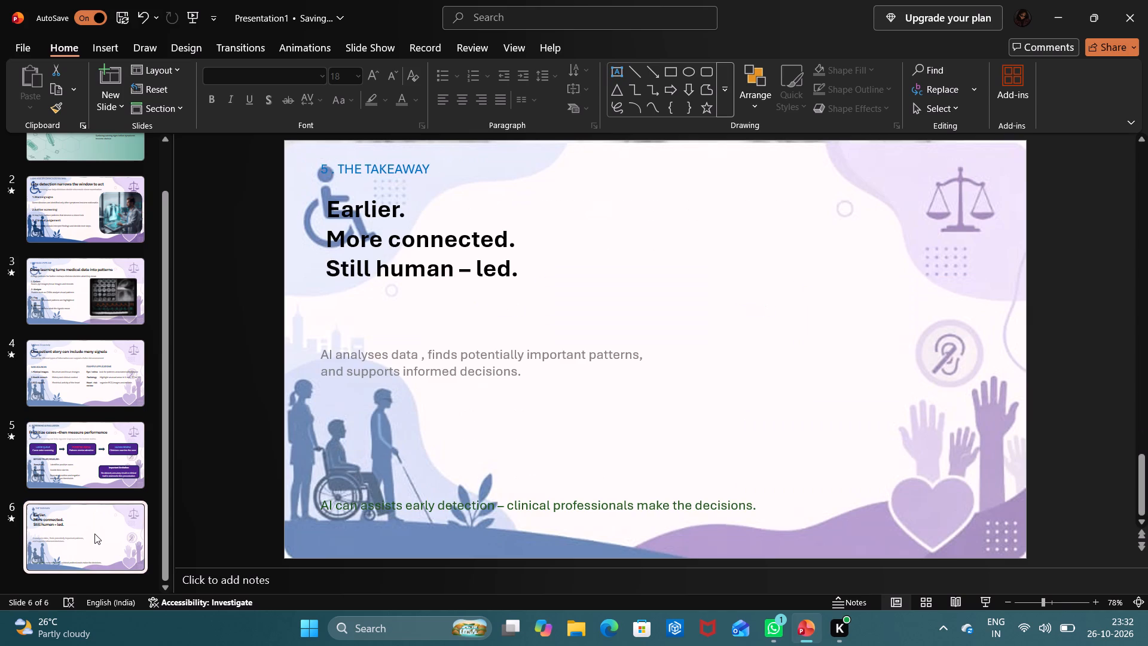
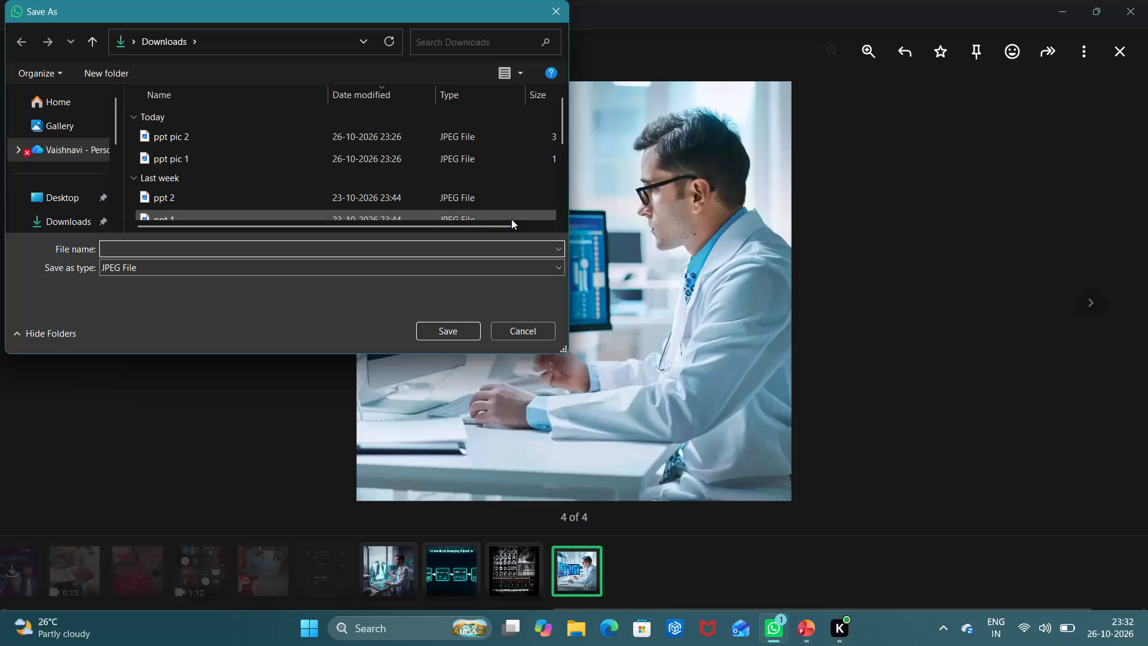
Enter "ppt pic 3" as the file name for saving the picture of the doctor at his desk in Downloads.
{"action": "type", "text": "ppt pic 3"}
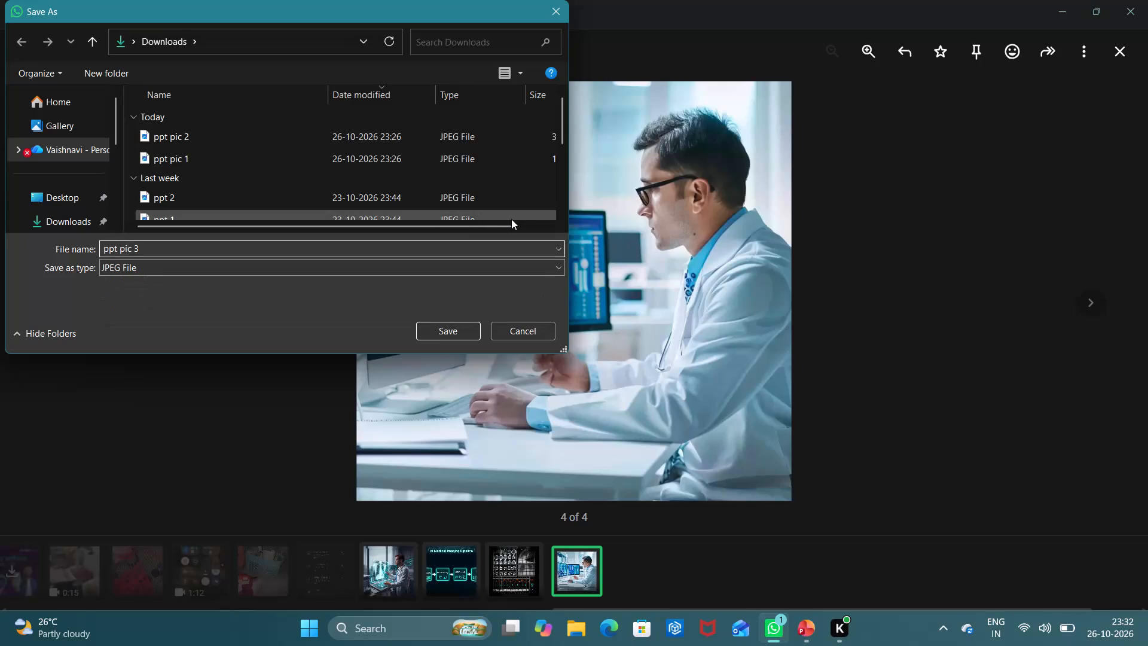
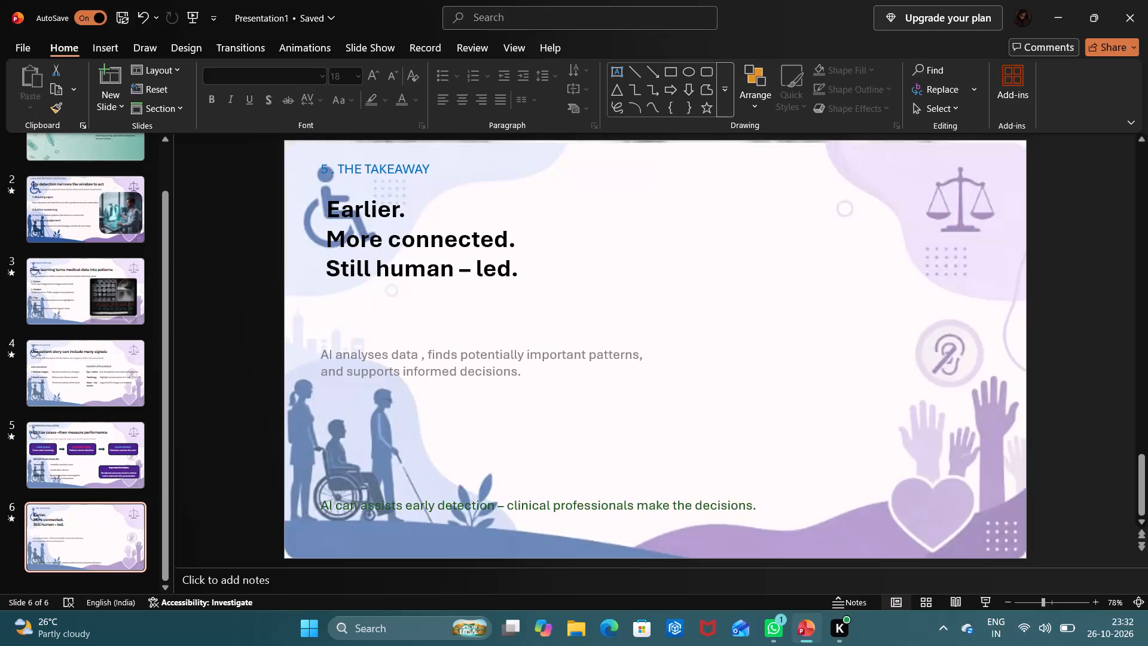
Insert a picture stored on this device, from the Downloads folder, onto slide 6, The Takeaway.
{"action": "left_click", "coordinate": [108, 50]}
{"action": "left_click", "coordinate": [108, 92]}
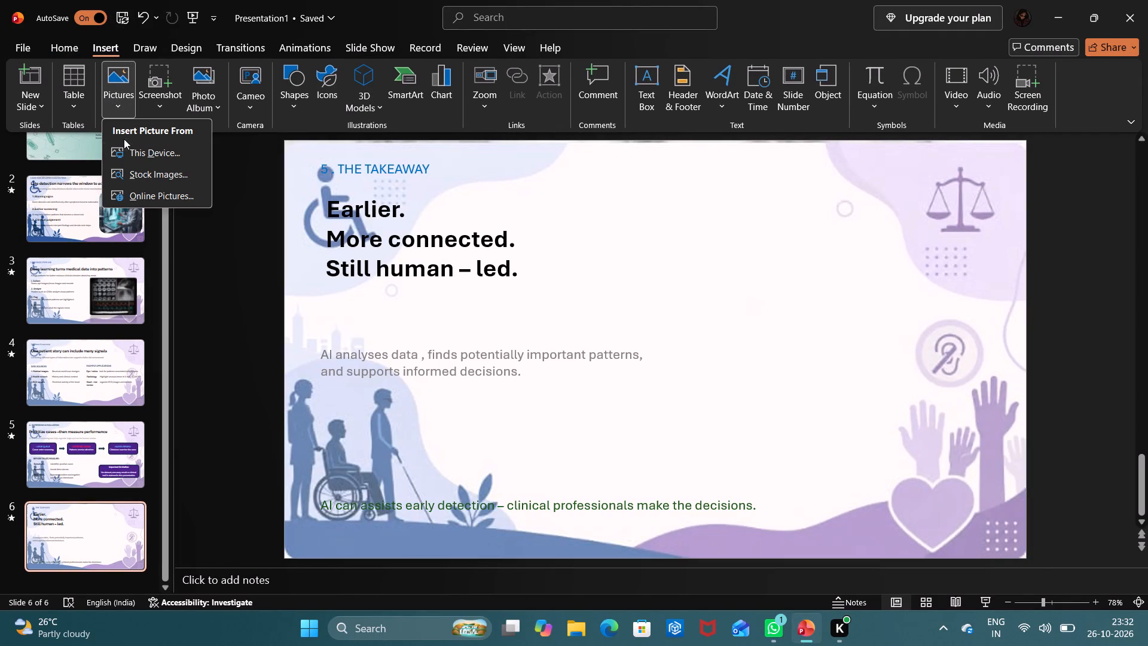
{"action": "left_click", "coordinate": [126, 147]}
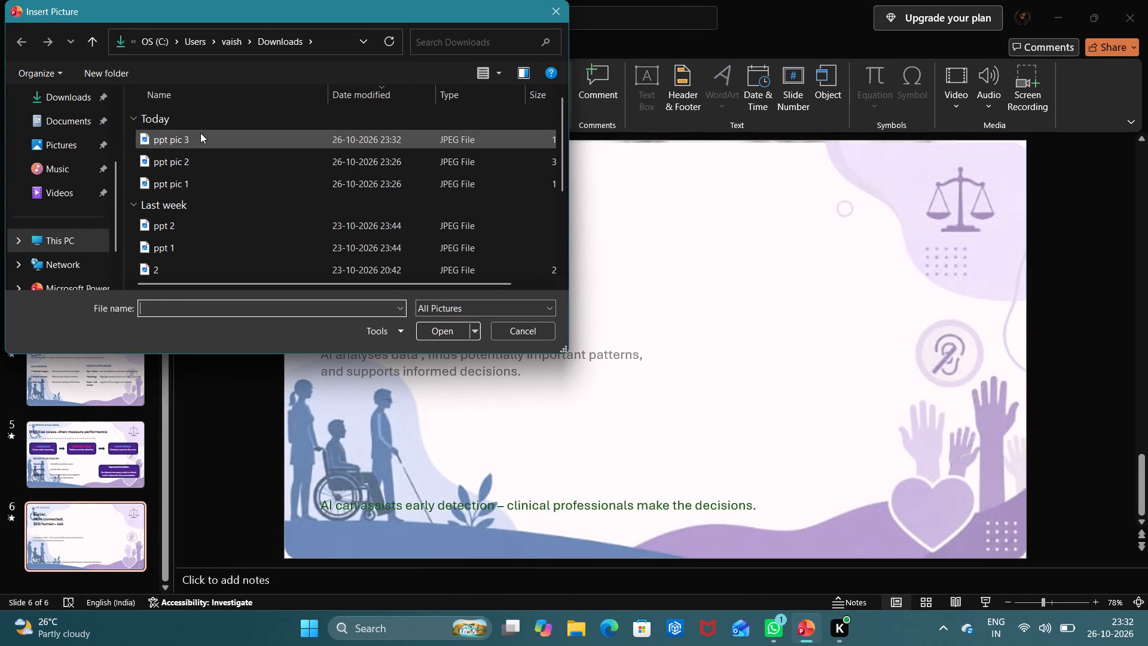
Insert the picture ppt pic 3 from Downloads on slide 6.
{"action": "left_click", "coordinate": [200, 133]}
{"action": "double_click", "coordinate": [200, 133]}
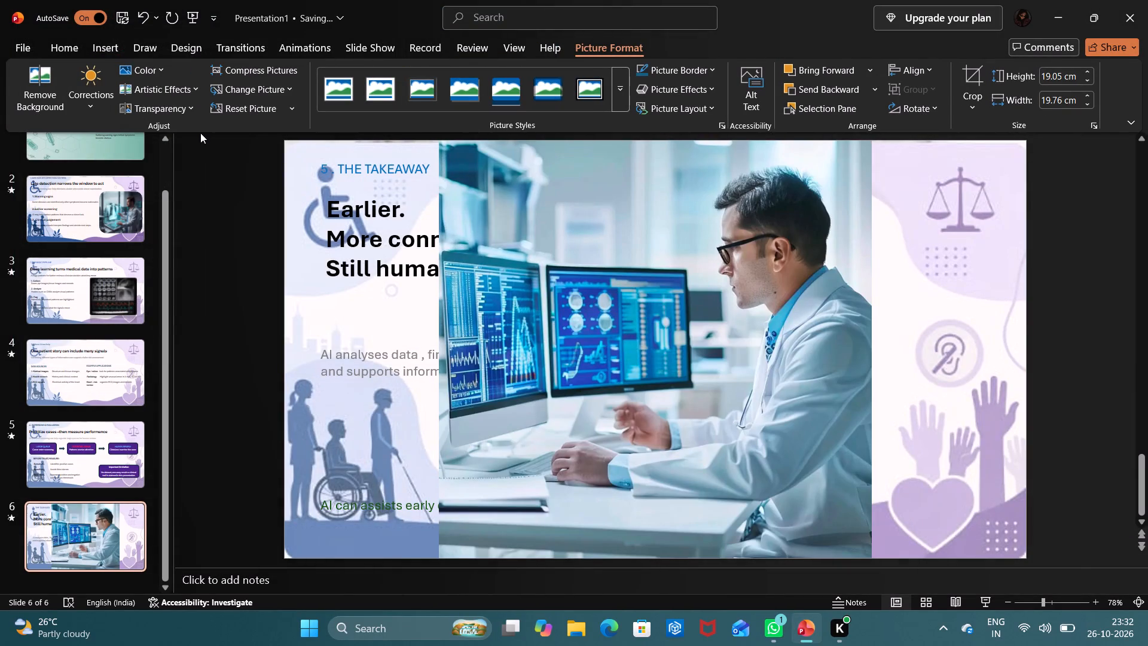
Resize the inserted picture to about 13.95 cm high and 14.52 cm wide and place it beside the takeaway text on slide 6.
{"action": "left_click", "coordinate": [658, 279]}
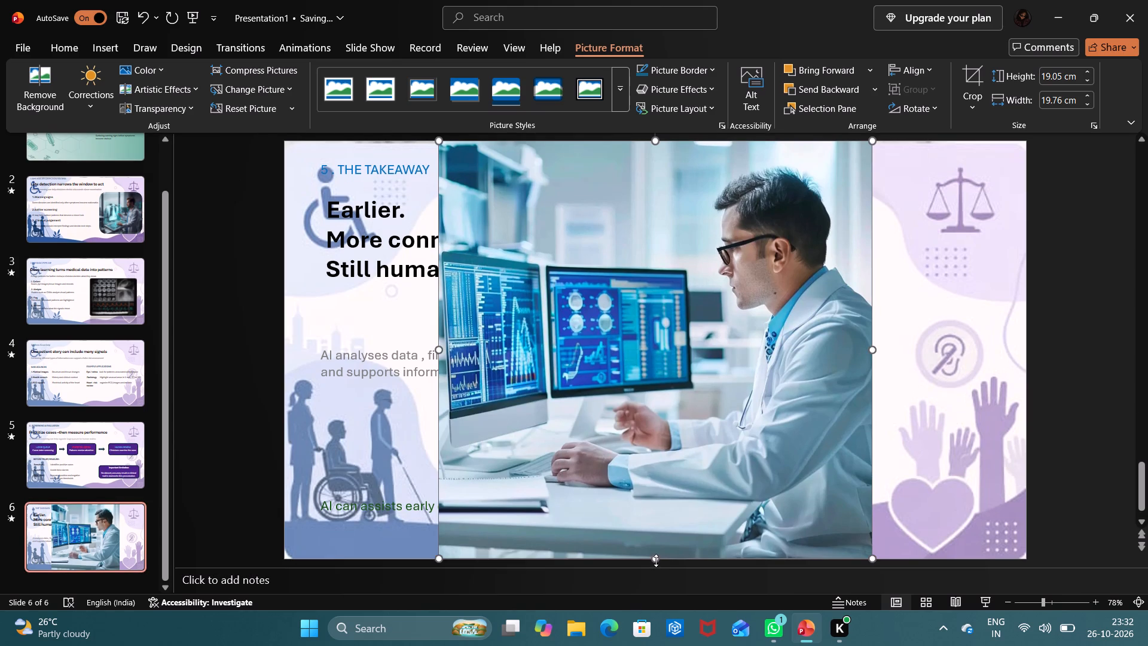
{"action": "left_click_drag", "start_coordinate": [655, 560], "coordinate": [639, 442]}
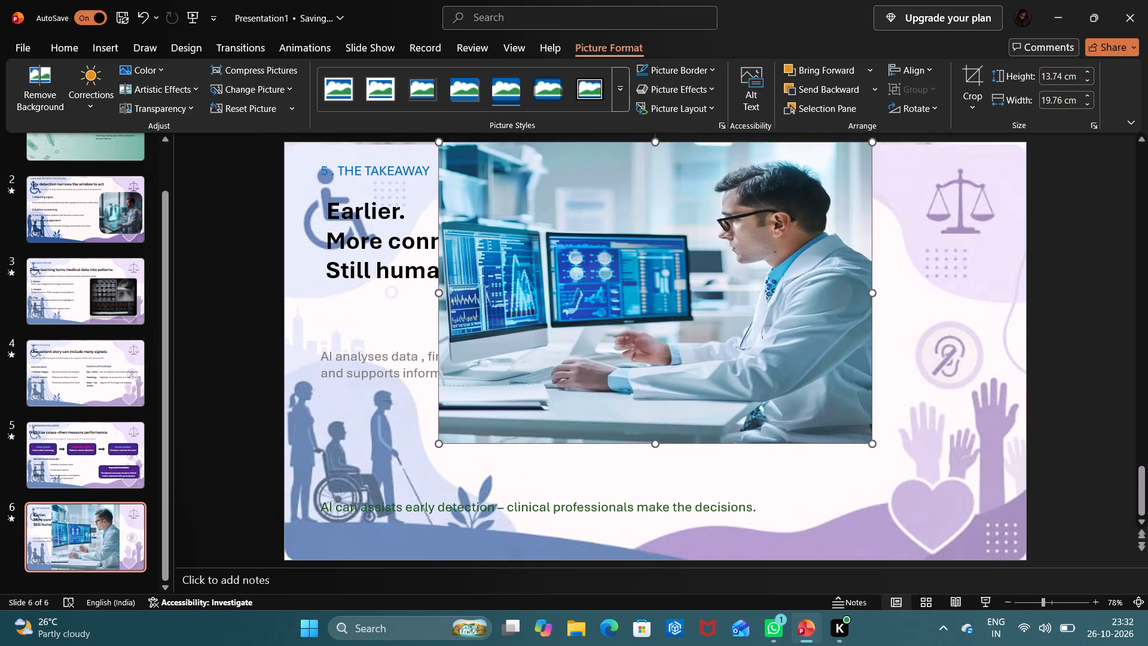
{"action": "left_click_drag", "start_coordinate": [439, 294], "coordinate": [591, 318]}
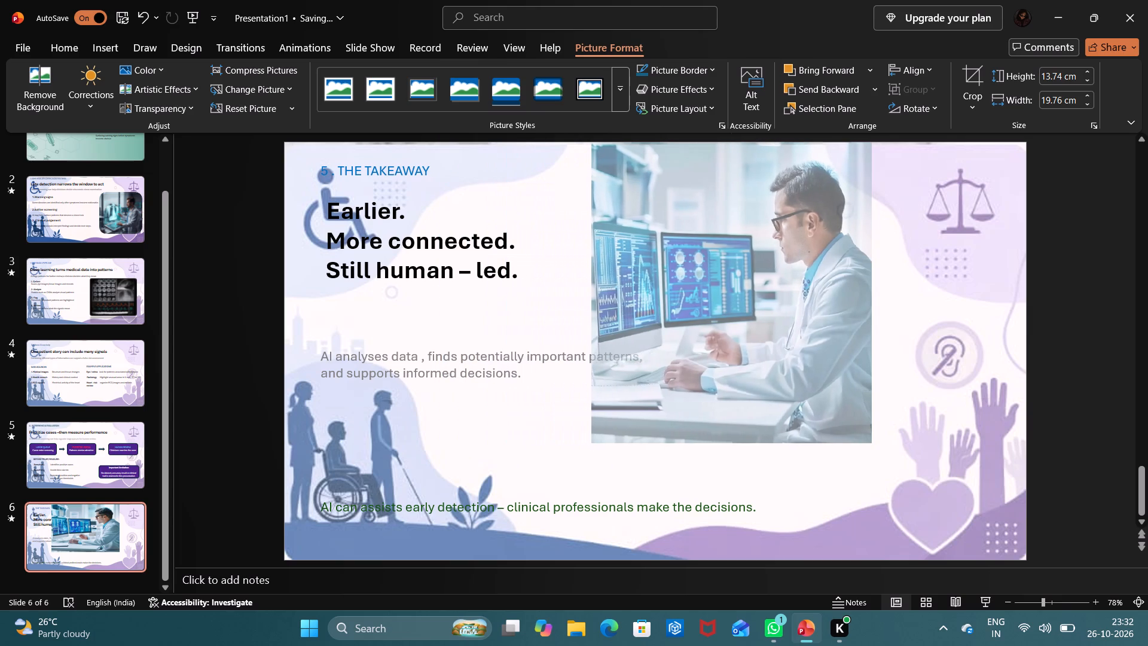
{"action": "left_click_drag", "start_coordinate": [591, 318], "coordinate": [591, 317]}
{"action": "left_click_drag", "start_coordinate": [687, 321], "coordinate": [796, 360]}
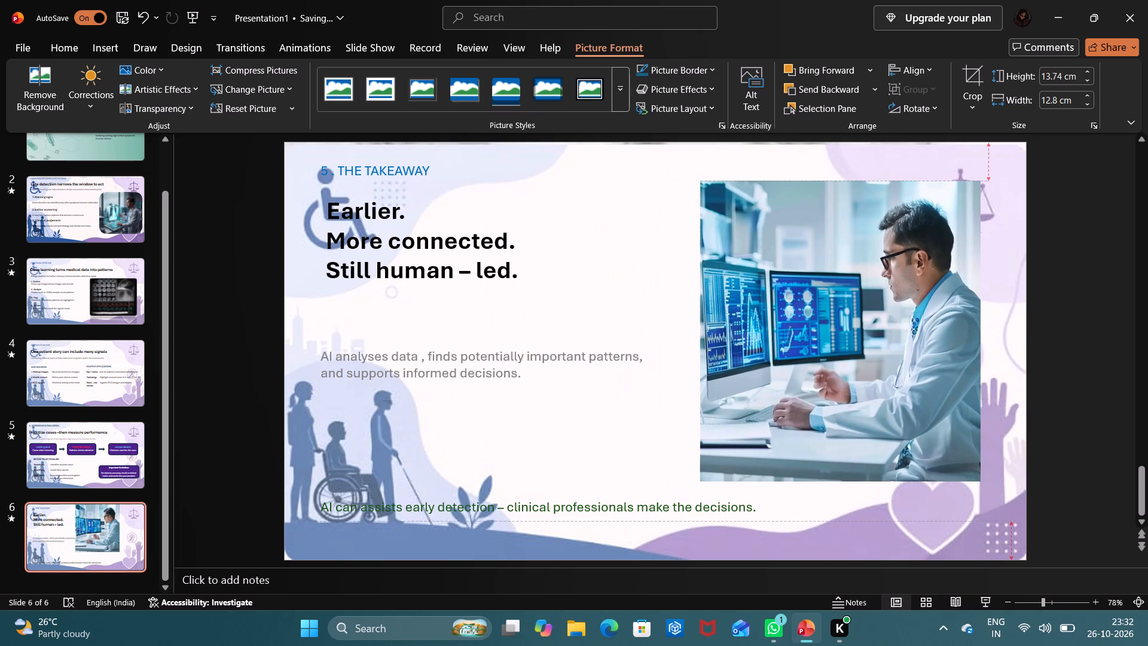
{"action": "left_click_drag", "start_coordinate": [796, 360], "coordinate": [753, 364]}
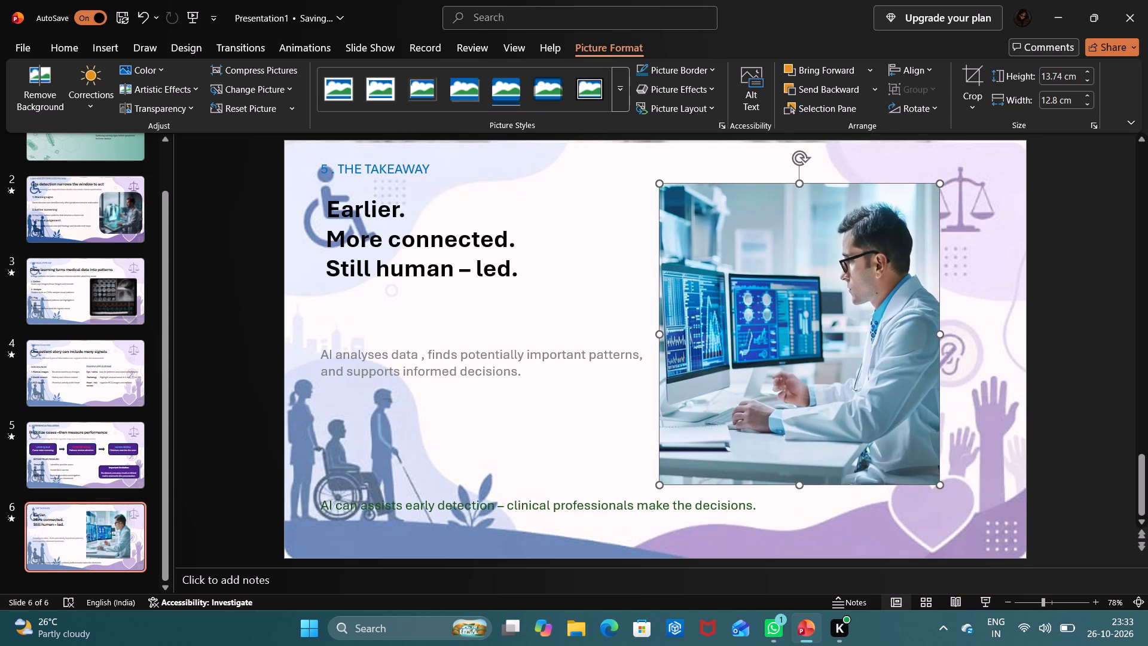
{"action": "left_click_drag", "start_coordinate": [936, 336], "coordinate": [988, 338]}
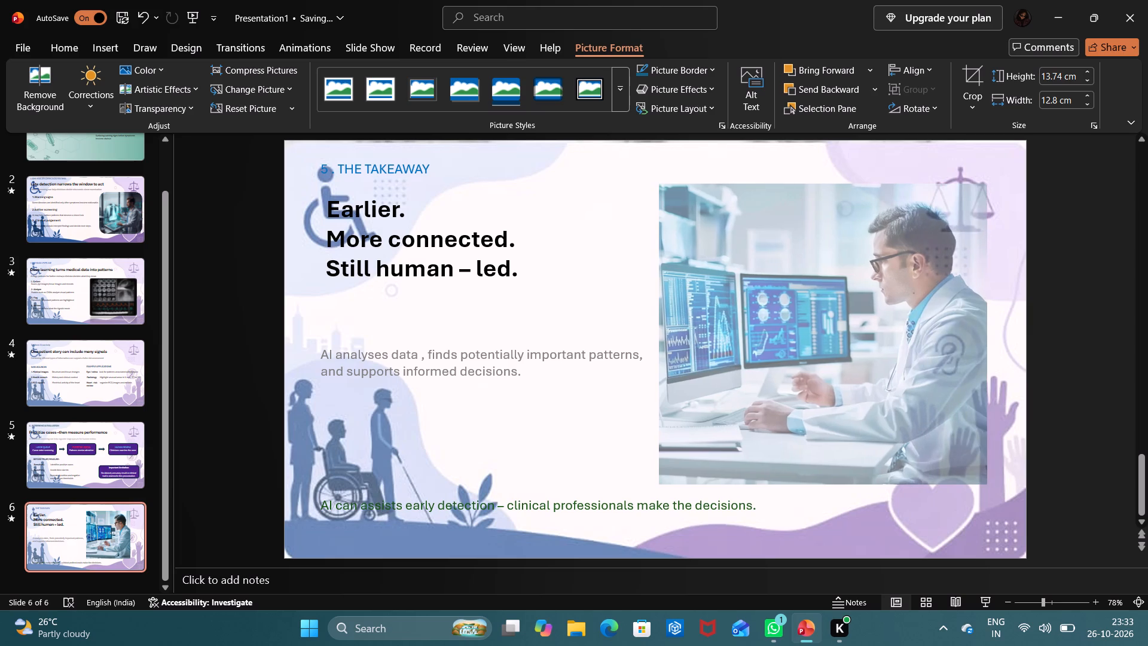
{"action": "left_click_drag", "start_coordinate": [988, 338], "coordinate": [993, 337]}
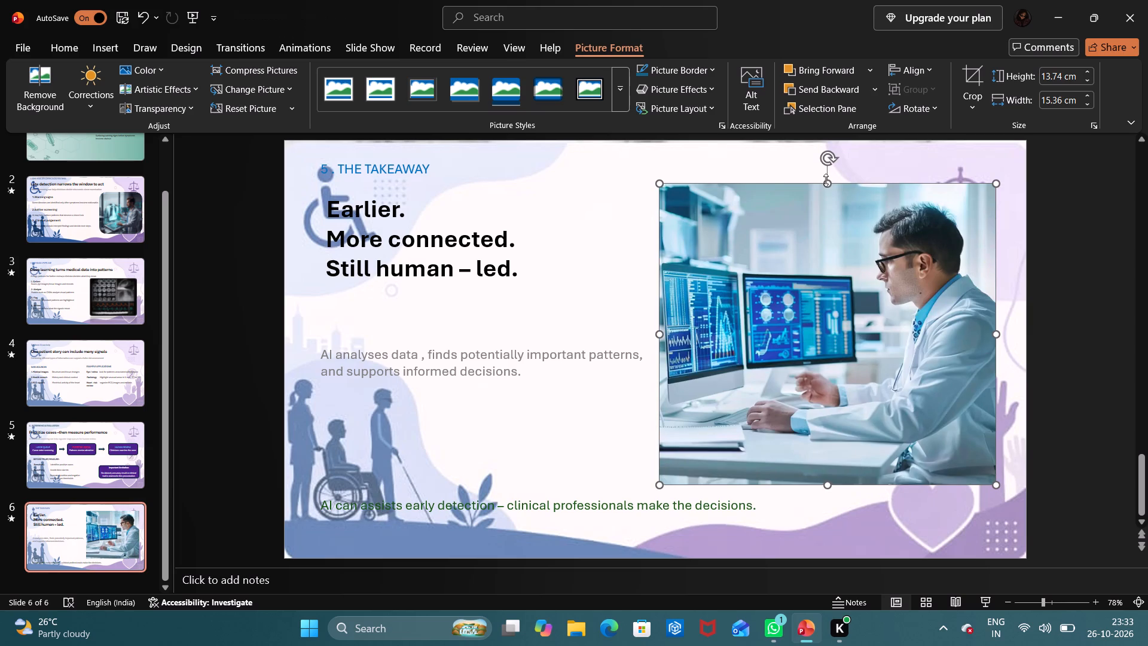
{"action": "left_click_drag", "start_coordinate": [828, 186], "coordinate": [826, 157]}
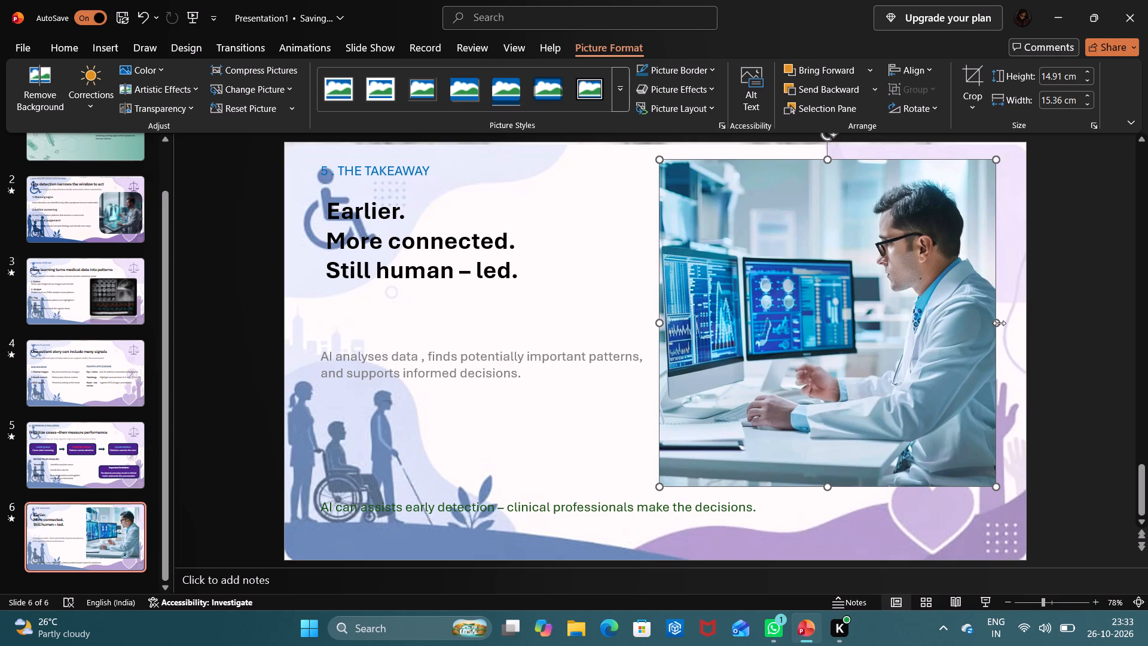
{"action": "left_click_drag", "start_coordinate": [999, 322], "coordinate": [875, 330]}
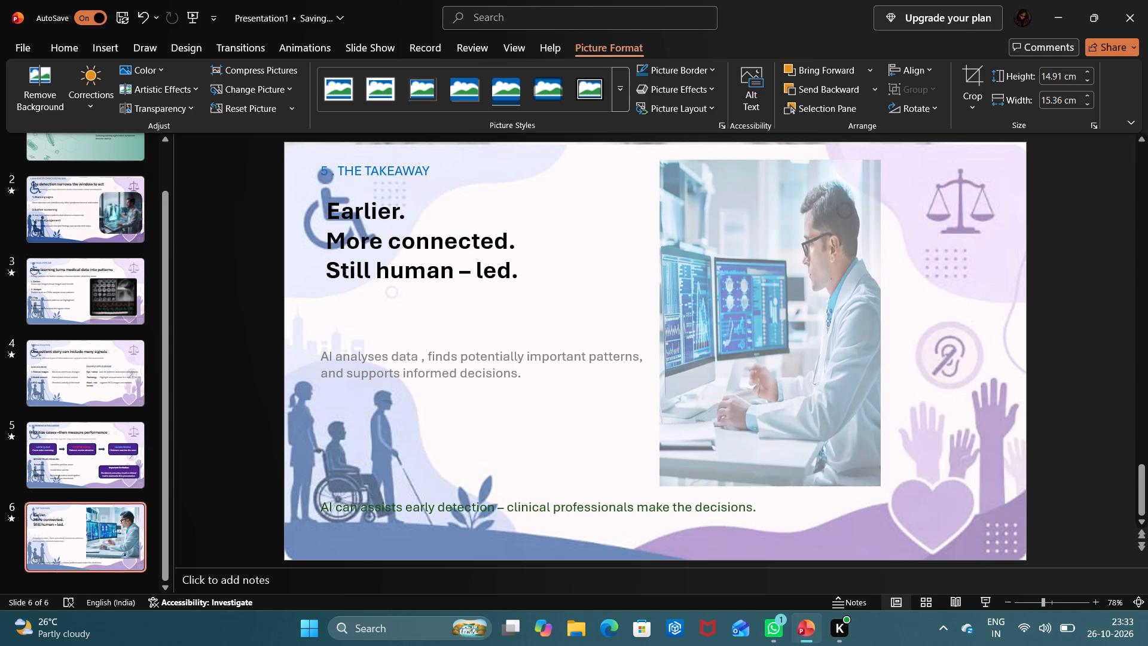
{"action": "left_click_drag", "start_coordinate": [875, 330], "coordinate": [981, 332]}
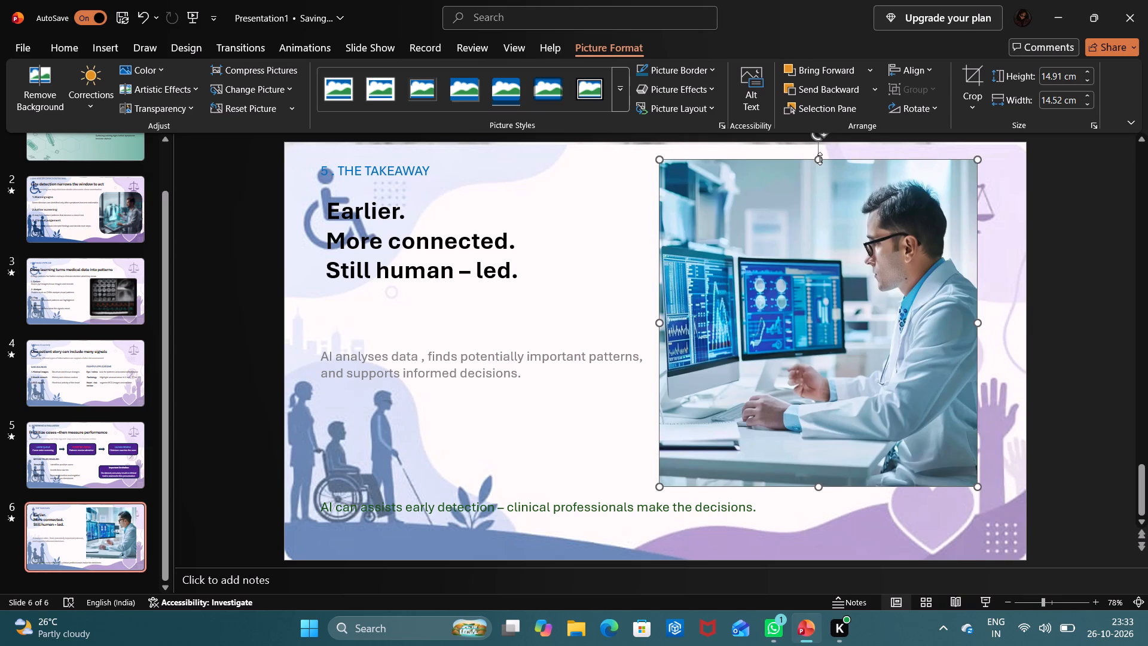
{"action": "left_click_drag", "start_coordinate": [819, 157], "coordinate": [819, 179]}
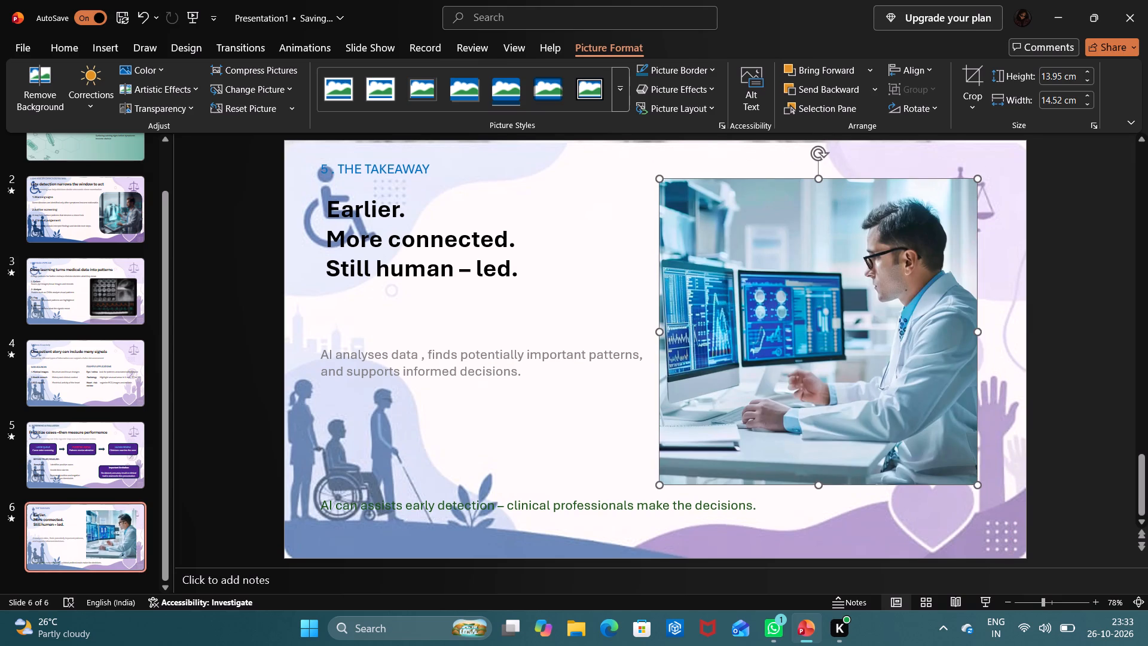
{"action": "left_click_drag", "start_coordinate": [819, 254], "coordinate": [822, 241]}
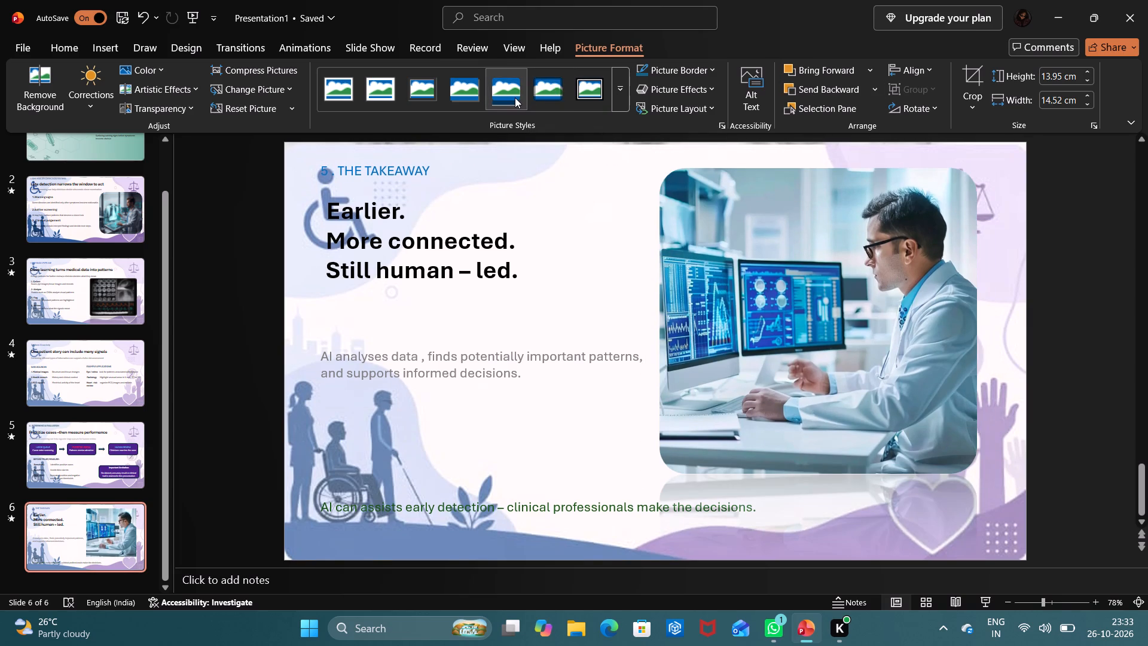
Apply a rounded-corner picture style to the doctor picture on slide 6.
{"action": "left_click", "coordinate": [613, 90]}
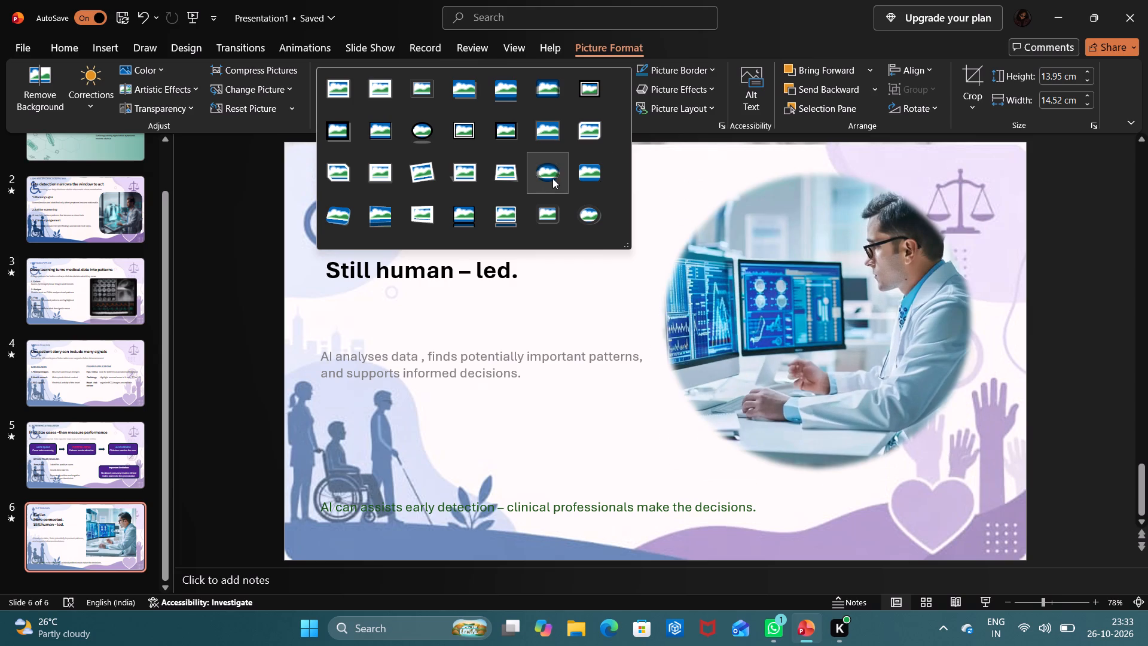
{"action": "left_click", "coordinate": [591, 178]}
Reposition the medical scans picture on slide 3 slightly lower, beside the four pipeline points.
{"action": "left_click", "coordinate": [108, 214]}
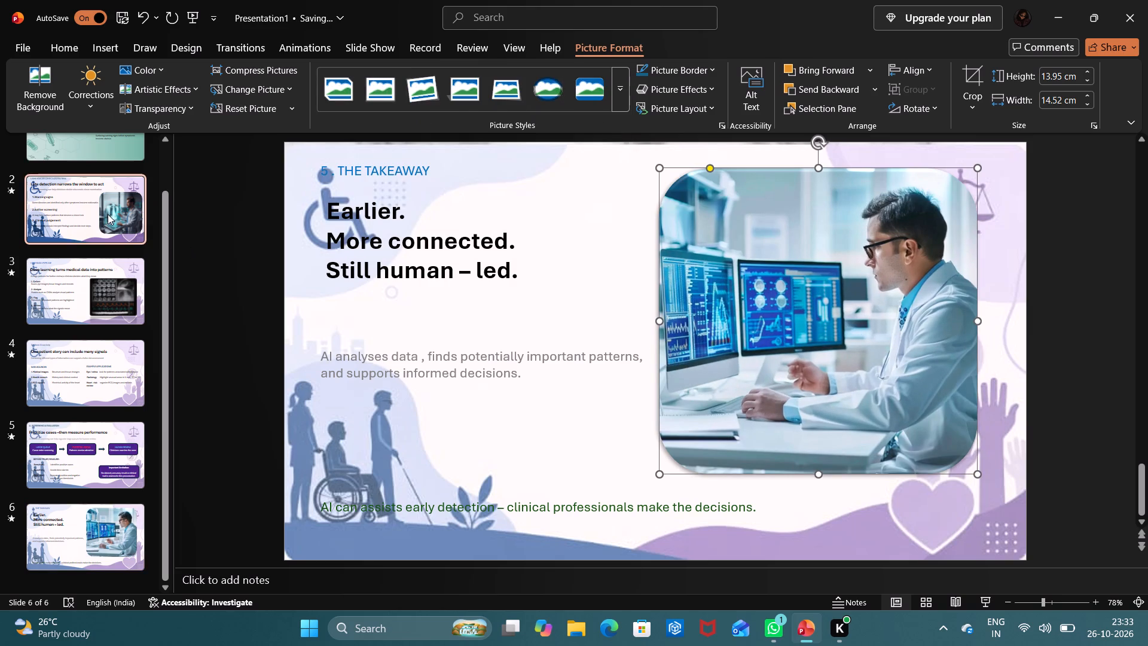
{"action": "left_click", "coordinate": [106, 279]}
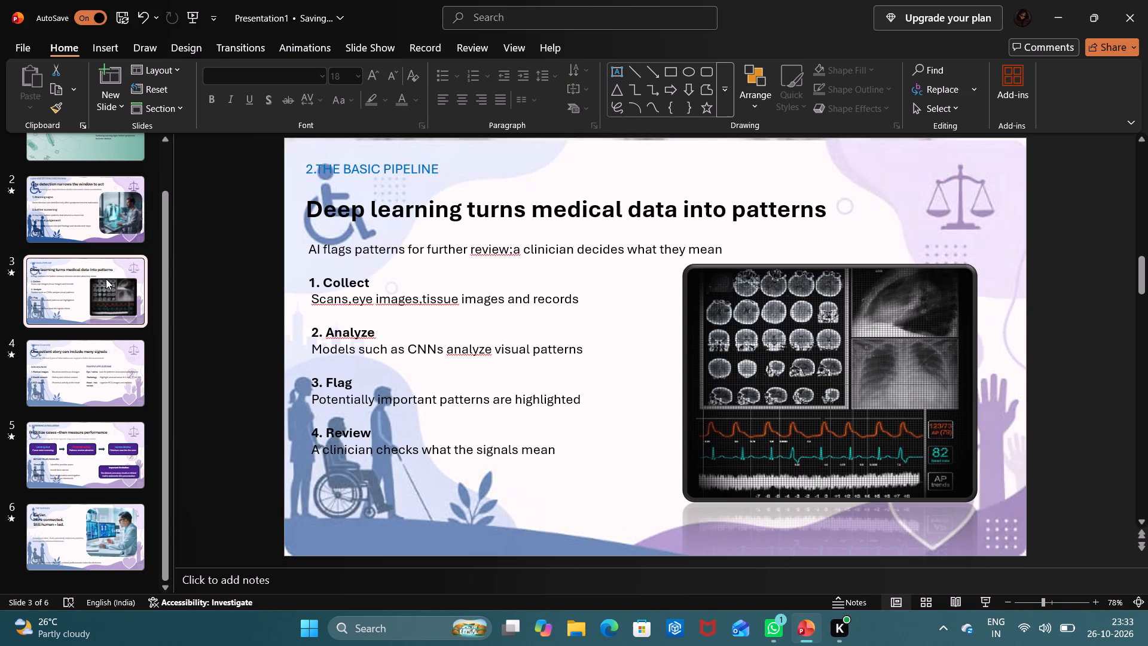
{"action": "left_click_drag", "start_coordinate": [698, 330], "coordinate": [613, 328]}
{"action": "left_click_drag", "start_coordinate": [712, 337], "coordinate": [798, 330]}
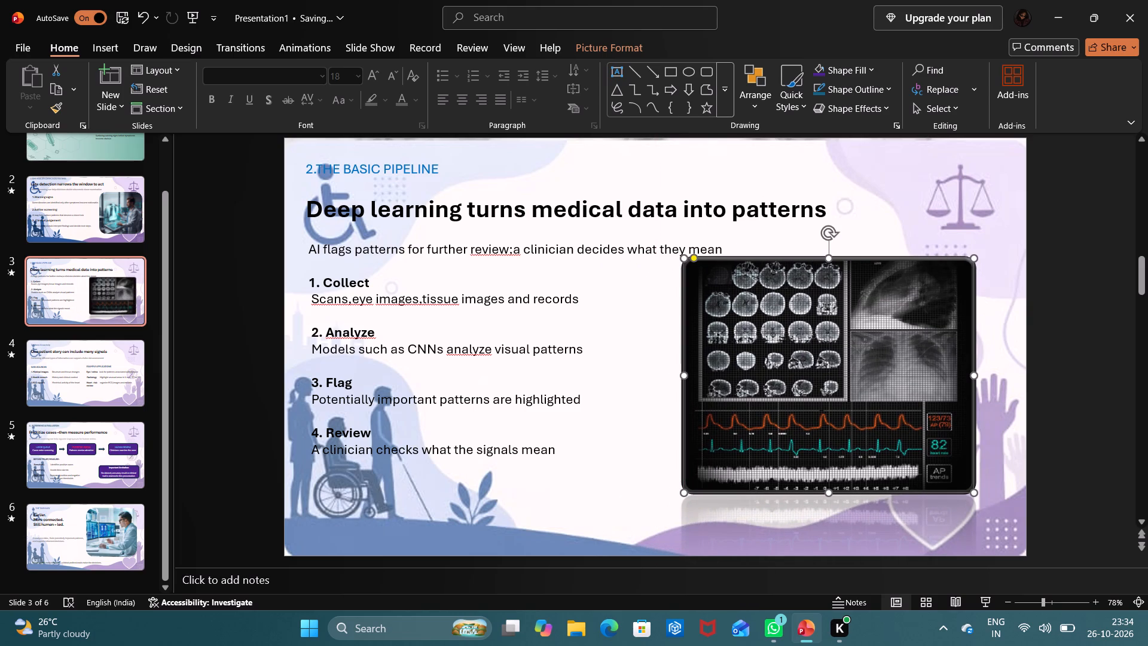
{"action": "left_click_drag", "start_coordinate": [749, 400], "coordinate": [749, 420]}
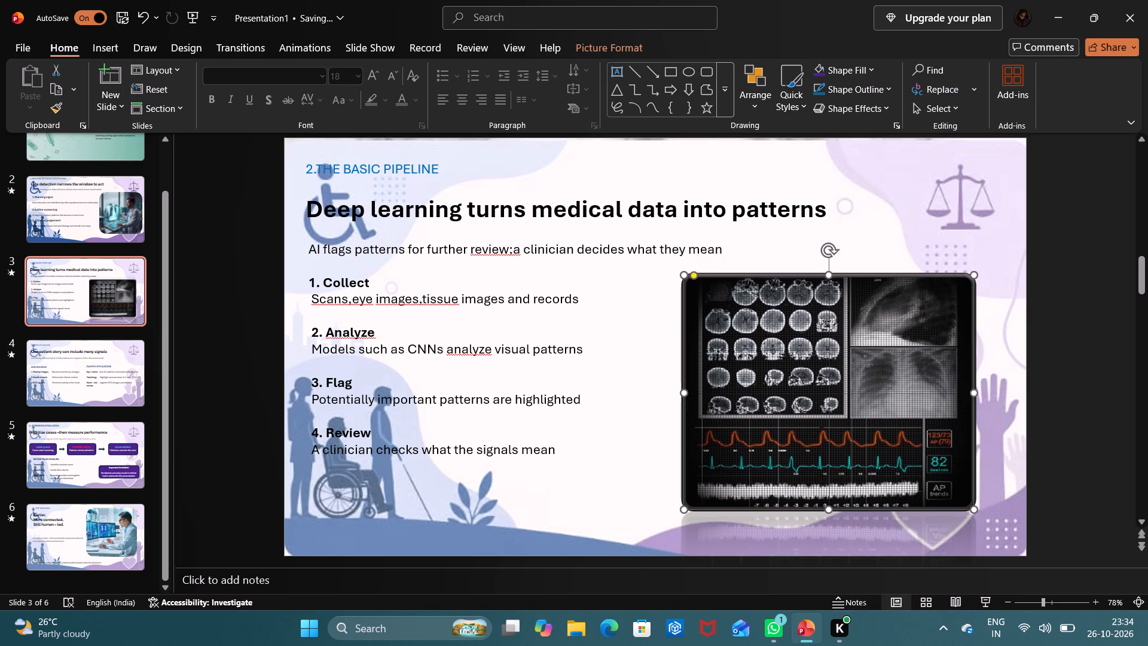
{"action": "left_click", "coordinate": [628, 384]}
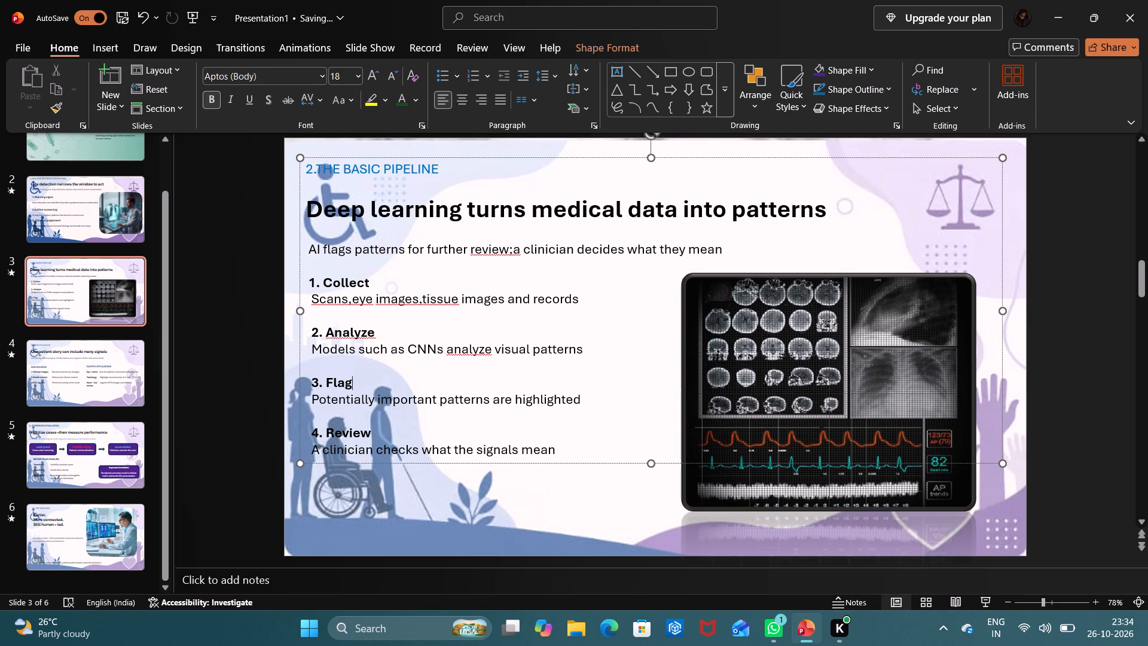
Play the slide show from the beginning, review the slides through The Takeaway, and return to editing.
{"action": "left_click", "coordinate": [359, 44]}
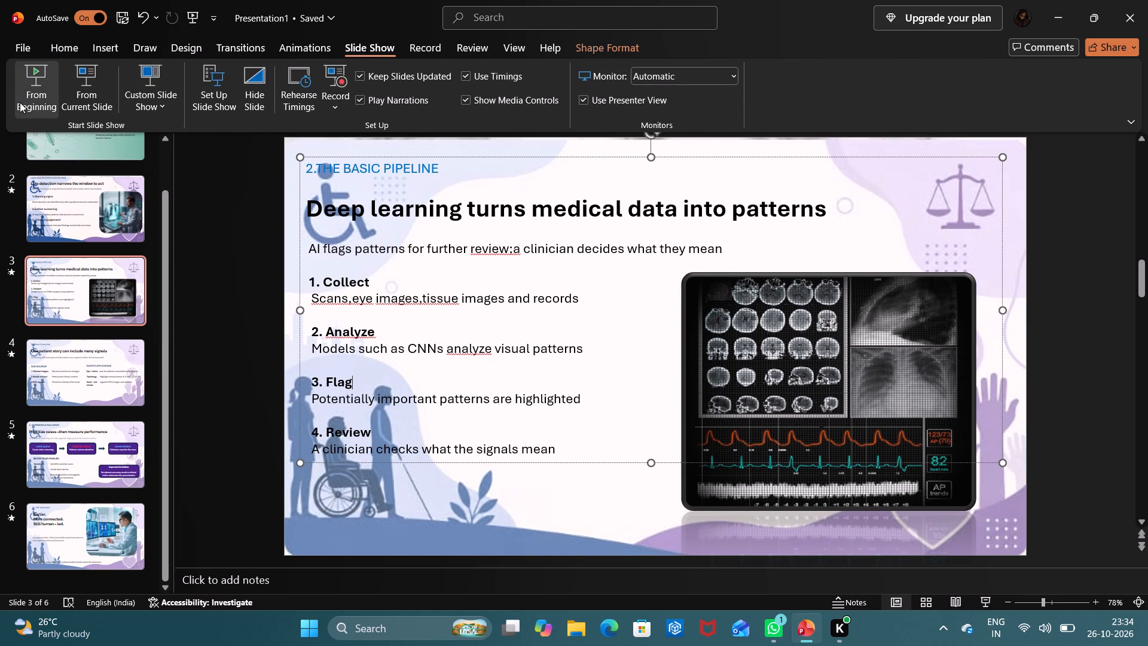
{"action": "left_click", "coordinate": [20, 102]}
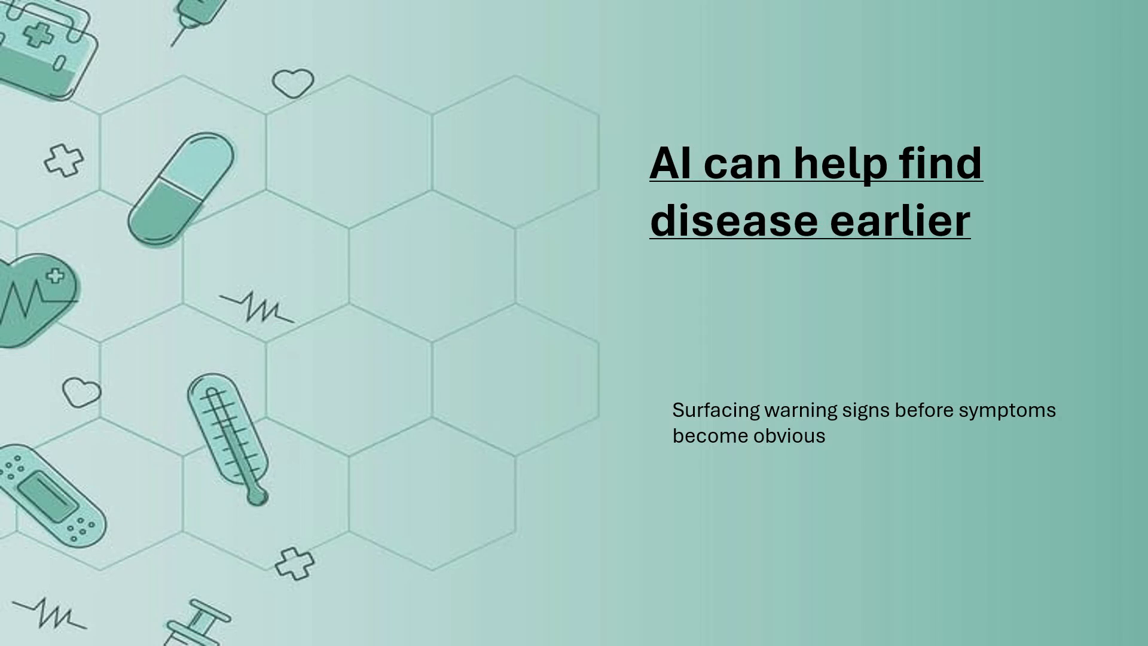
{"action": "key", "text": "Right"}
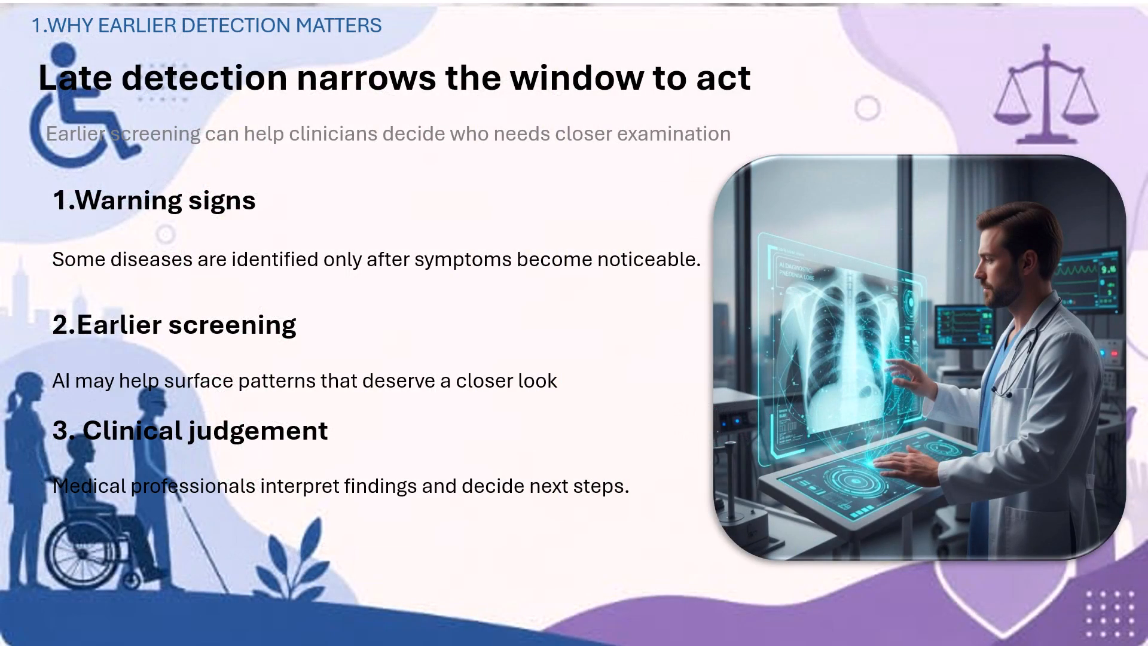
{"action": "key", "text": "Right"}
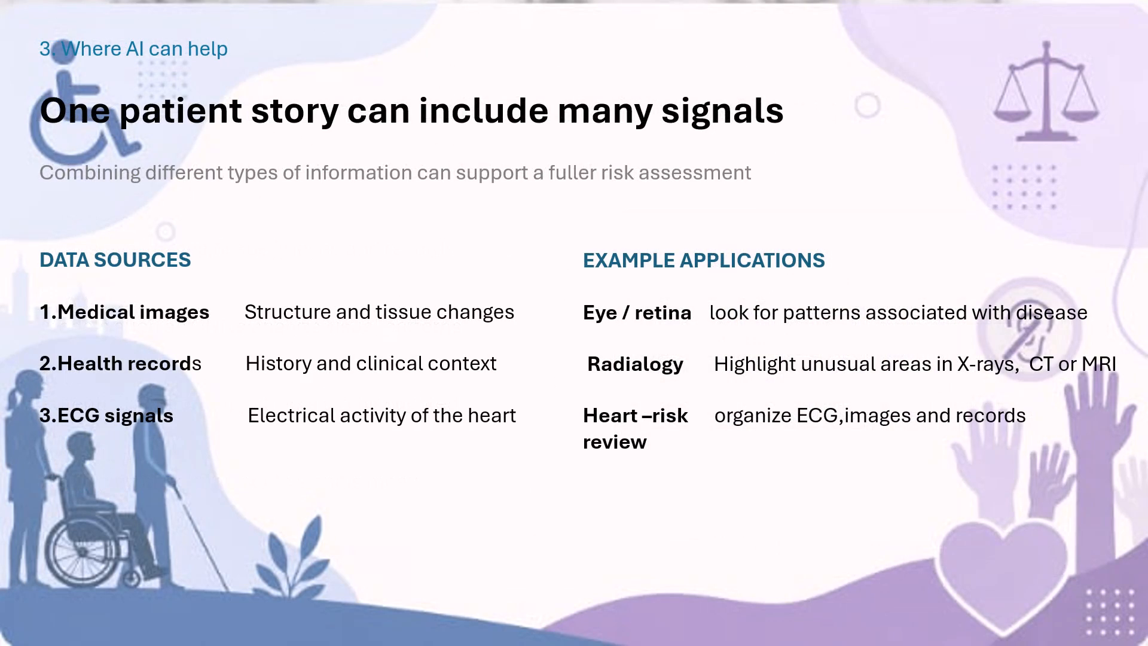
{"action": "key", "text": "Right"}
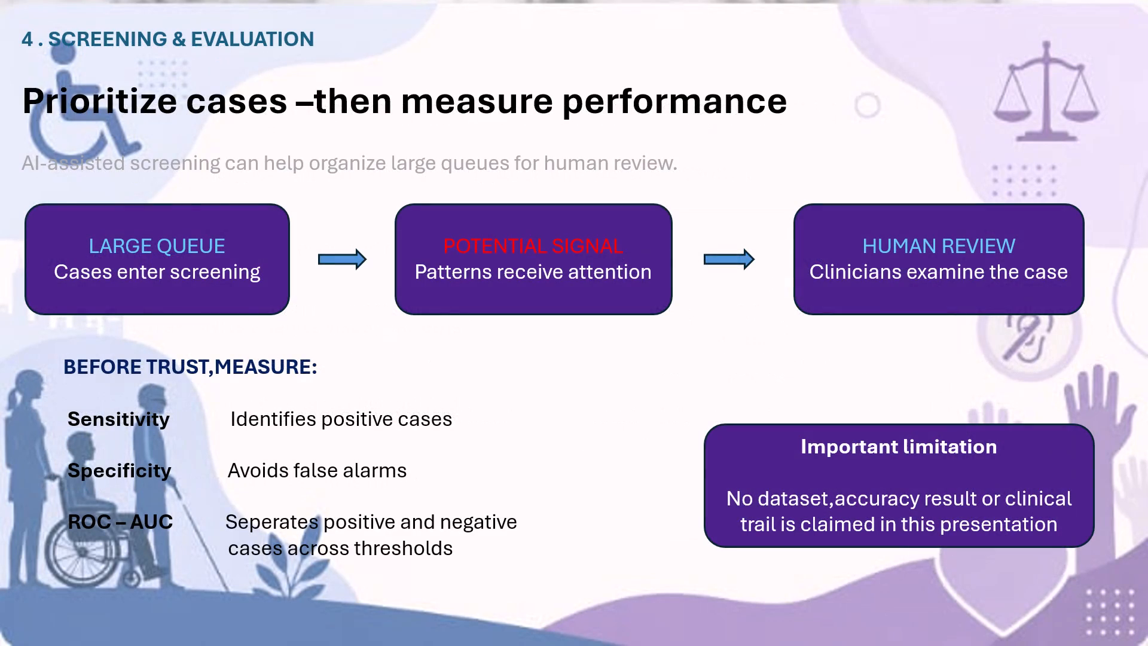
{"action": "key", "text": "Right"}
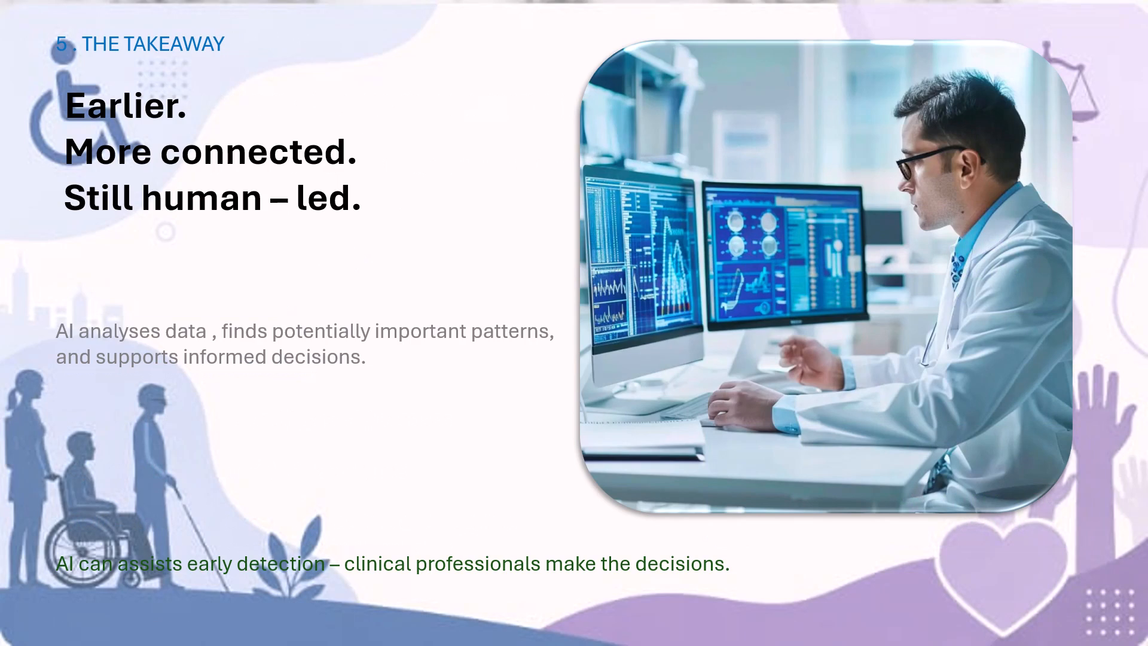
{"action": "double_click", "coordinate": [500, 250]}
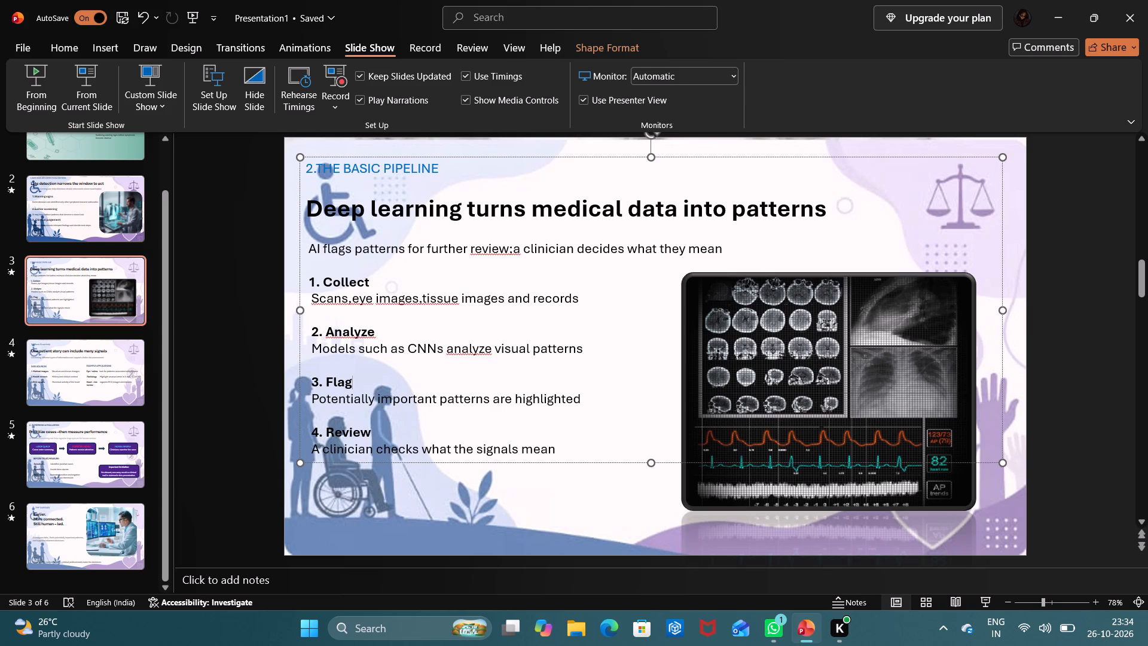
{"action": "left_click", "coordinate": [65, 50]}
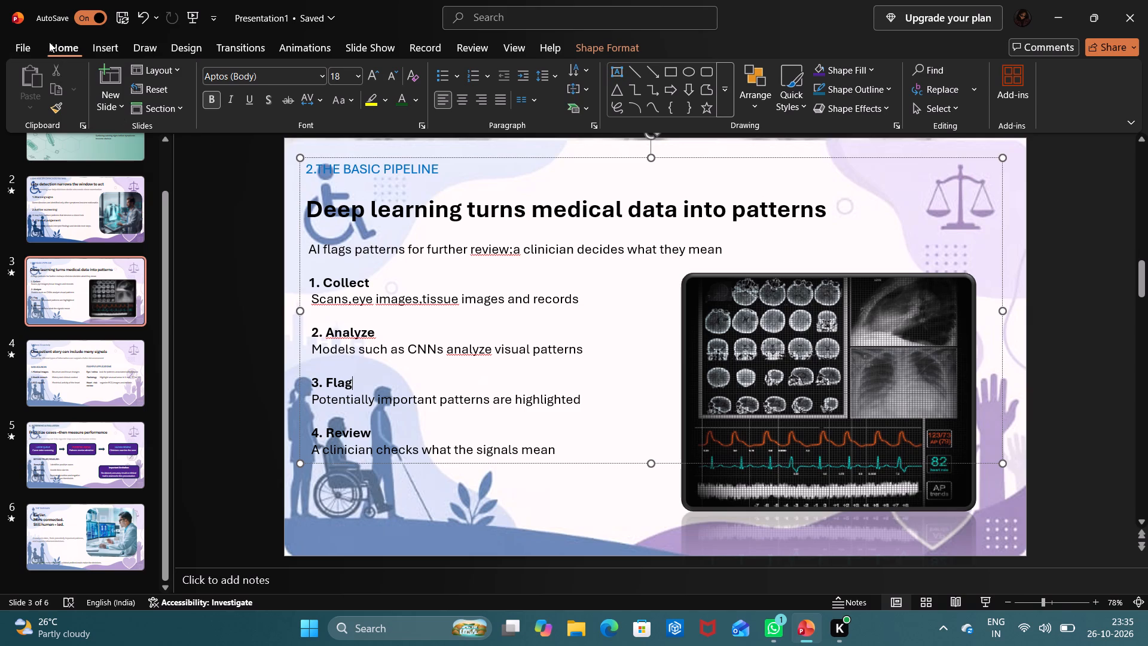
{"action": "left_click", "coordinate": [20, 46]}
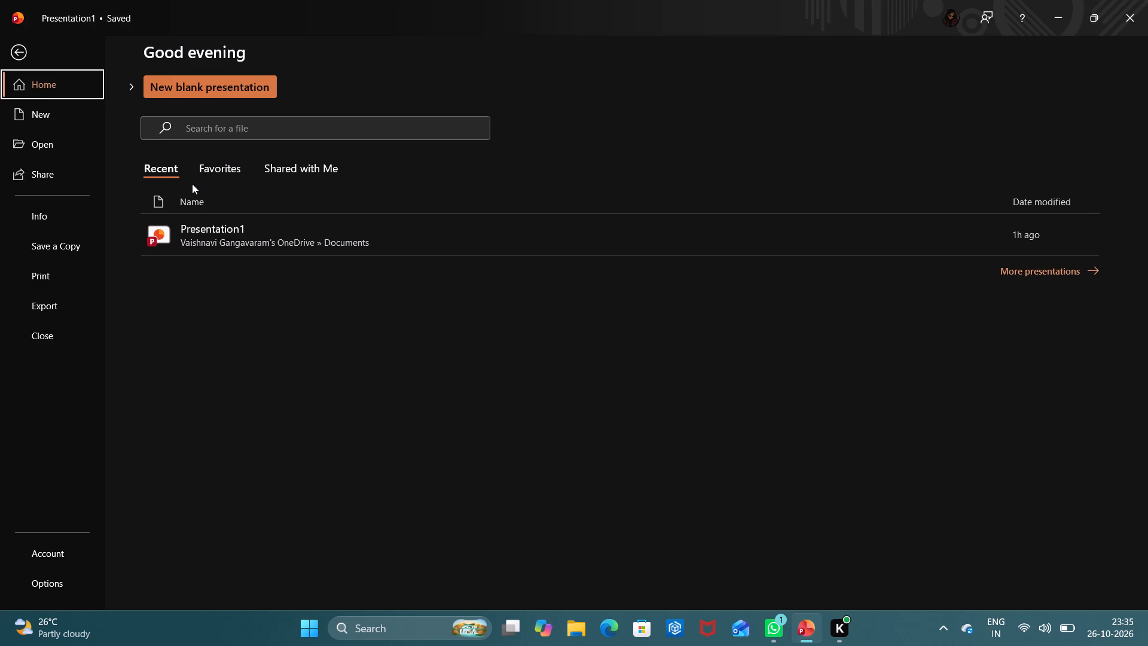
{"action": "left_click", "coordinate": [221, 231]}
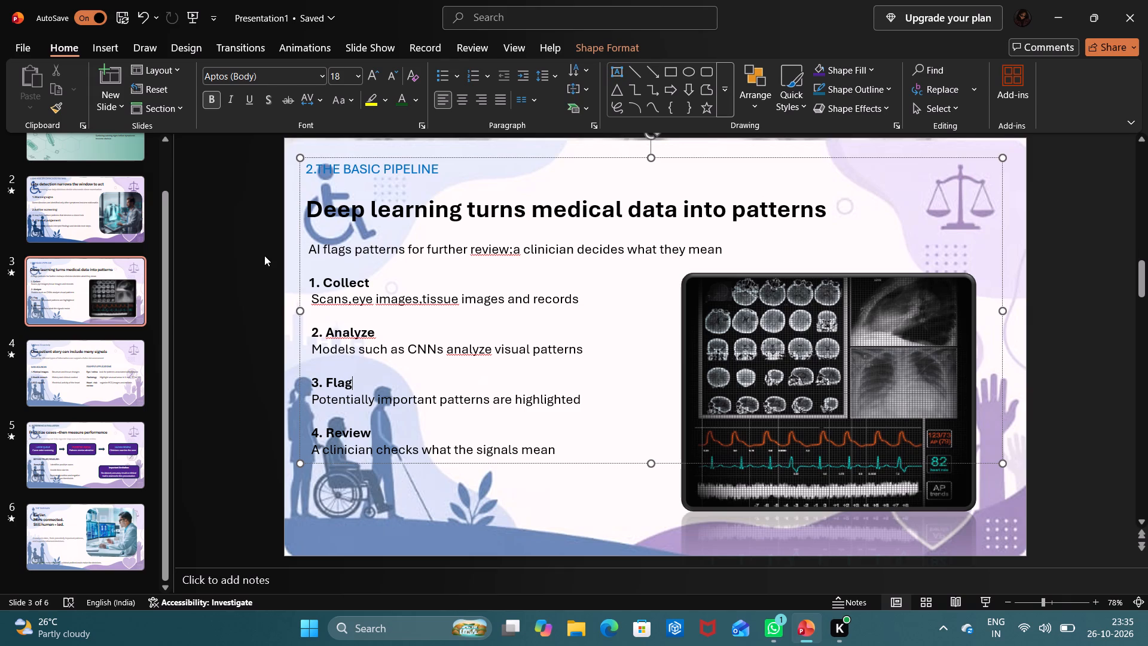
Start saving a copy of the presentation in the Documents folder on this PC.
{"action": "left_click", "coordinate": [20, 45]}
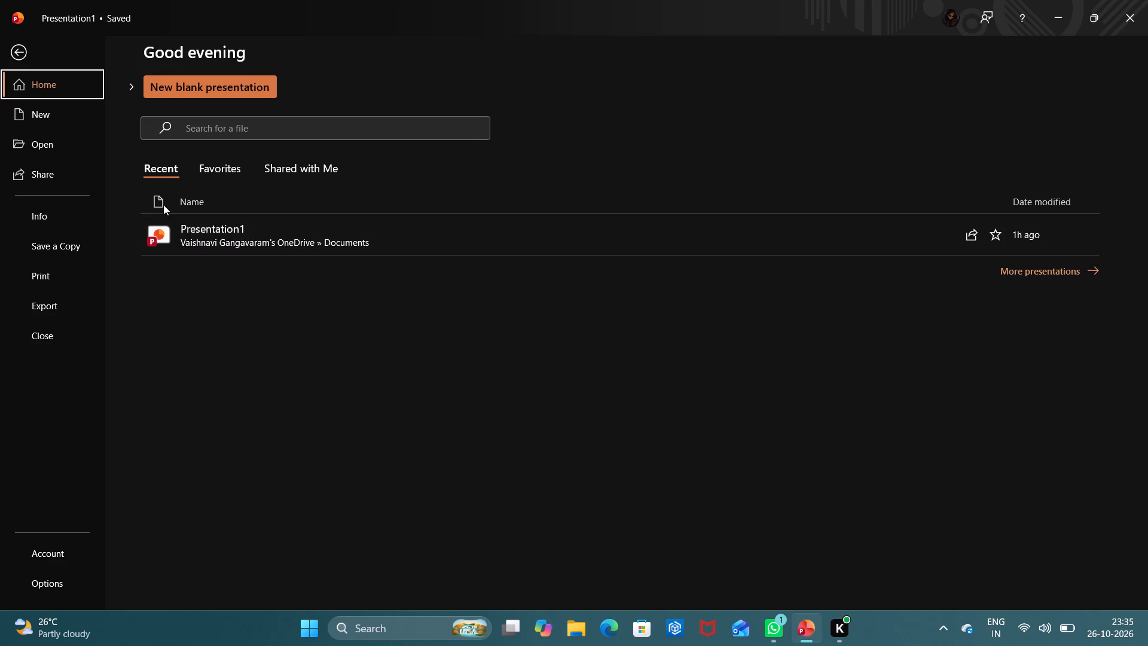
{"action": "left_click", "coordinate": [76, 240]}
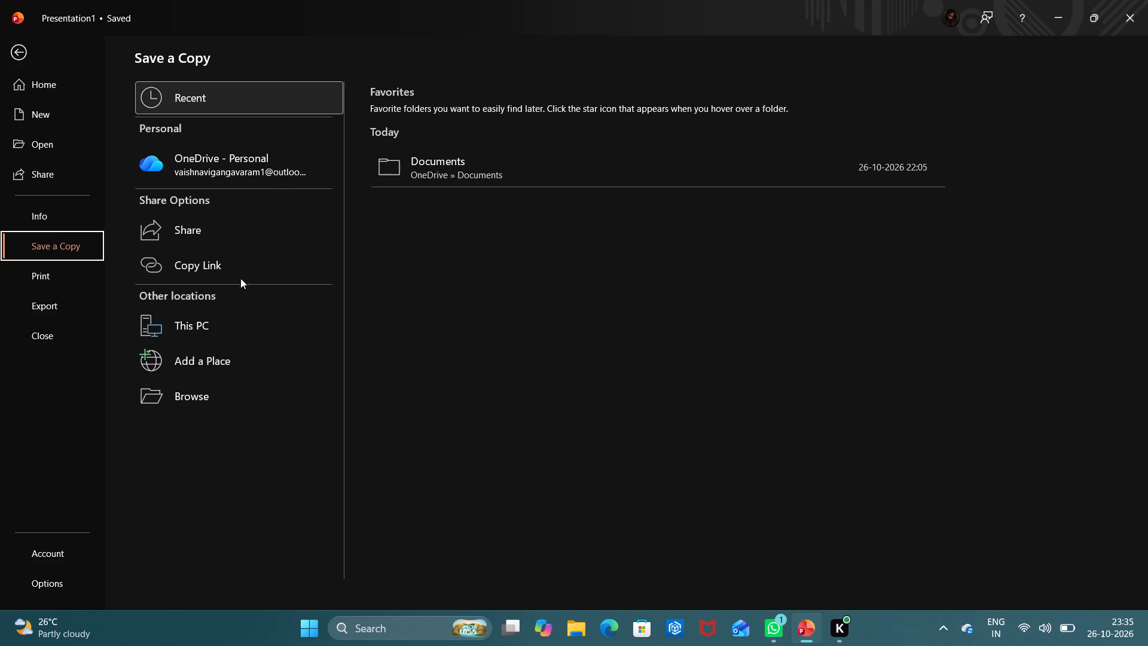
{"action": "left_click", "coordinate": [237, 317]}
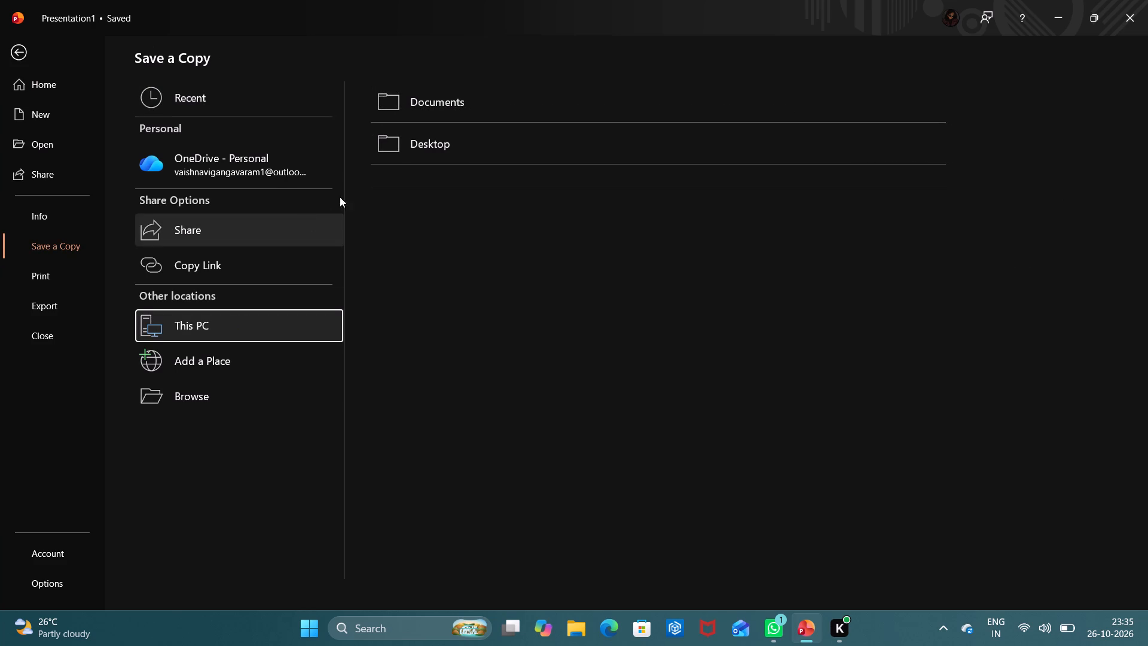
{"action": "left_click", "coordinate": [433, 112]}
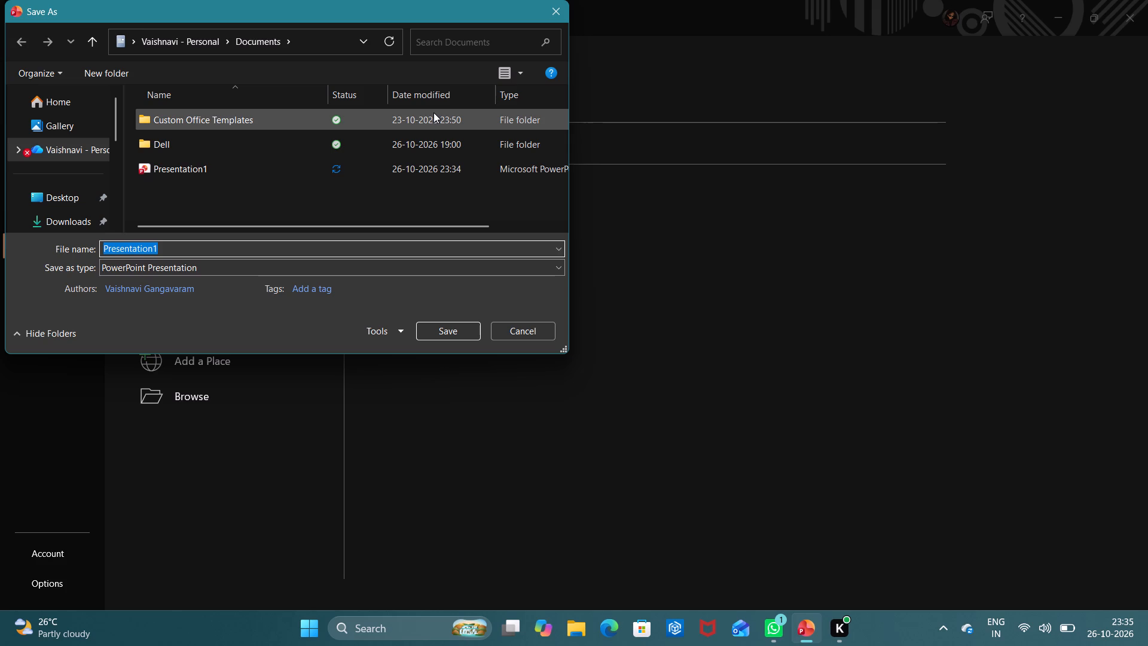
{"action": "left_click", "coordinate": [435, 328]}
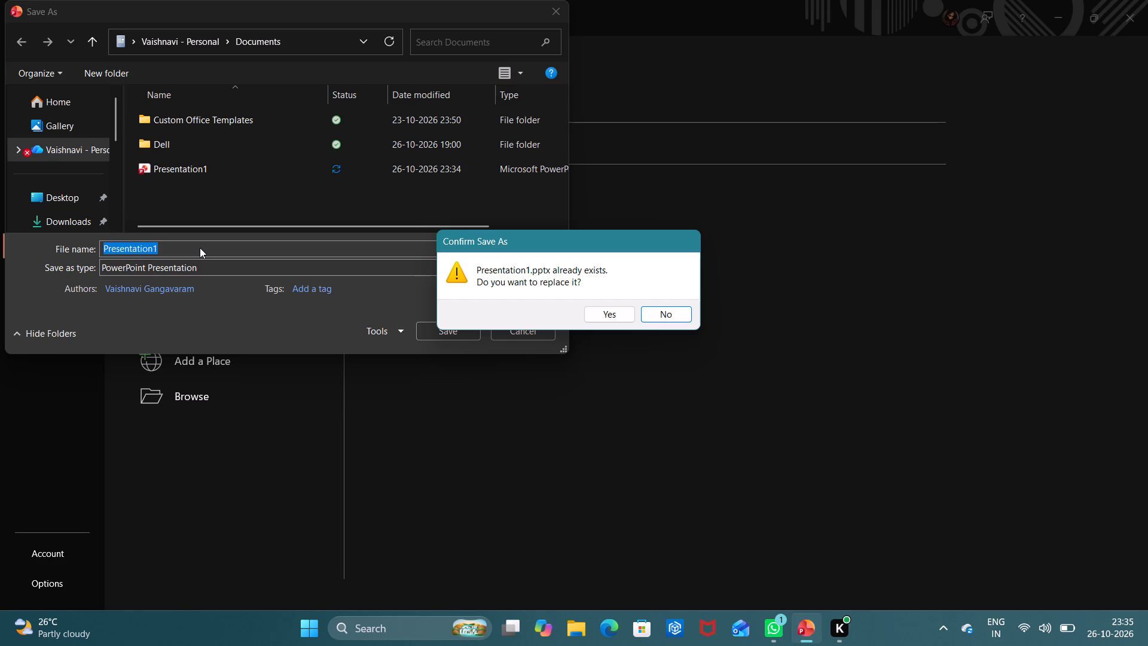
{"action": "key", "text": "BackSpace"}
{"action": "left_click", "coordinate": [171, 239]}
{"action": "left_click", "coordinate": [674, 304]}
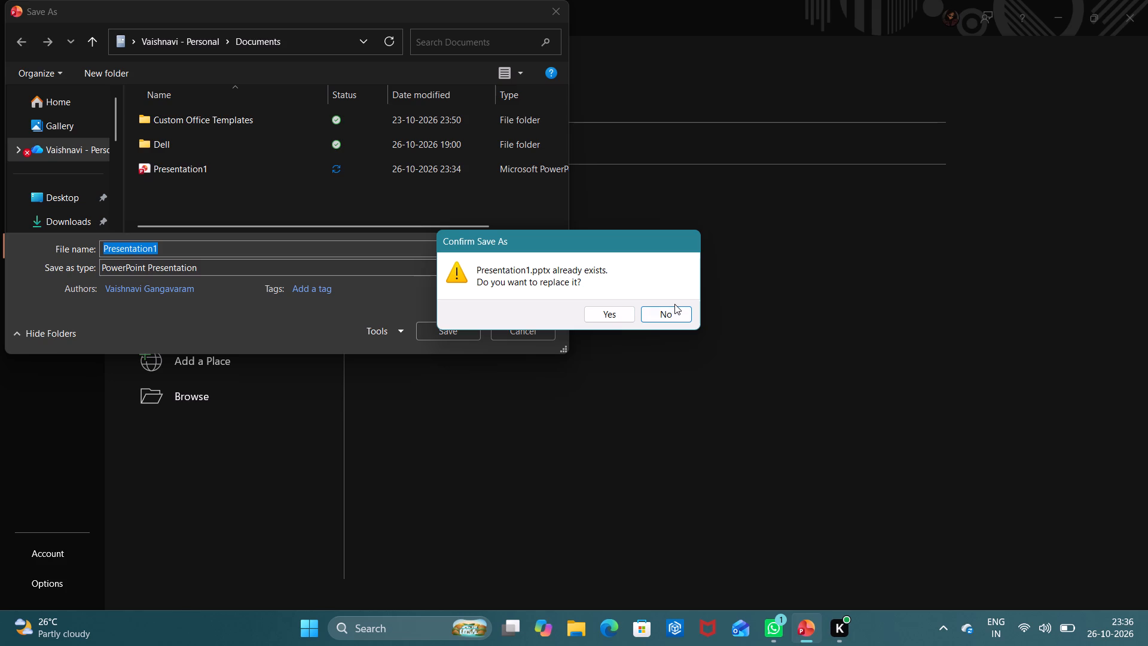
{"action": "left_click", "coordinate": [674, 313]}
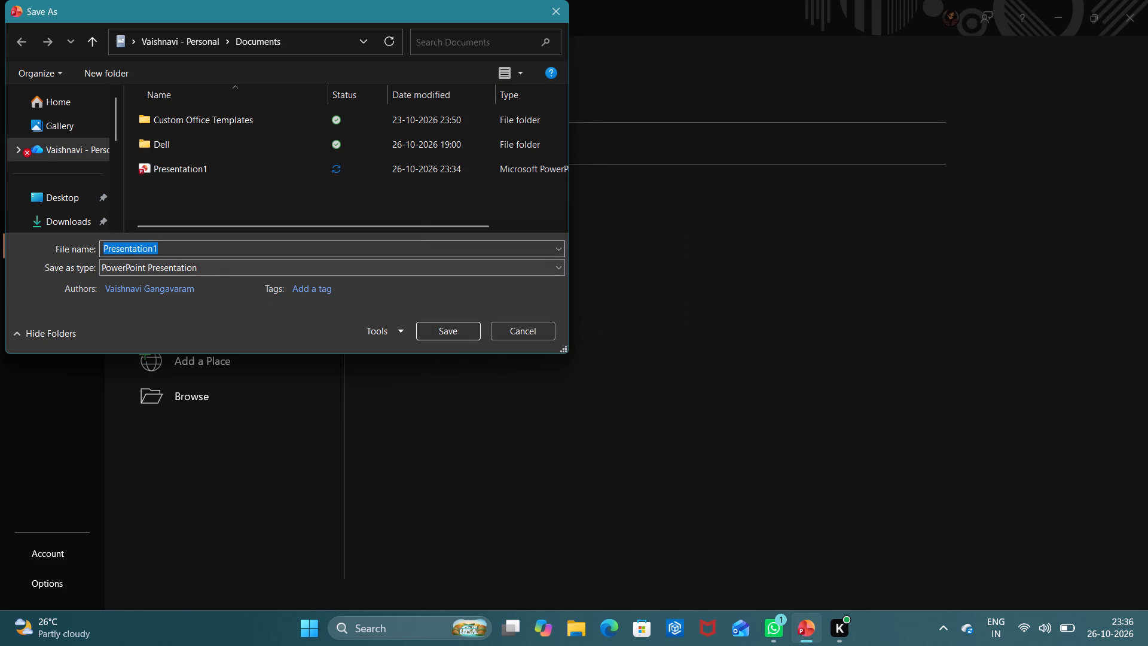
Name the copy "eng ppt" and save it as a PowerPoint Presentation in the Documents folder.
{"action": "left_click_drag", "start_coordinate": [188, 246], "coordinate": [242, 243]}
{"action": "key", "text": "BackSpace"}
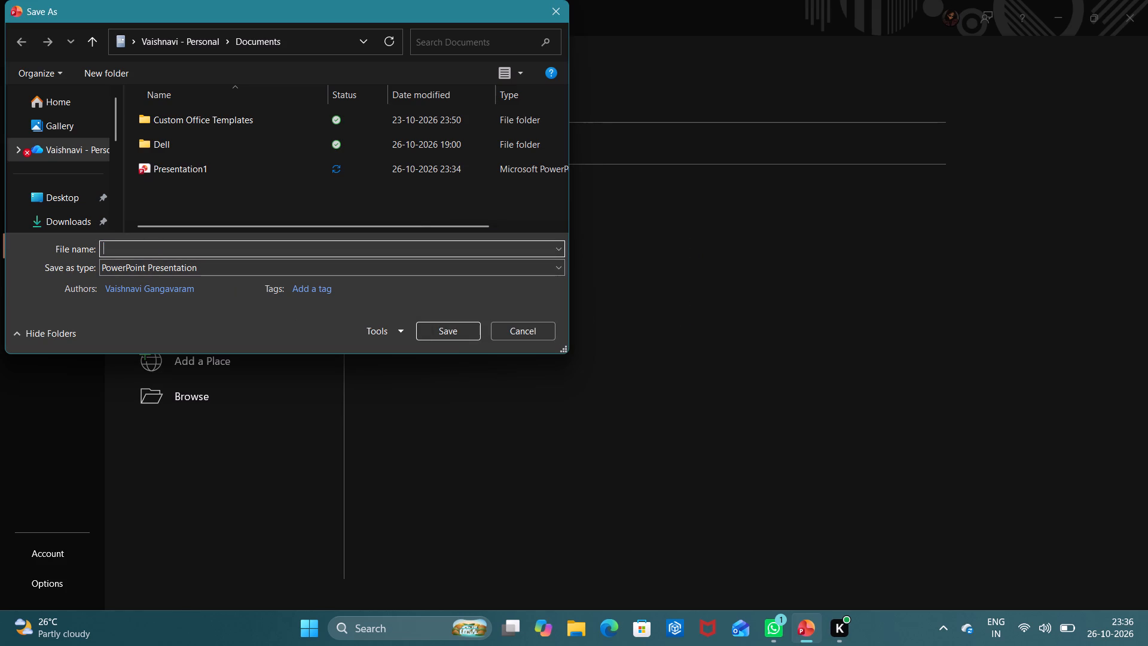
{"action": "key", "text": "p"}
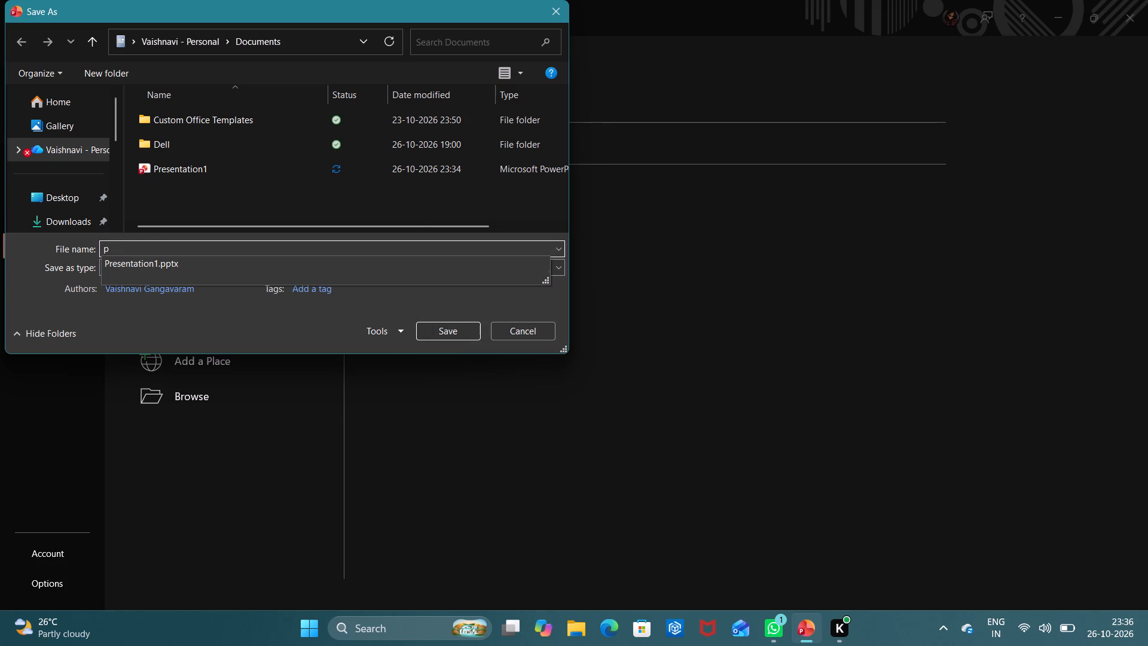
{"action": "key", "text": "BackSpace"}
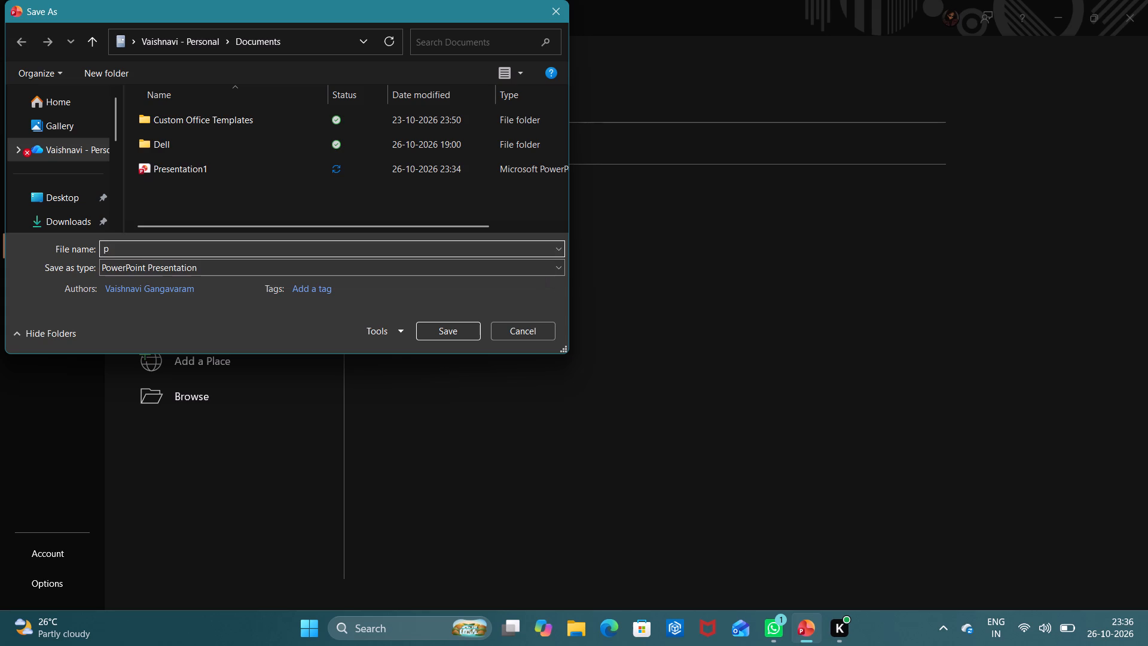
{"action": "type", "text": "eng p"}
{"action": "type", "text": "resentst"}
{"action": "key", "text": "BackSpace"}
{"action": "key", "text": "BackSpace"}
{"action": "key", "text": "BackSpace"}
{"action": "key", "text": "BackSpace"}
{"action": "key", "text": "BackSpace"}
{"action": "key", "text": "BackSpace"}
{"action": "key", "text": "BackSpace"}
{"action": "key", "text": "BackSpace"}
{"action": "key", "text": "p"}
{"action": "key", "text": "t"}
{"action": "left_click", "coordinate": [451, 331]}
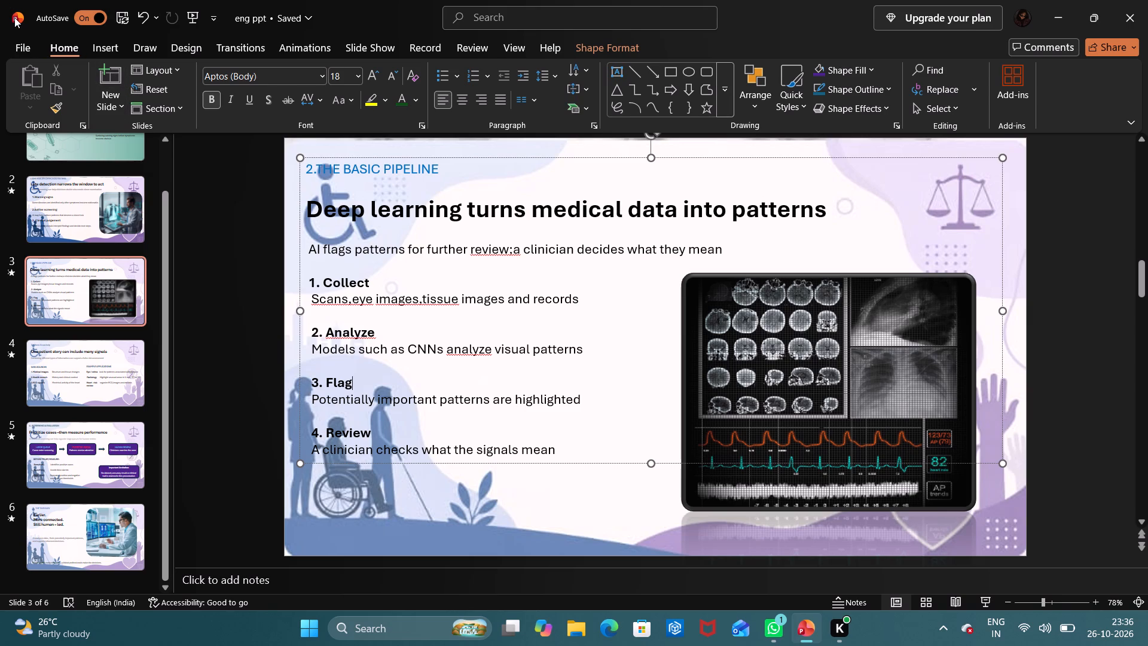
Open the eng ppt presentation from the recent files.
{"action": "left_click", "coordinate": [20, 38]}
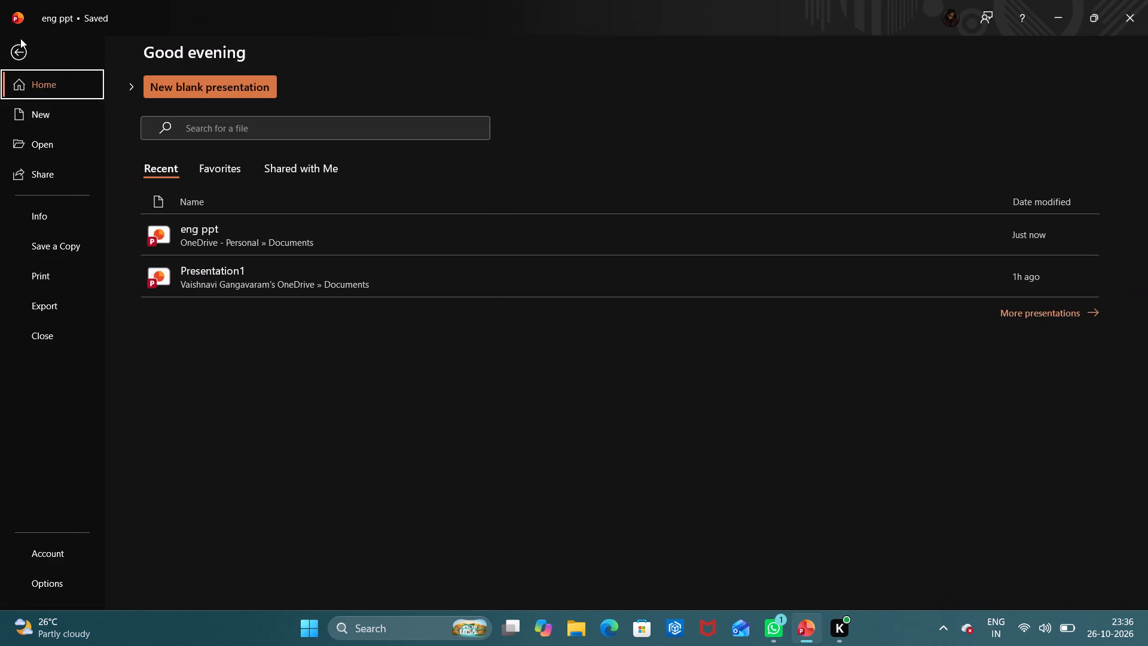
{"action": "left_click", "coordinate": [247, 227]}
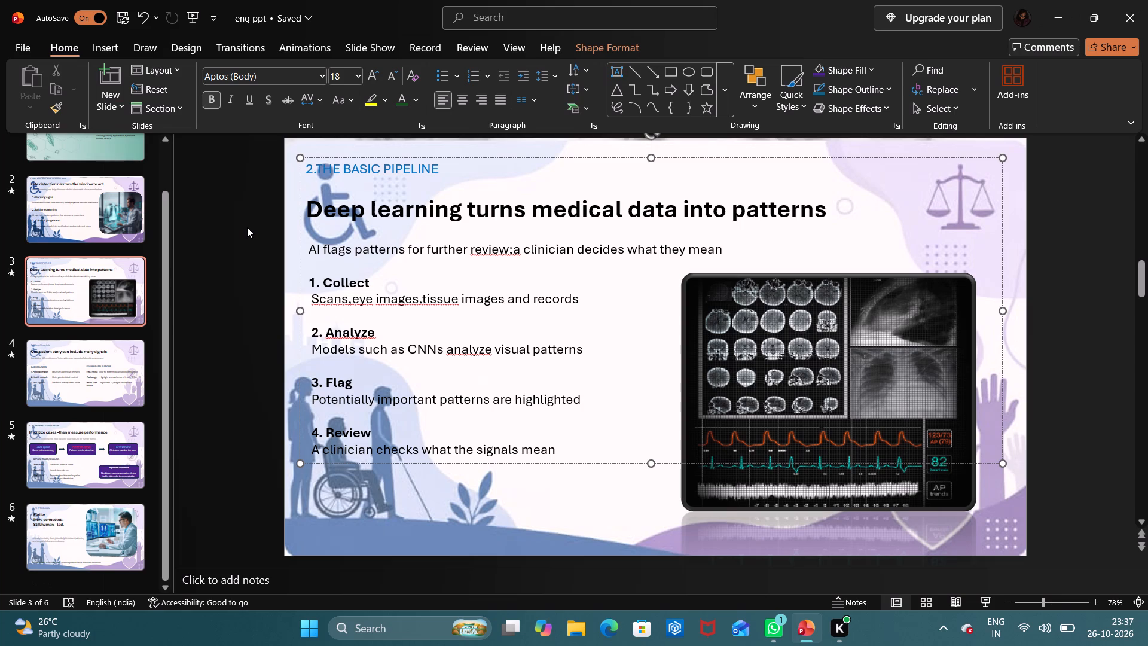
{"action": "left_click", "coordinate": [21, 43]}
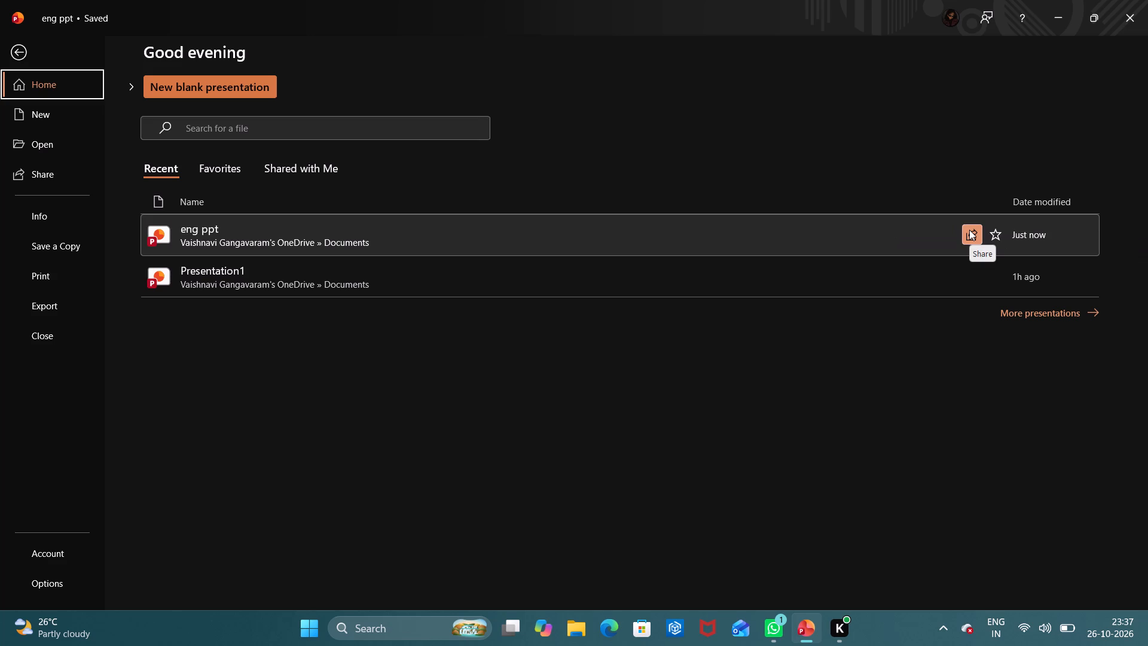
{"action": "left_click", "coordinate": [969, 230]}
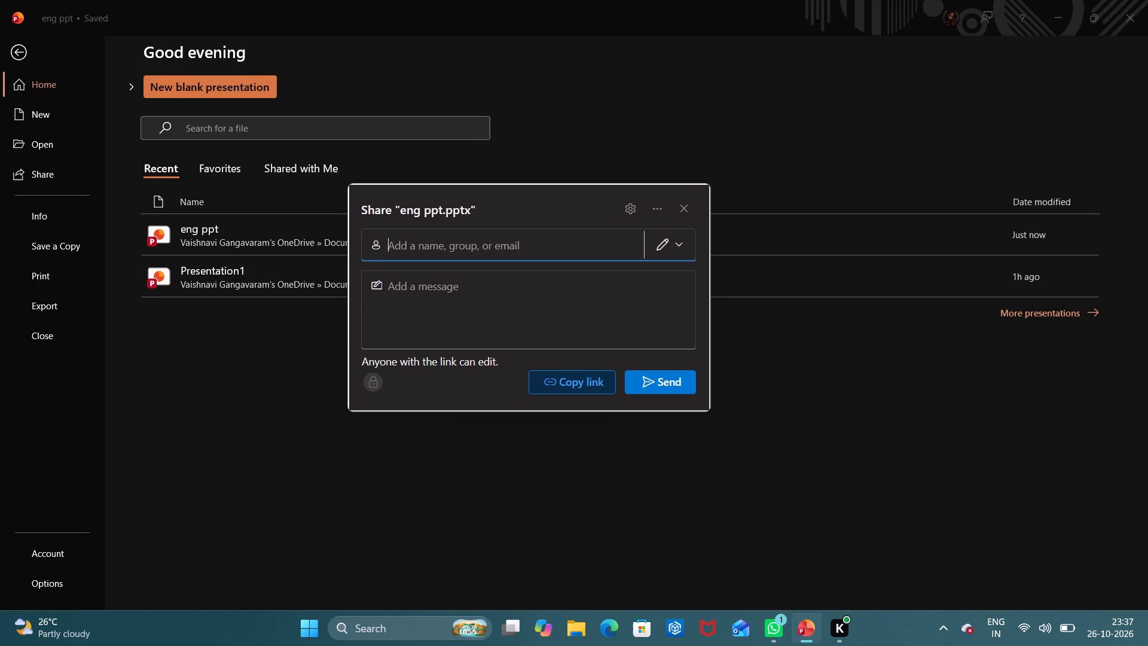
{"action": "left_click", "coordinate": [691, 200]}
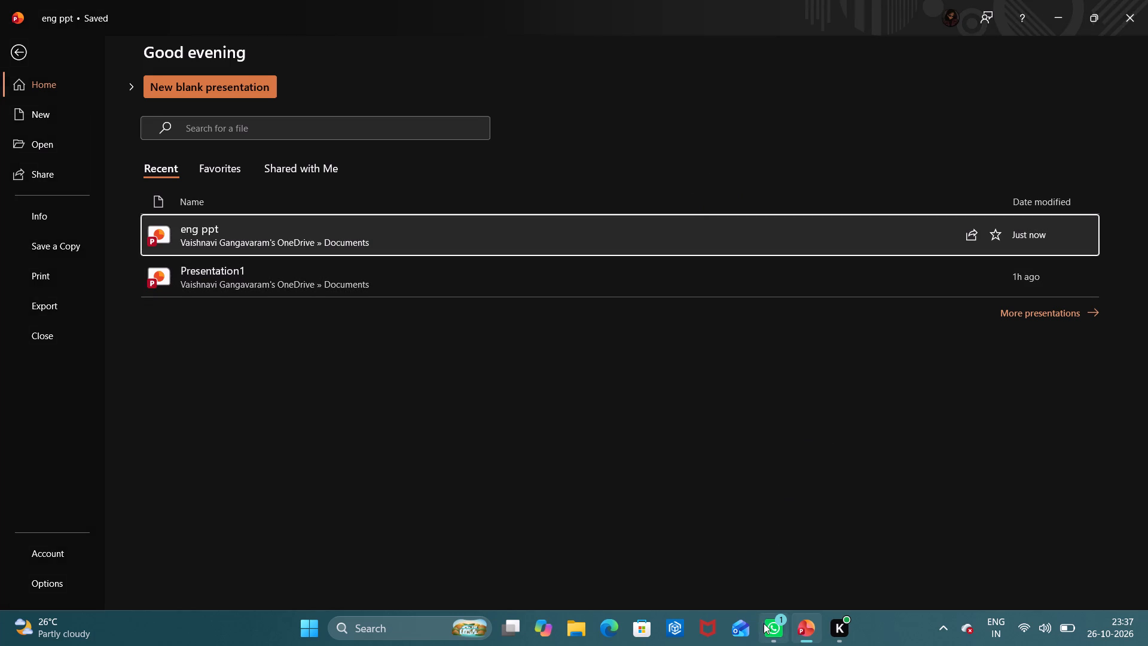
Switch to WhatsApp.
{"action": "left_click", "coordinate": [782, 626]}
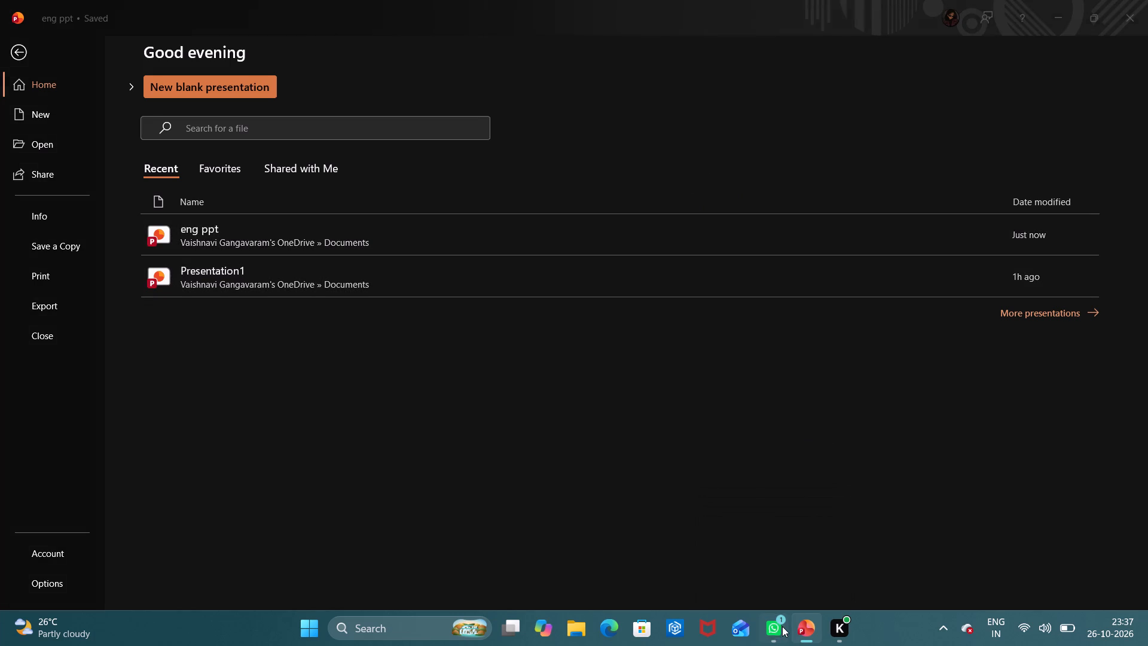
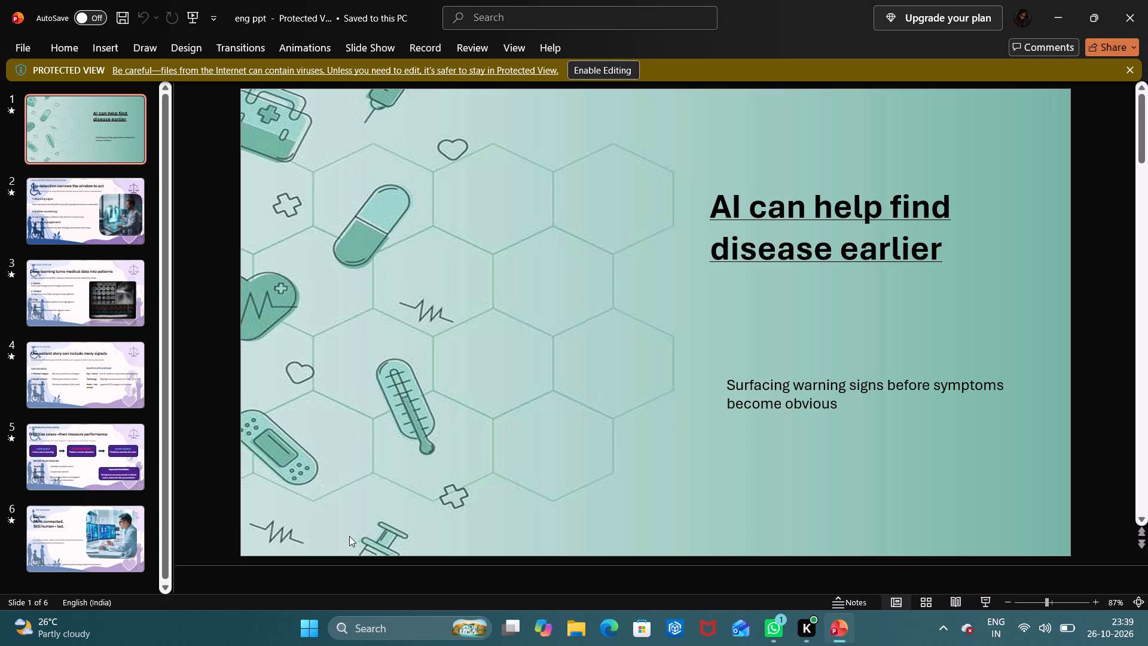
View slide 6, the takeaway slide, in the eng ppt presentation.
{"action": "left_click", "coordinate": [51, 560]}
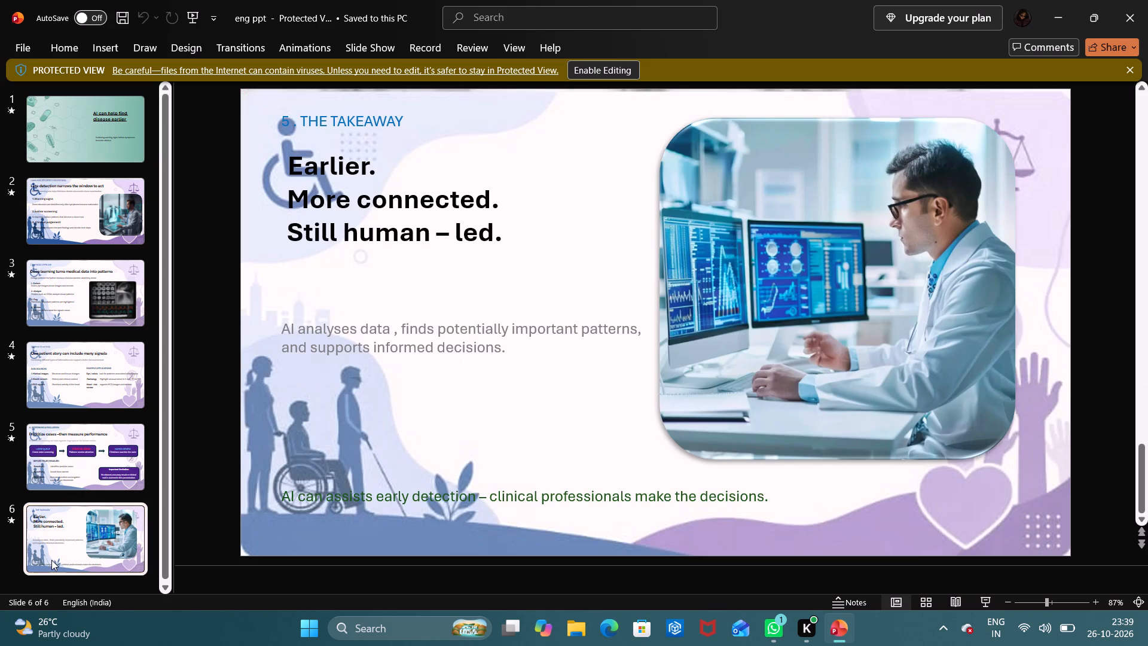